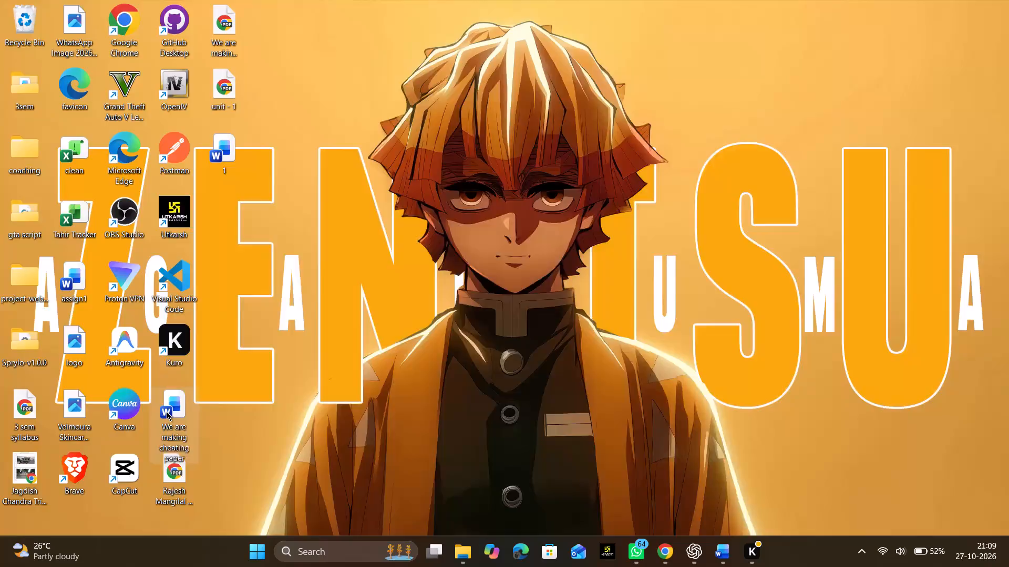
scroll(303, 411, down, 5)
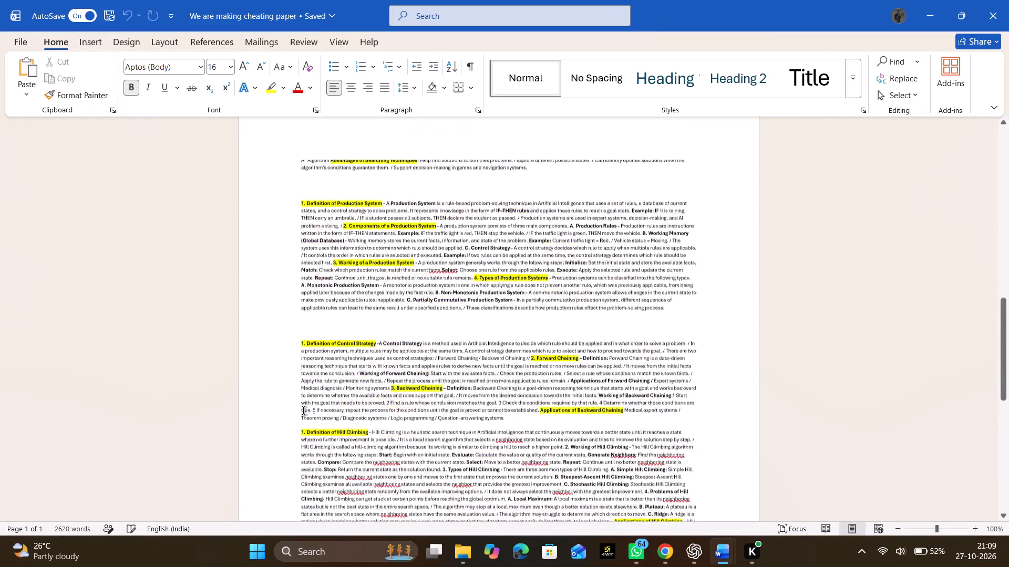
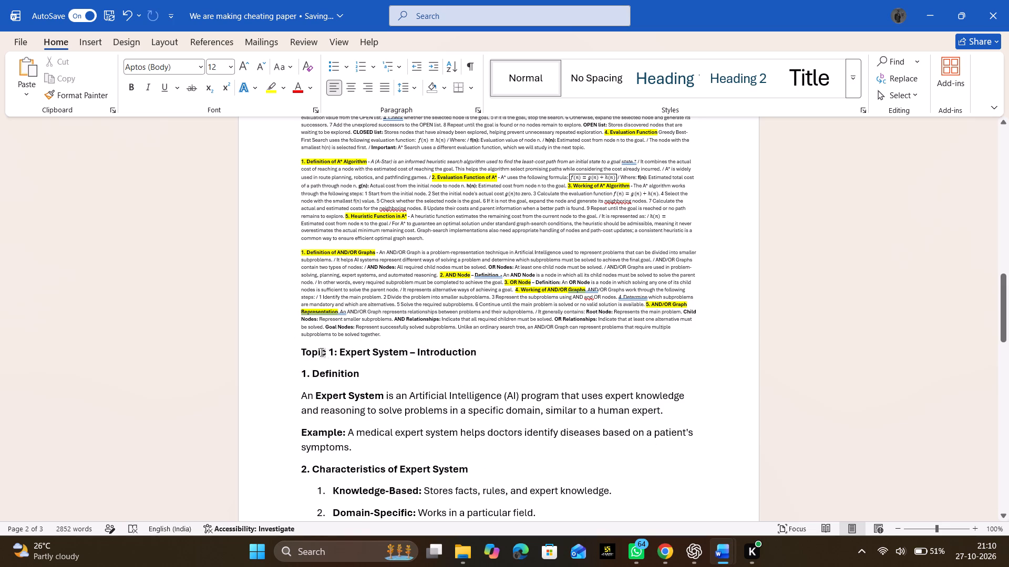
Remove the "Topic 1:" prefix from the heading so it reads "Expert System – Introduction".
click(337, 355)
key(BackSpace)
key(BackSpace)
key(BackSpace)
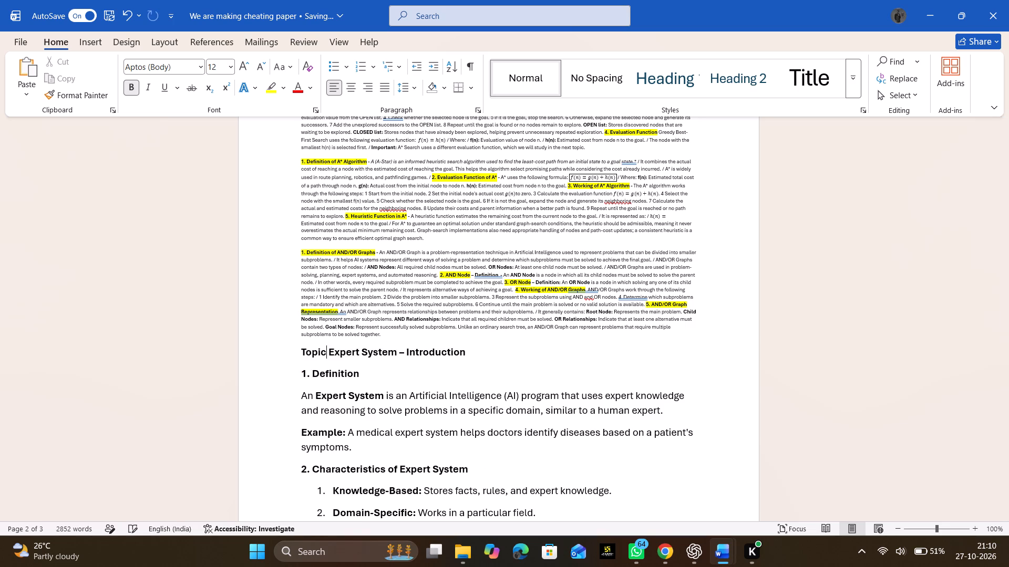
key(BackSpace)
key(BackSpace)
key(BackSpace)
key(BackSpace)
key(BackSpace)
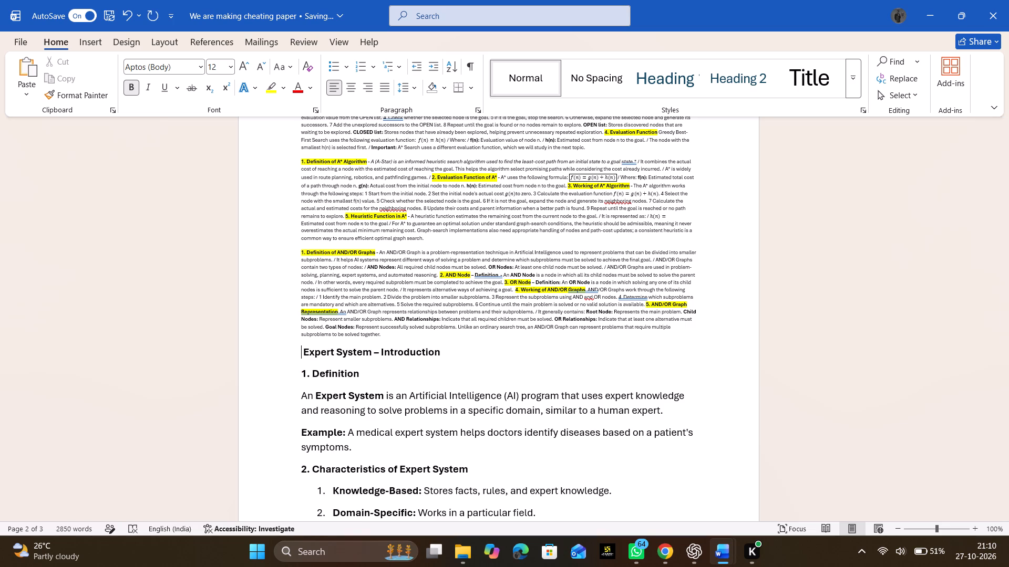
Remove the leading space from the "Expert System – Introduction" heading and highlight the heading in yellow.
key(Delete)
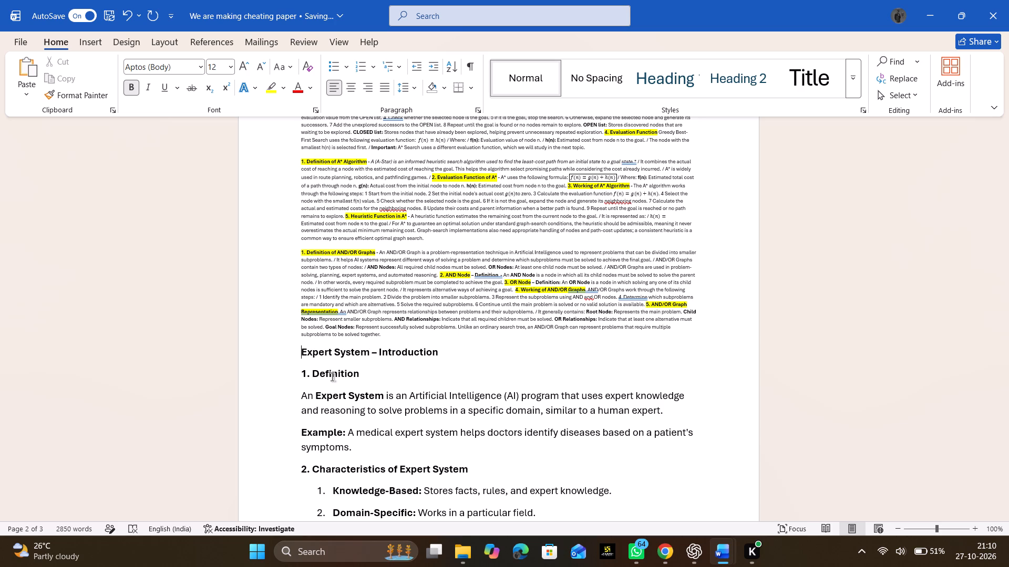
key(shift+Down)
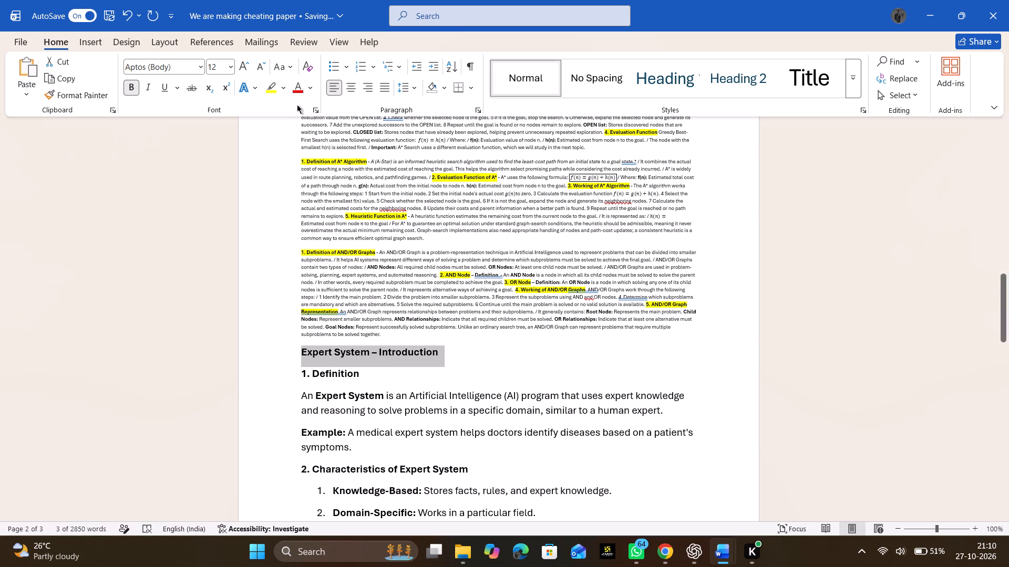
click(270, 91)
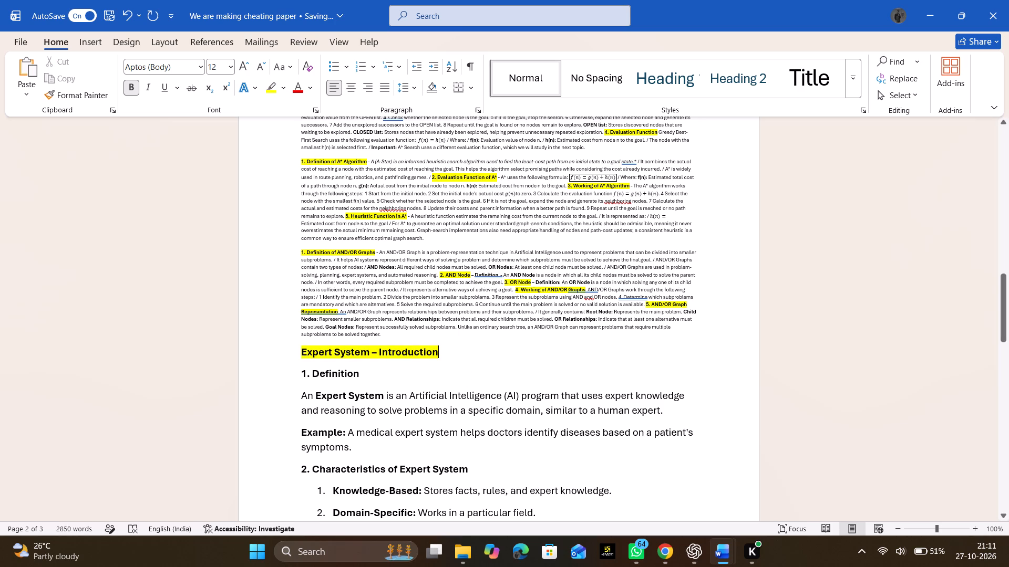
Join the "1. Definition" subheading onto the "Expert System – Introduction" line, separated by a spaced hyphen.
click(463, 356)
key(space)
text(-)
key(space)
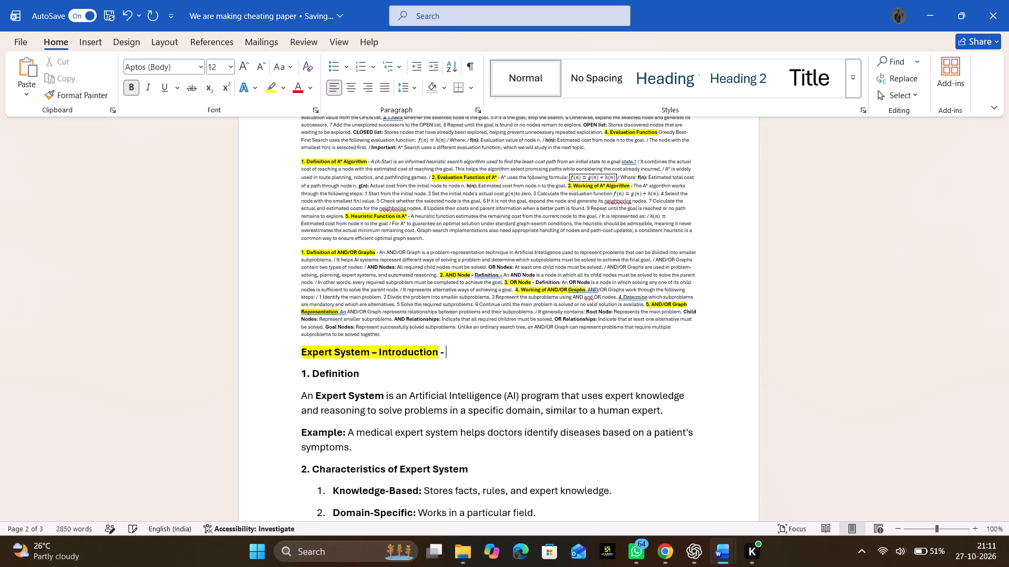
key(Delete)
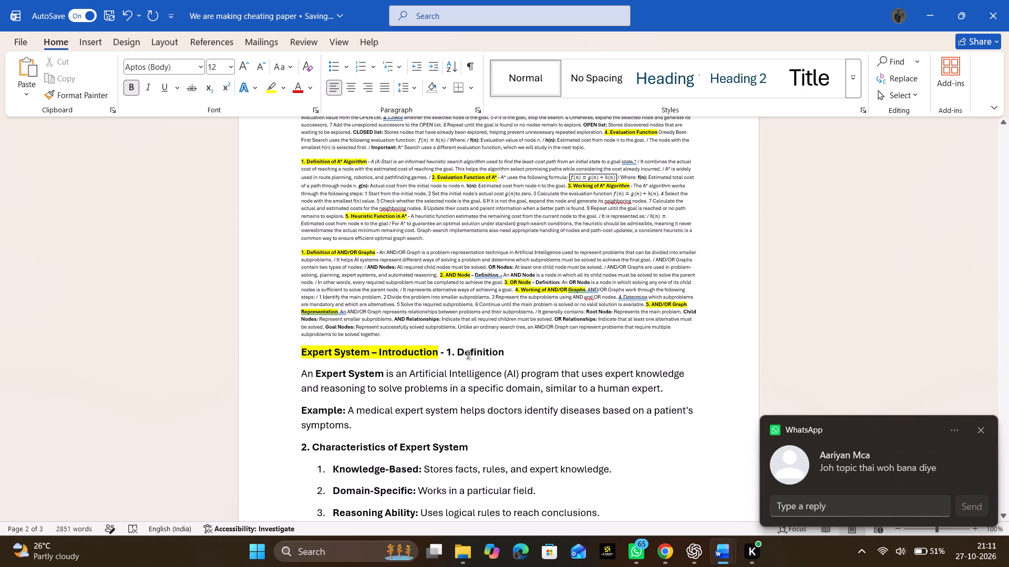
Add a separating space after "1. Definition" at the end of the merged heading line.
click(514, 353)
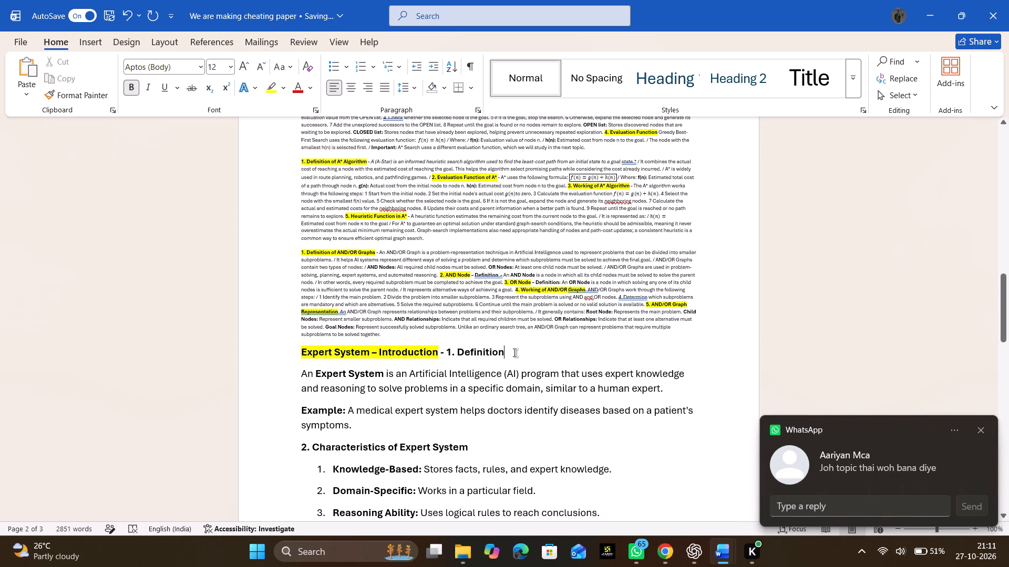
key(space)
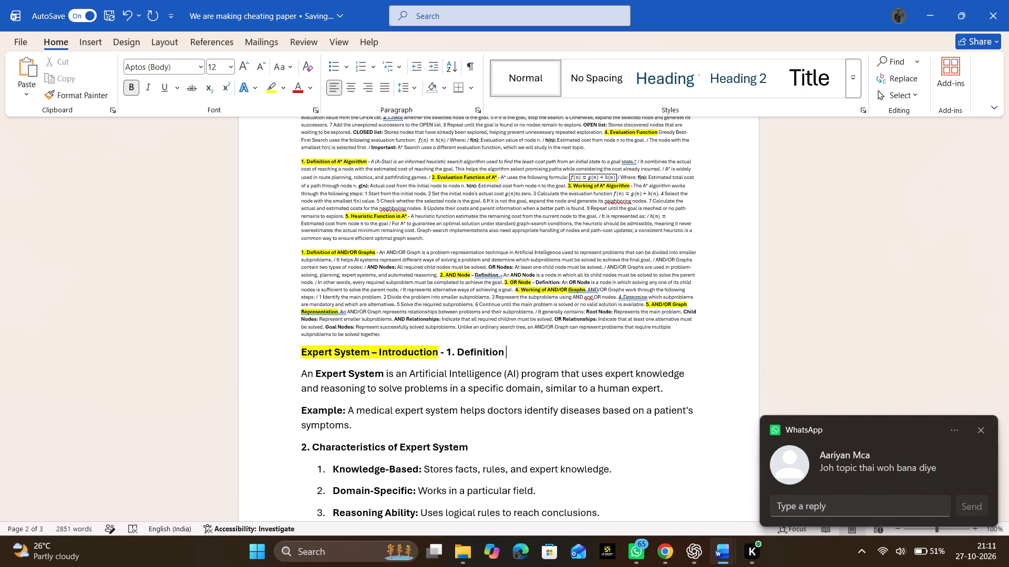
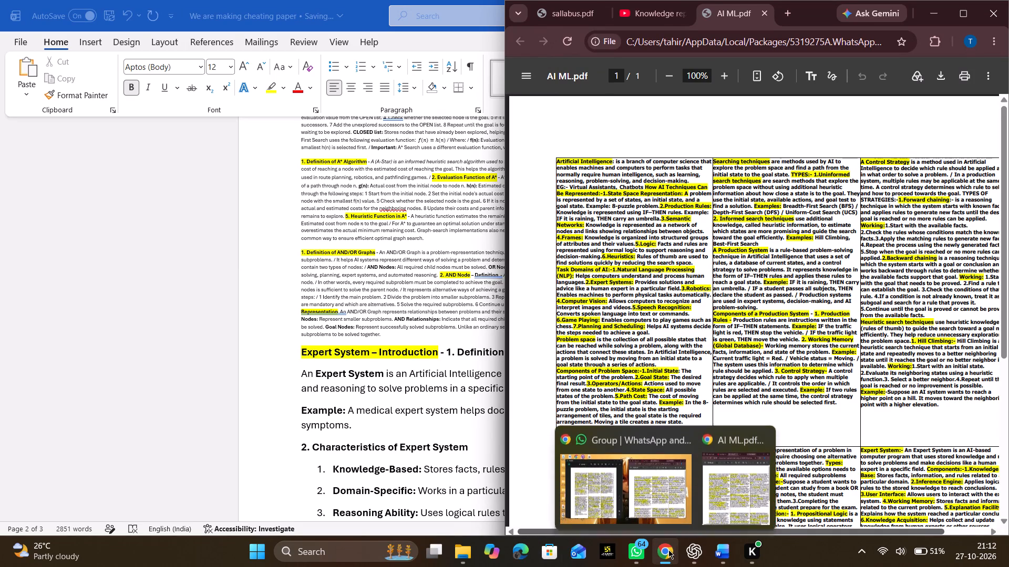
Review the Unit I and Unit II topic lists in sallabus.pdf.
click(562, 13)
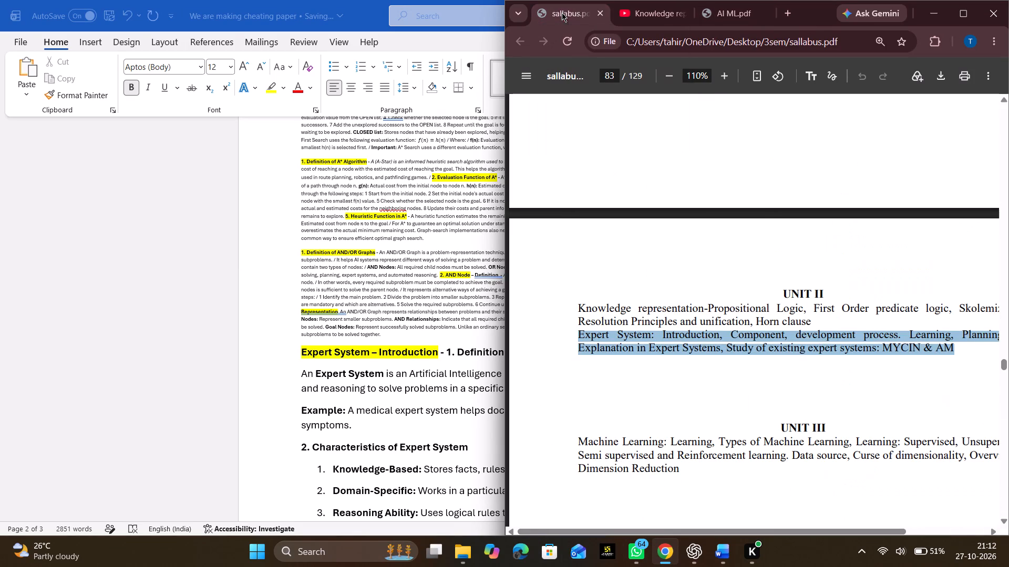
scroll(753, 317, down, 1)
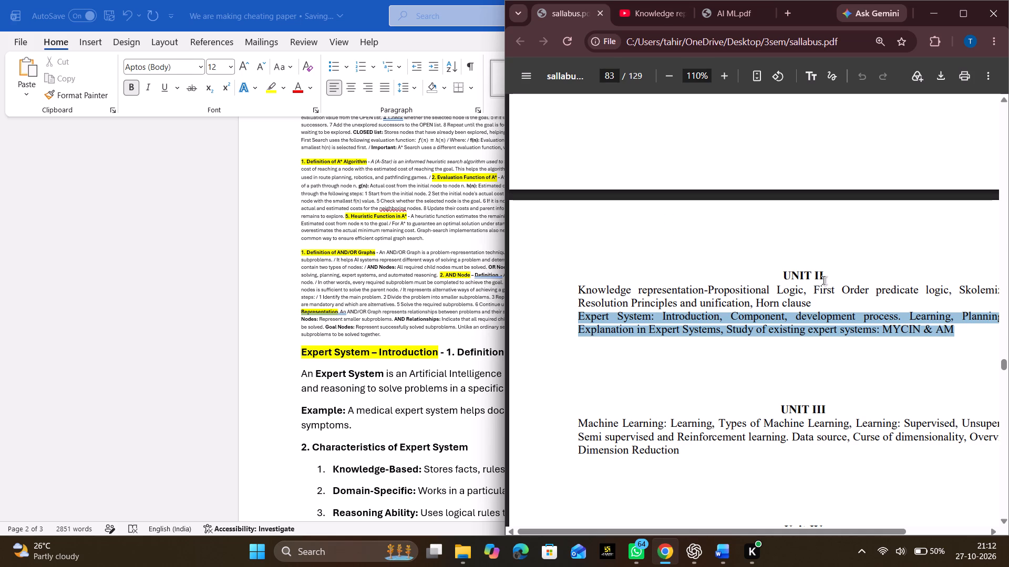
click(786, 265)
scroll(786, 265, up, 3)
scroll(786, 265, left, 1)
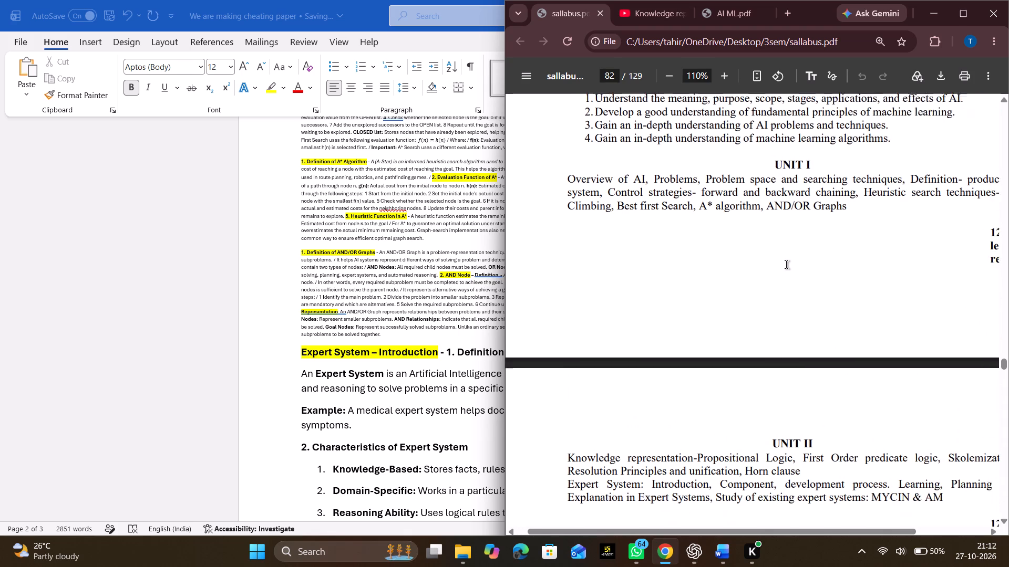
scroll(786, 265, left, 1)
scroll(786, 265, right, 1)
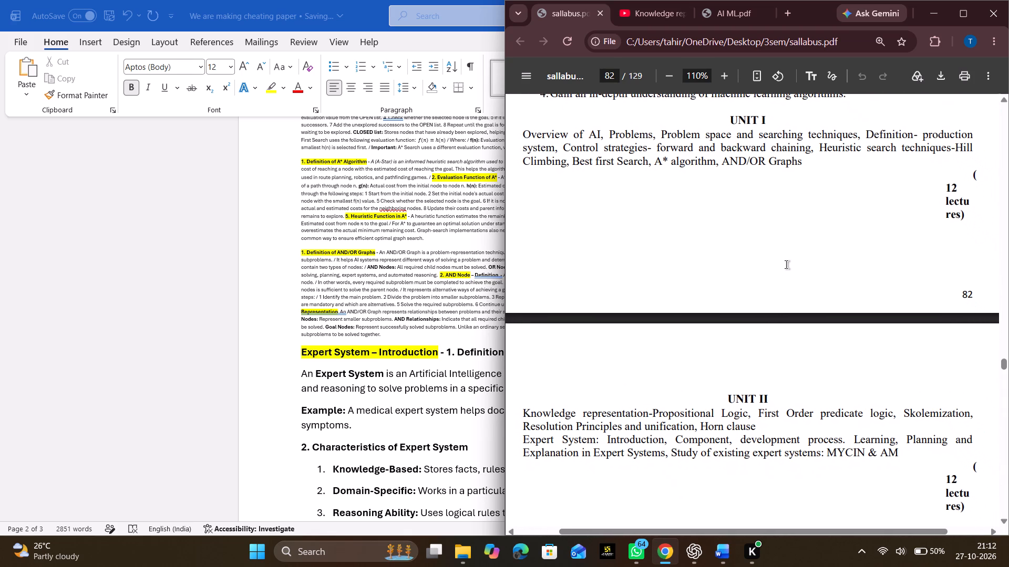
scroll(786, 265, right, 1)
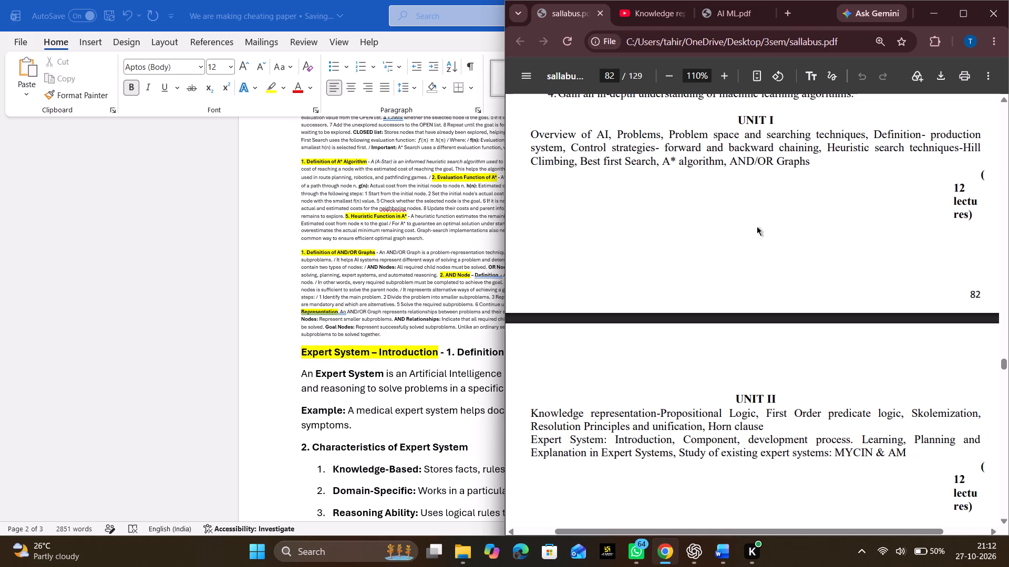
scroll(757, 226, up, 1)
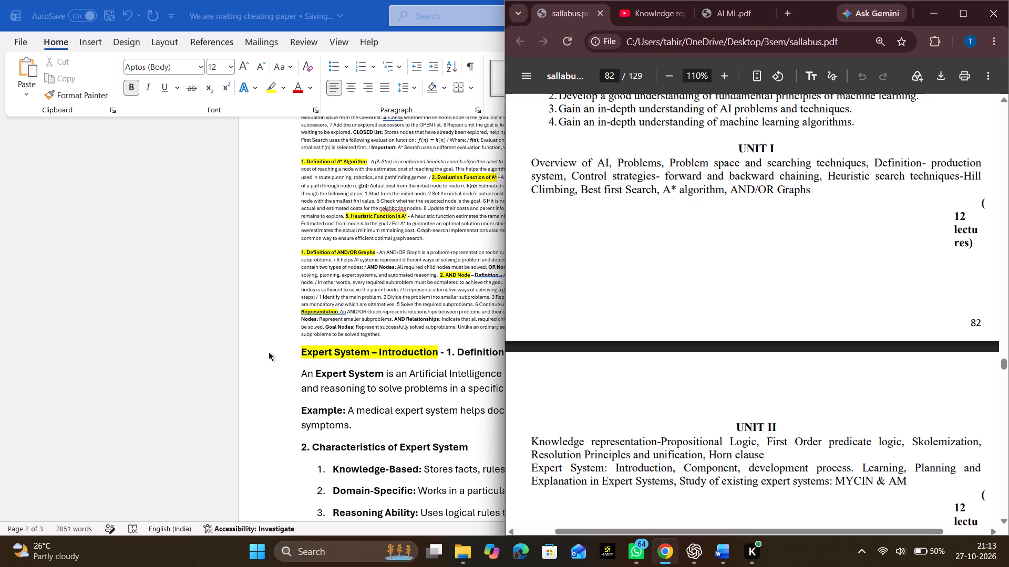
Switch to the Word document and read through the condensed notes from the title to the Expert System section.
click(365, 300)
scroll(365, 300, up, 9)
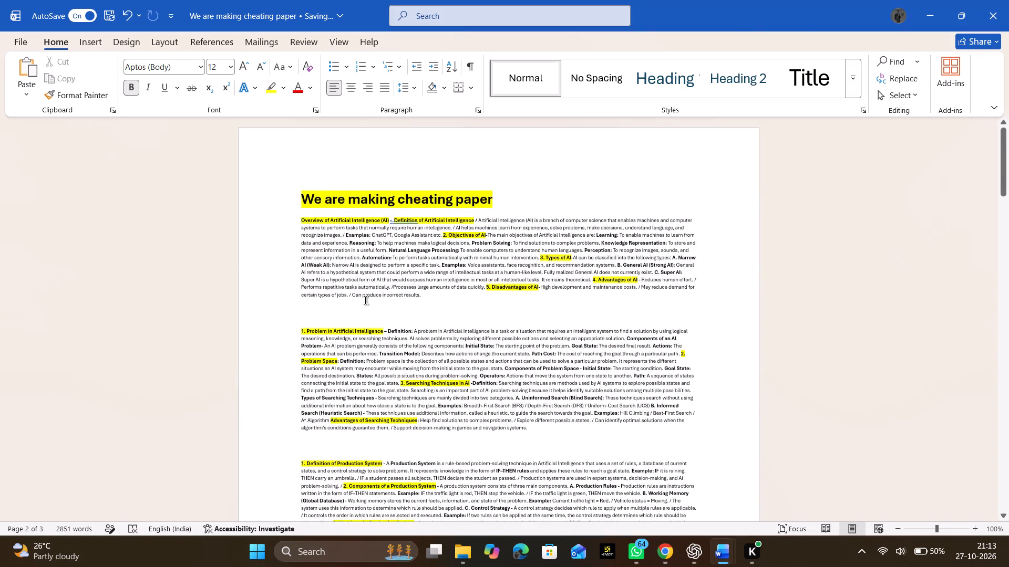
ctrl+scroll(365, 300, up, 6)
scroll(365, 300, down, 1)
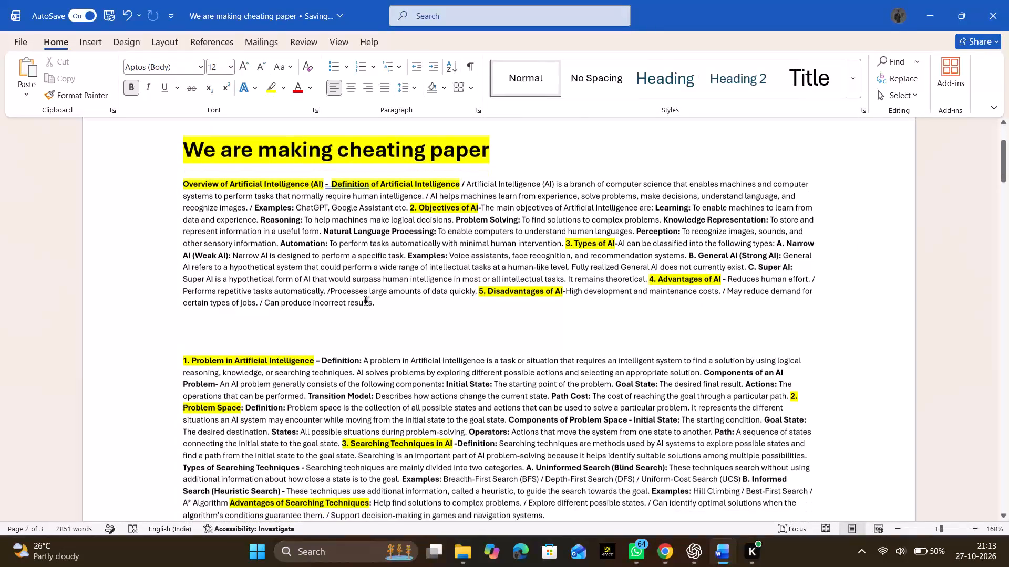
scroll(365, 300, down, 2)
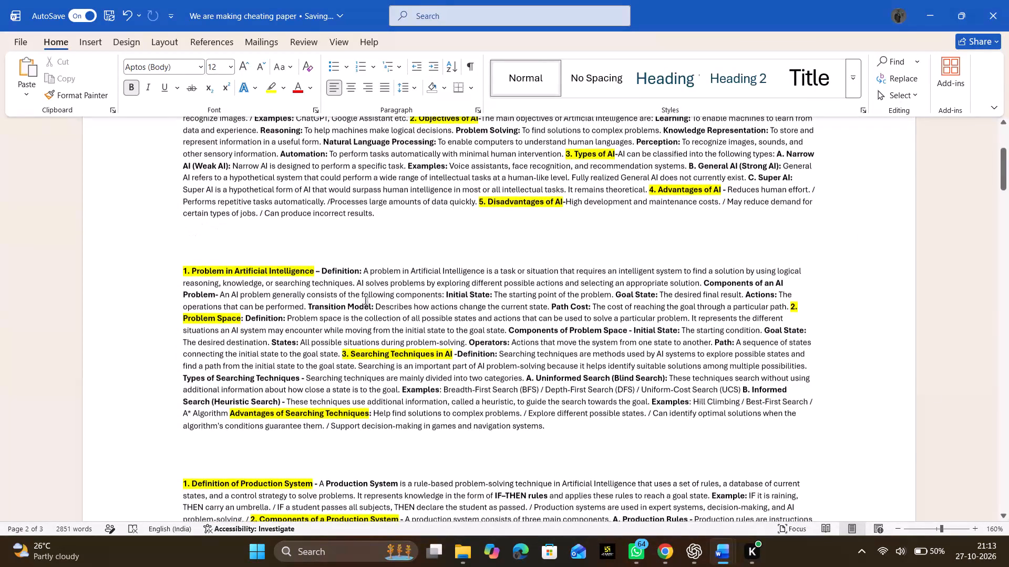
scroll(365, 300, down, 2)
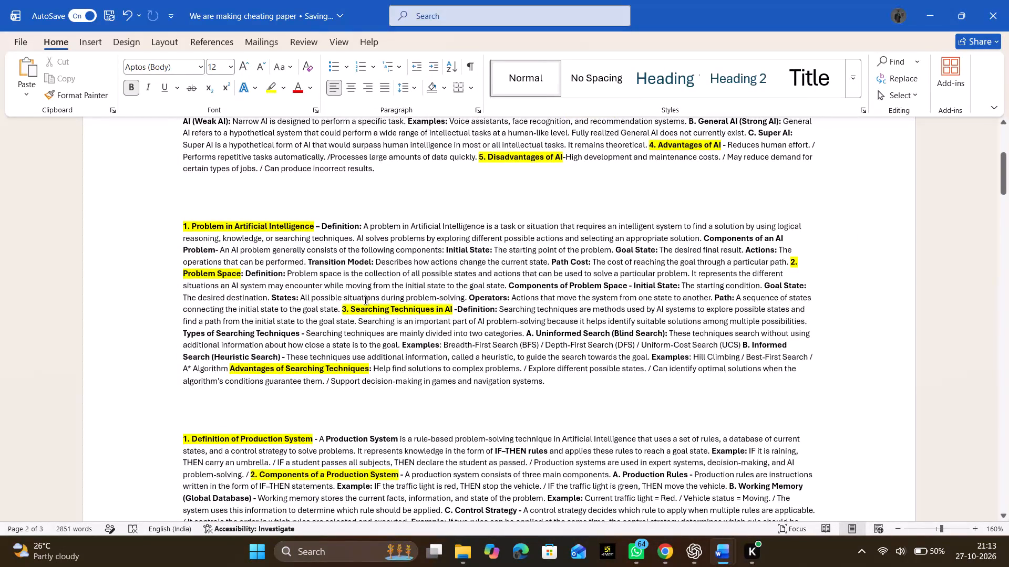
scroll(365, 300, down, 2)
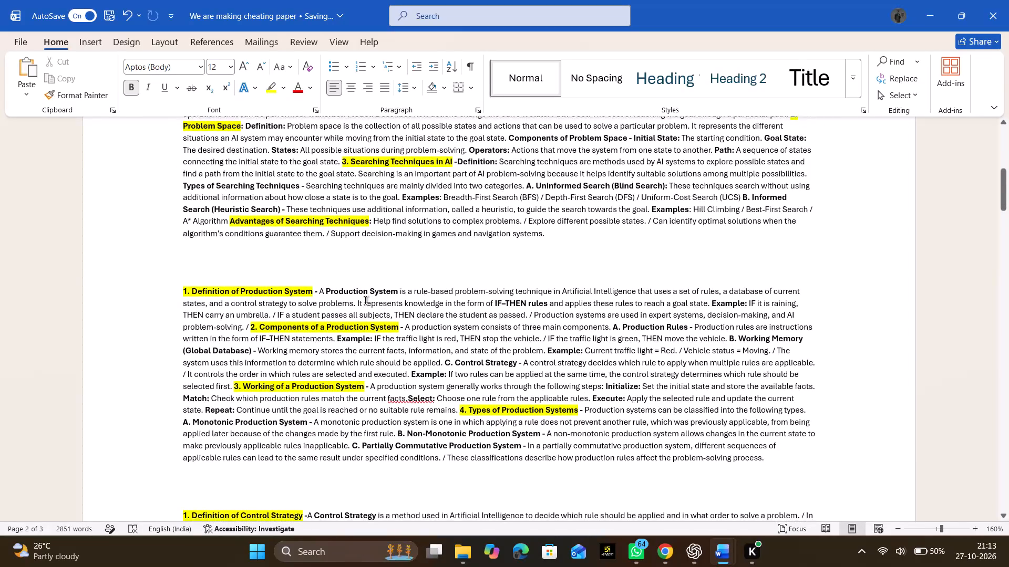
scroll(365, 300, down, 4)
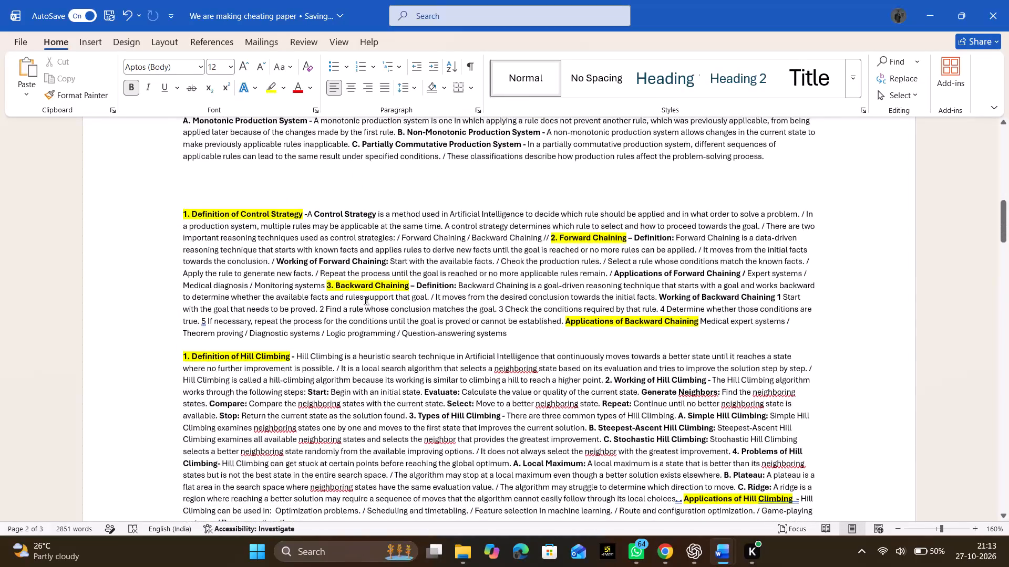
scroll(365, 300, down, 1)
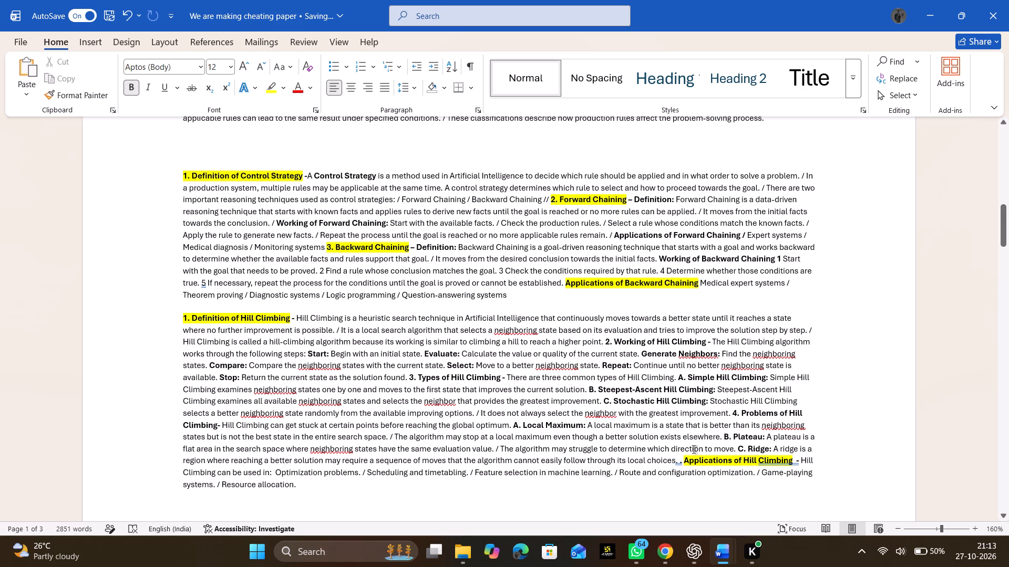
scroll(613, 345, up, 1)
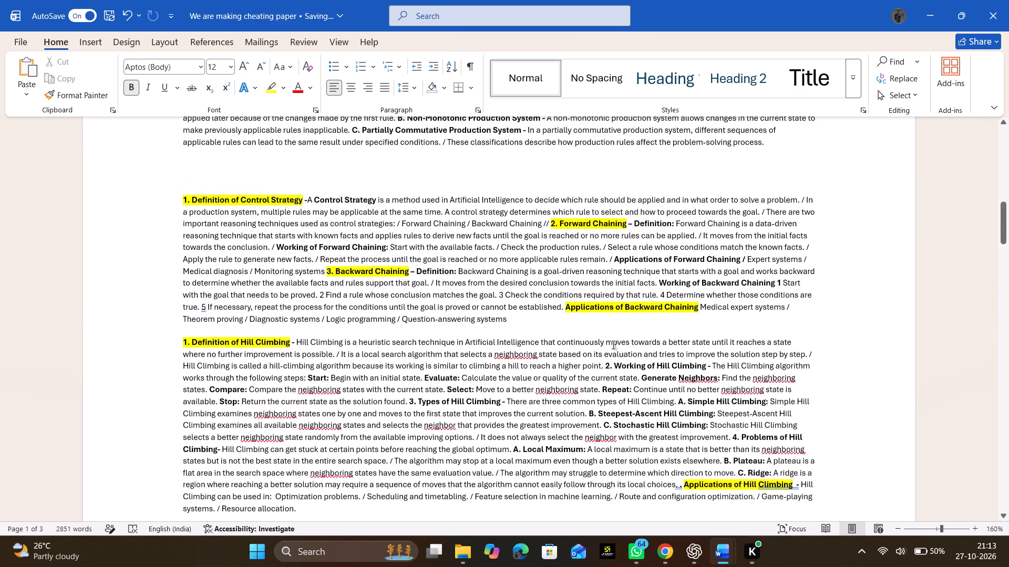
scroll(613, 345, up, 1)
scroll(613, 345, down, 2)
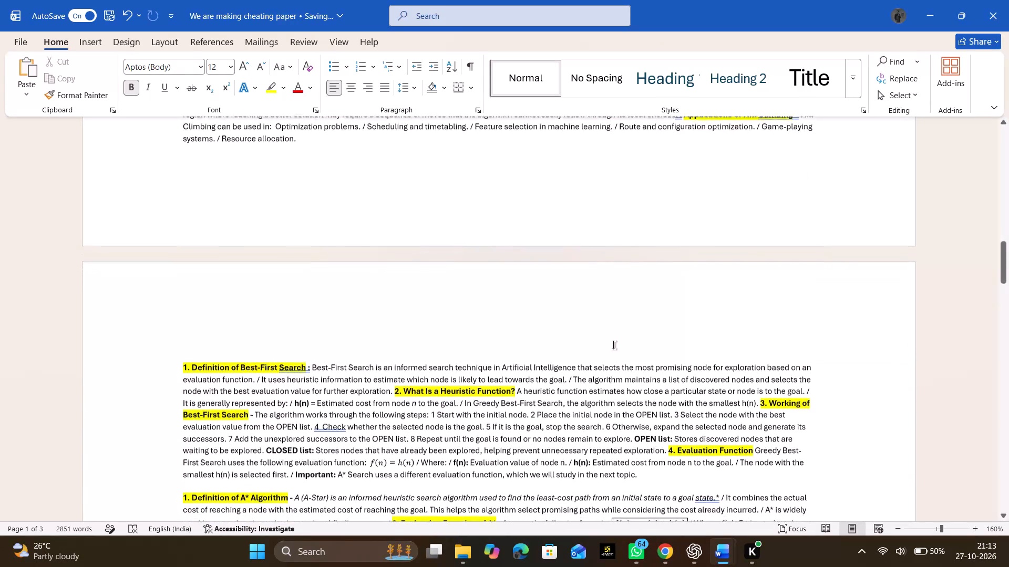
scroll(613, 345, down, 1)
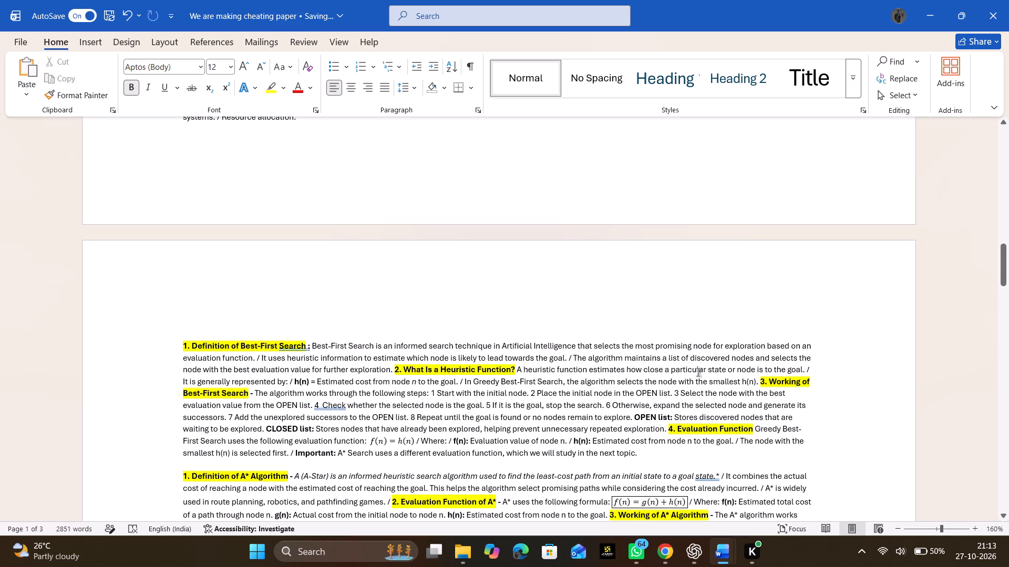
scroll(600, 431, down, 1)
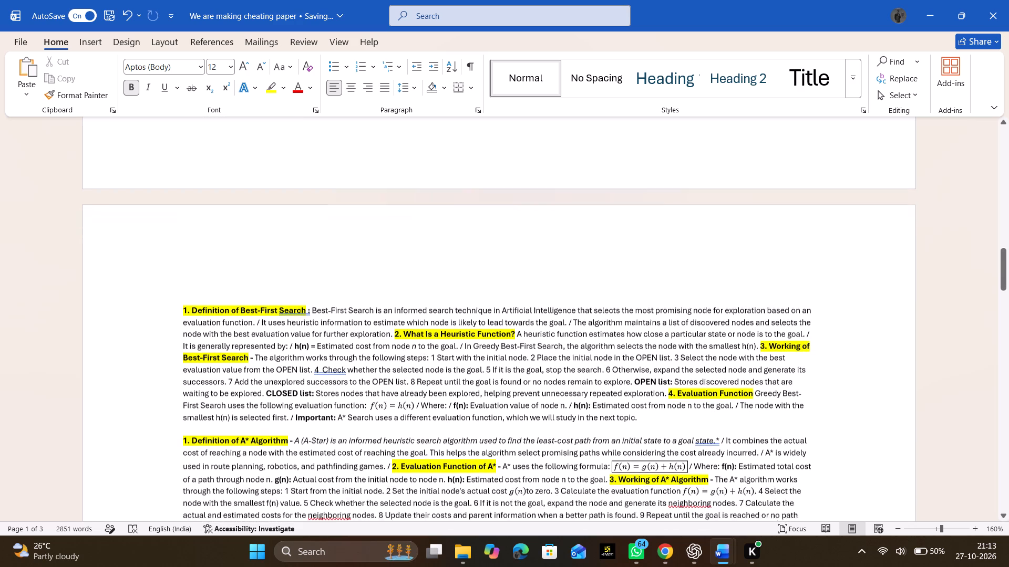
scroll(600, 431, down, 1)
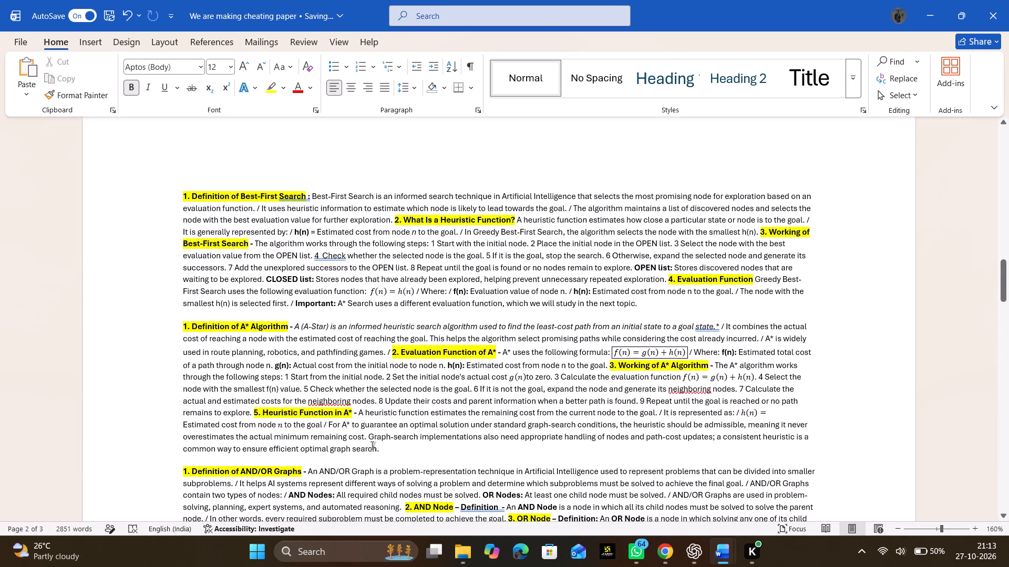
scroll(372, 446, down, 2)
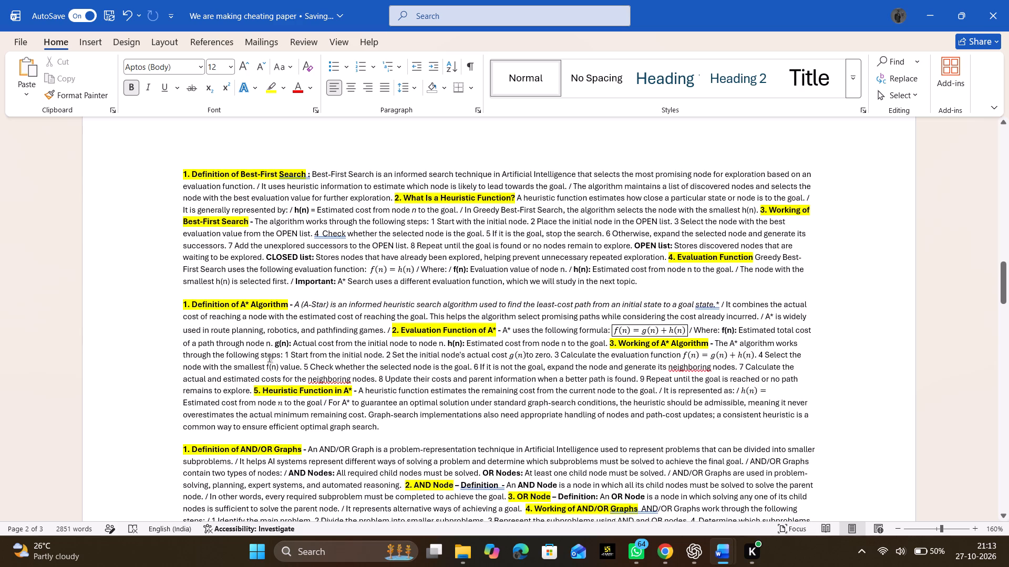
click(391, 424)
scroll(391, 424, down, 1)
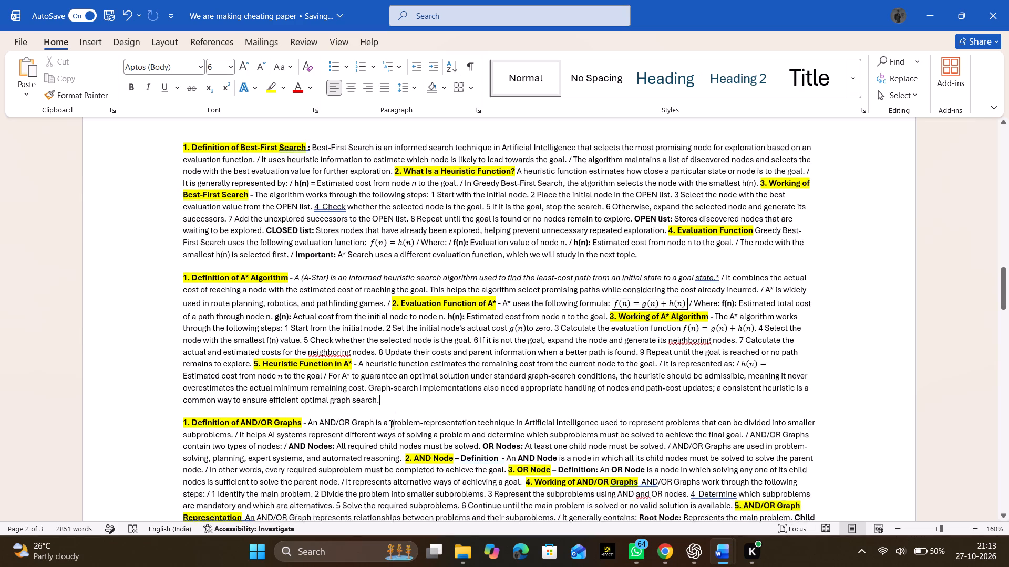
scroll(391, 424, down, 2)
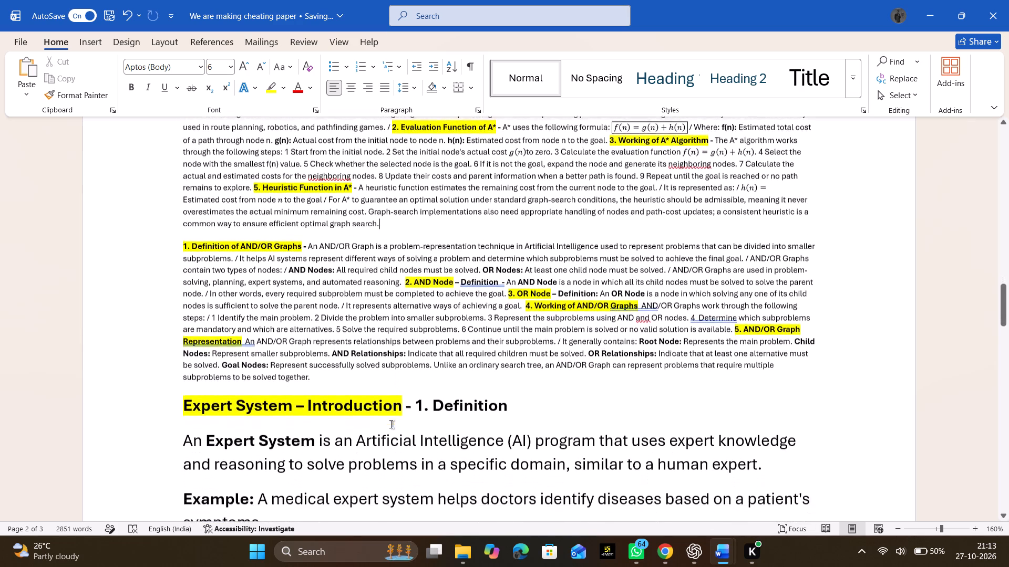
scroll(391, 424, down, 2)
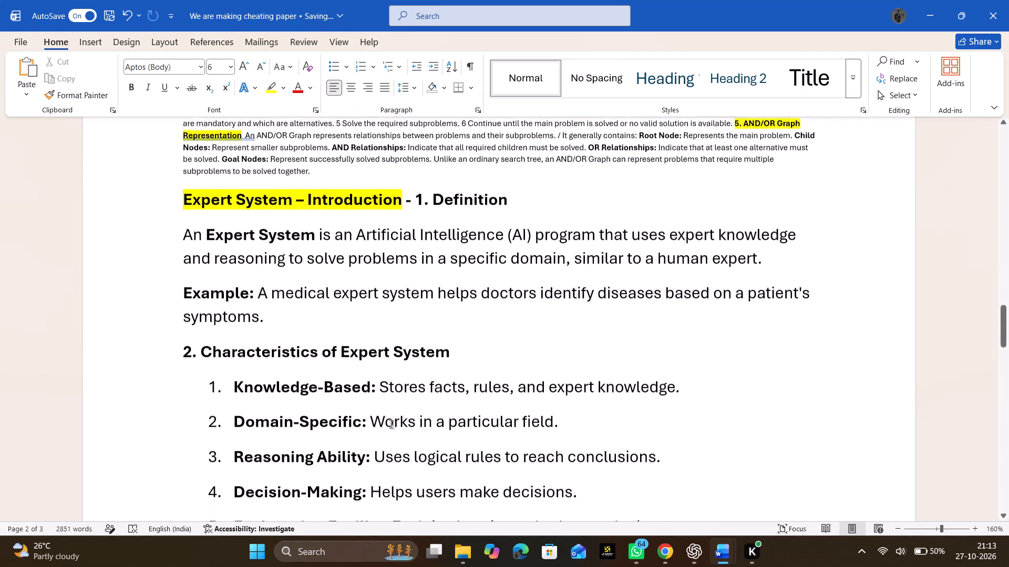
Join the Expert System definition paragraph onto the "Expert System – Introduction - 1. Definition" heading line.
scroll(391, 424, down, 1)
click(526, 215)
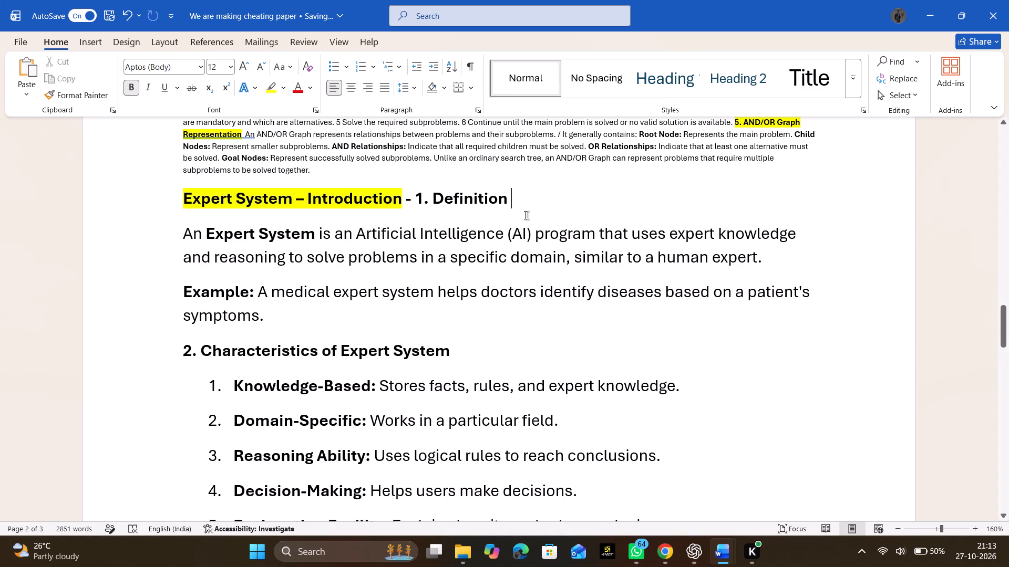
click(529, 206)
key(Delete)
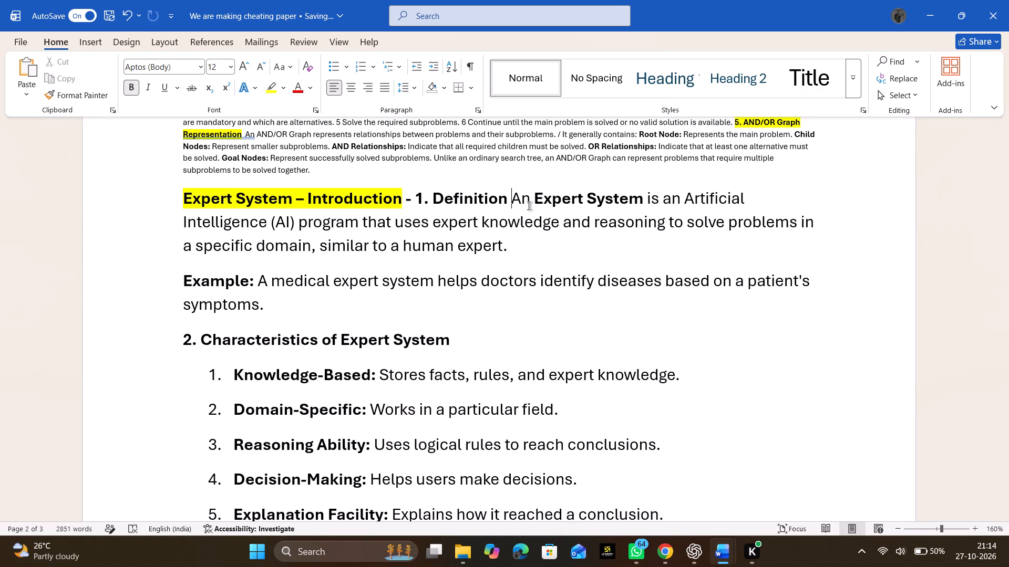
Remove the bold formatting from the definition sentence starting "An Expert System is an Artificial Intelligence".
key(shift+Down)
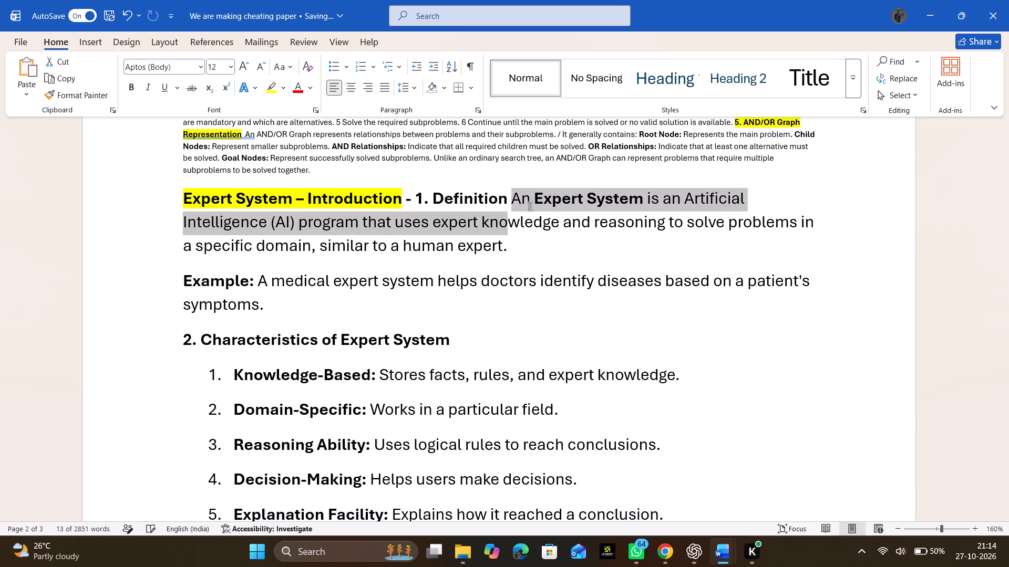
key(shift+Down)
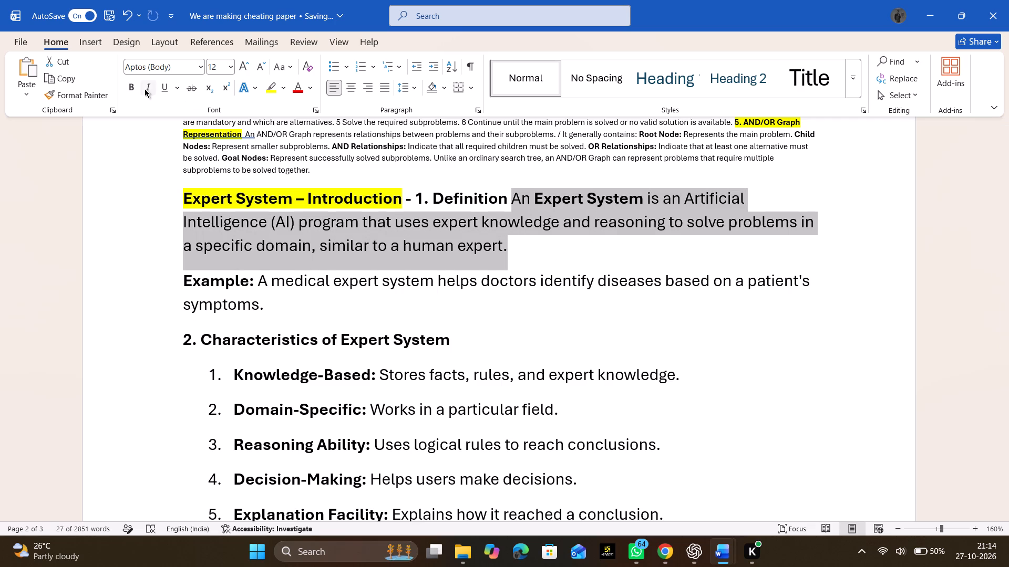
click(136, 88)
click(136, 88)
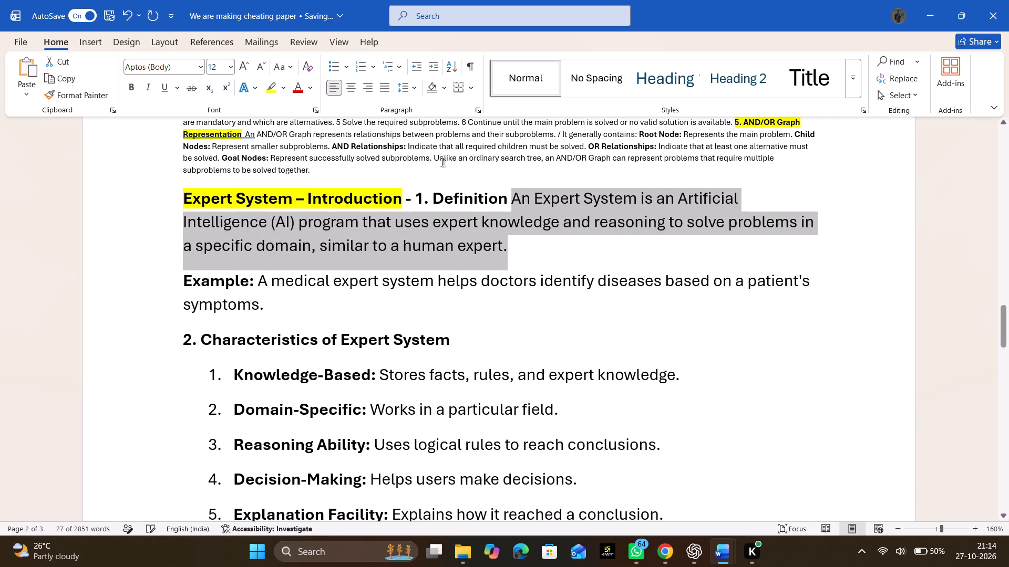
Add a colon and a space after "1. Definition" so it reads "1. Definition: An Expert System".
key(Left)
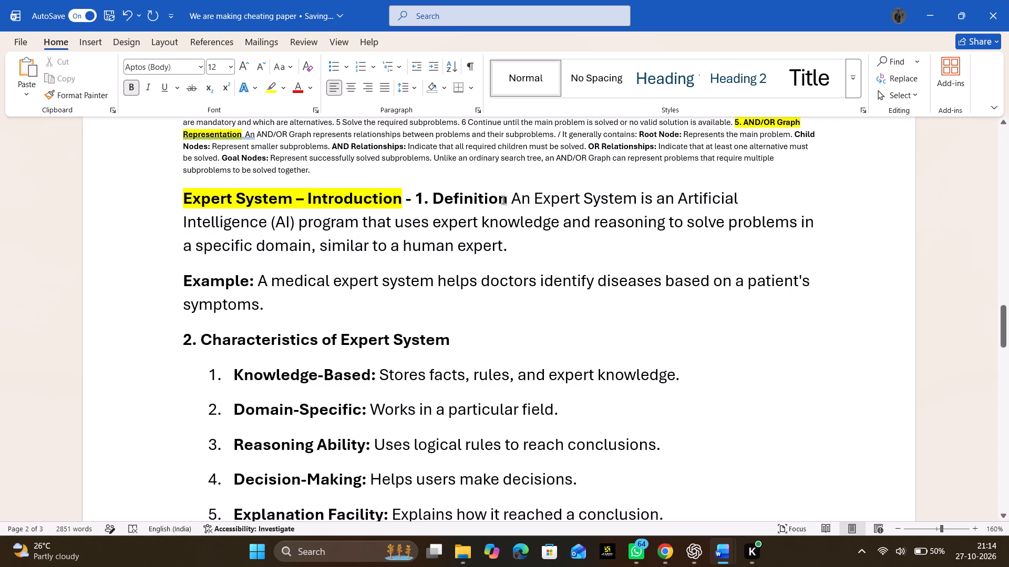
key(shift+colon)
key(BackSpace)
key(BackSpace)
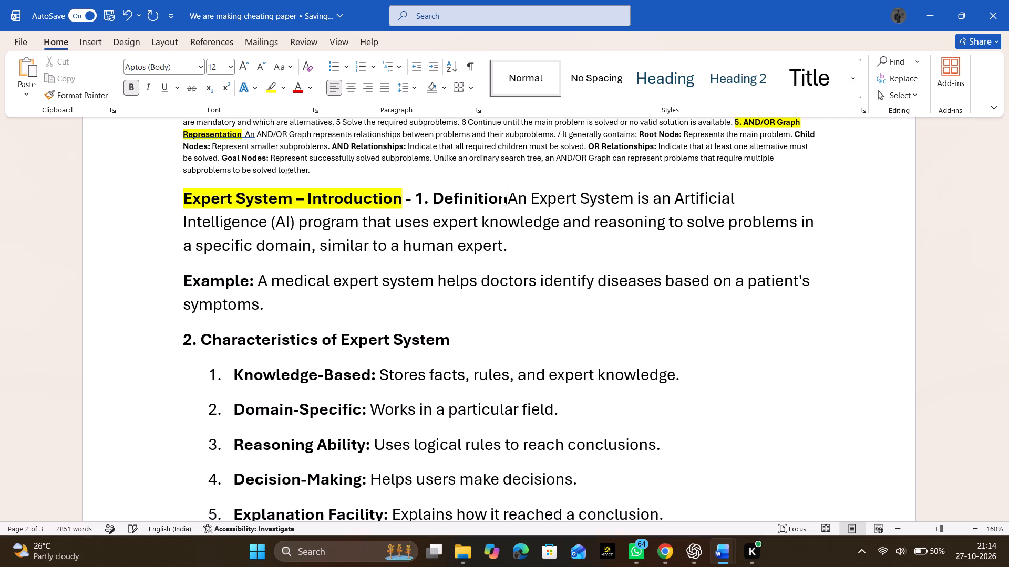
text(:)
key(space)
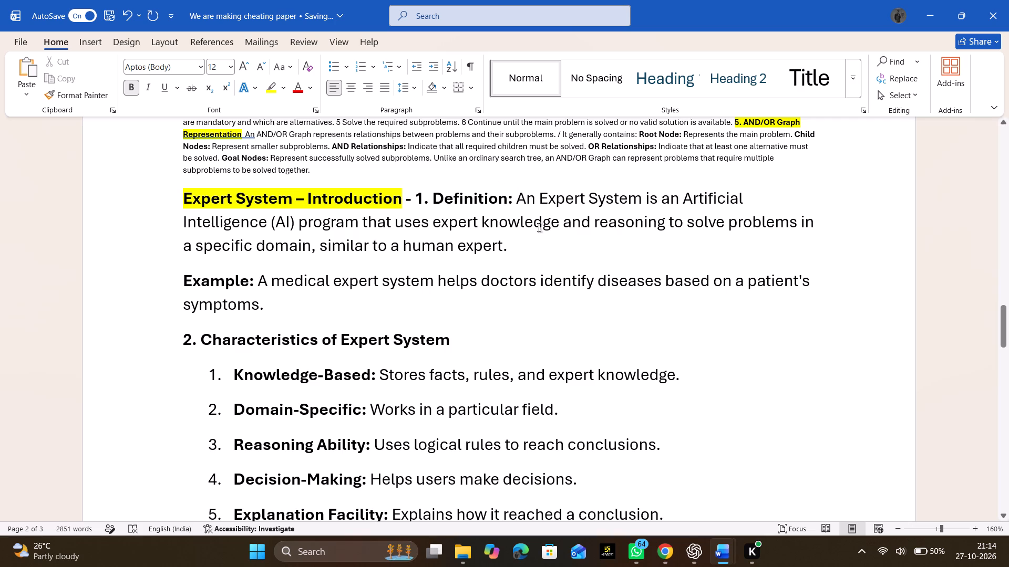
Delete the "Example:" paragraph about the medical expert system below the definition.
click(531, 254)
drag(531, 254, 527, 307)
key(BackSpace)
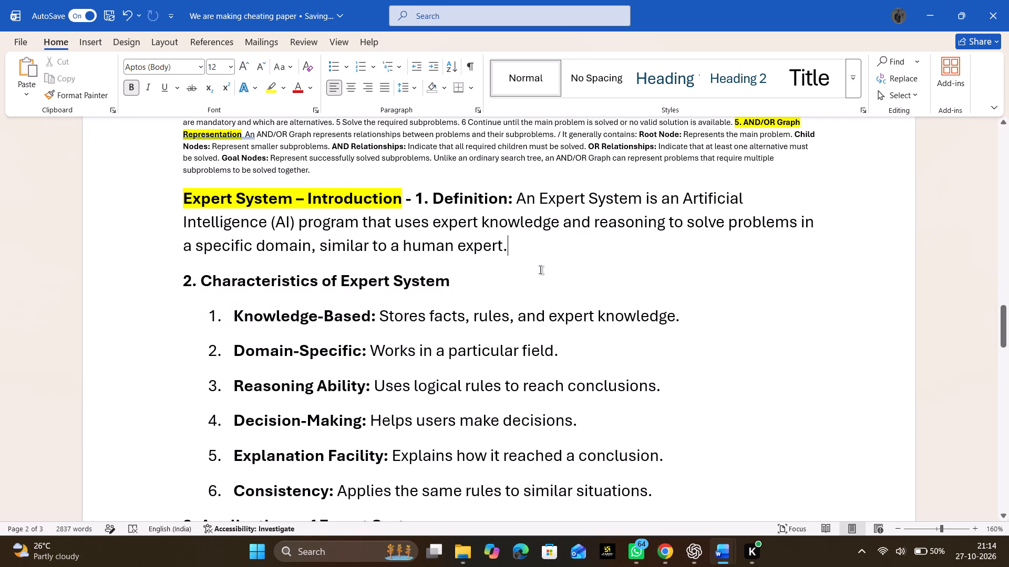
Join the "2. Characteristics of Expert System" heading to the end of the definition paragraph, separated by a space.
click(528, 251)
key(space)
key(Delete)
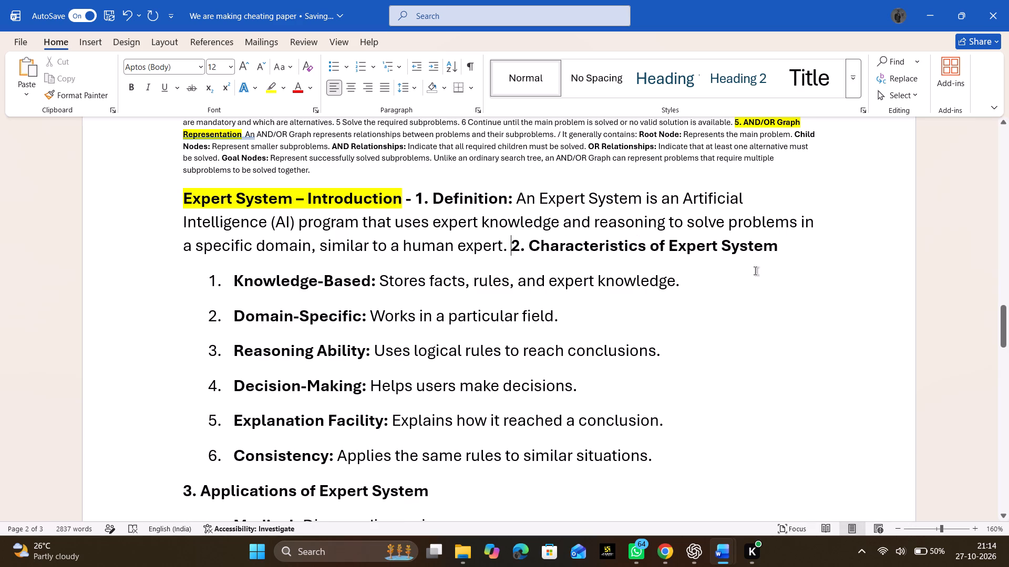
Add a colon after "2. Characteristics of Expert System" and run the "Knowledge-Based" list item on directly after it.
click(791, 253)
key(space)
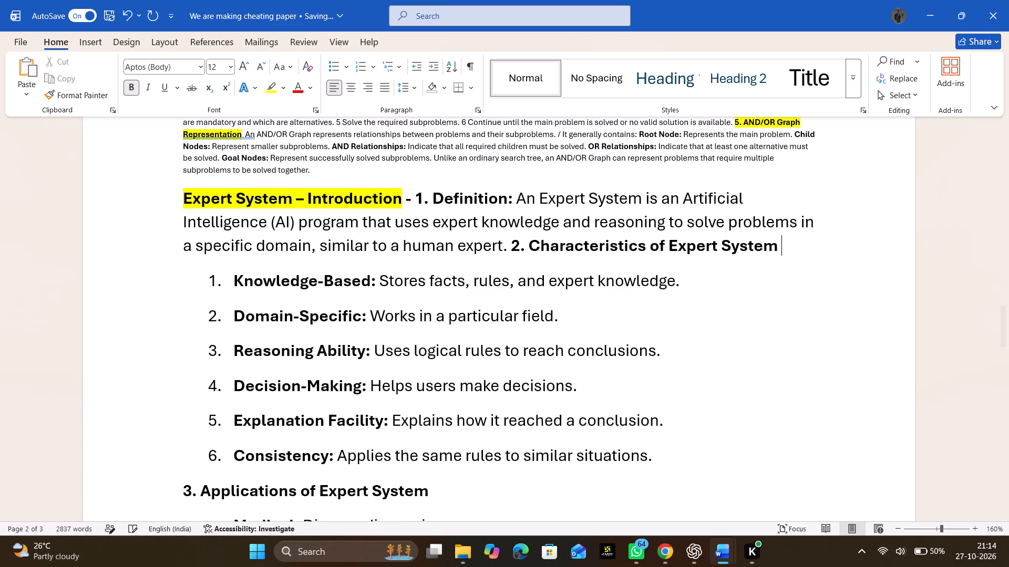
key(BackSpace)
text(:)
key(space)
key(Delete)
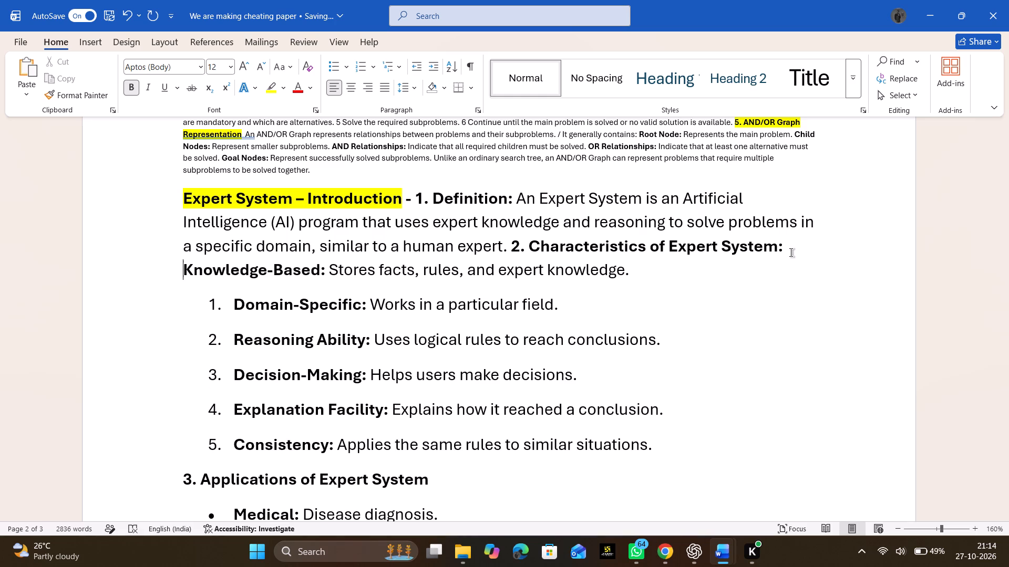
Run the Domain-Specific, Reasoning Ability, Decision-Making, Explanation Facility and Consistency list items on after "Knowledge-Based", separated by spaces.
click(689, 271)
key(space)
key(Delete)
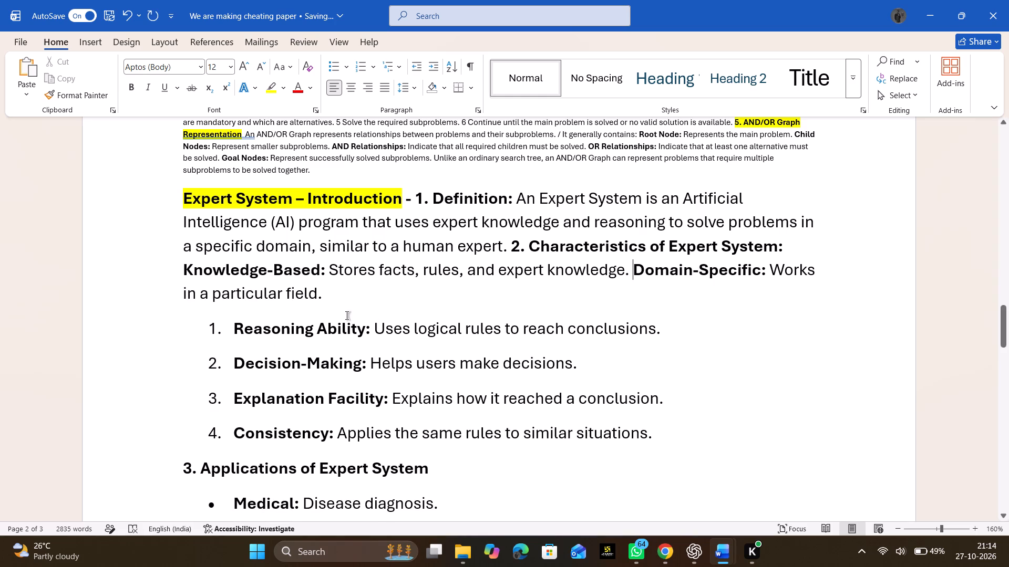
click(347, 298)
key(space)
key(Delete)
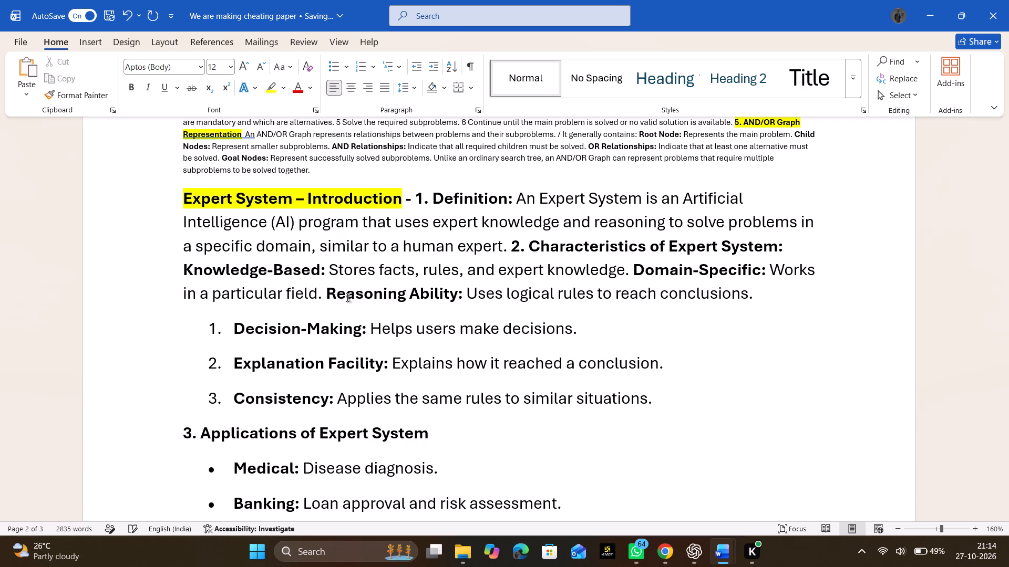
click(761, 299)
key(space)
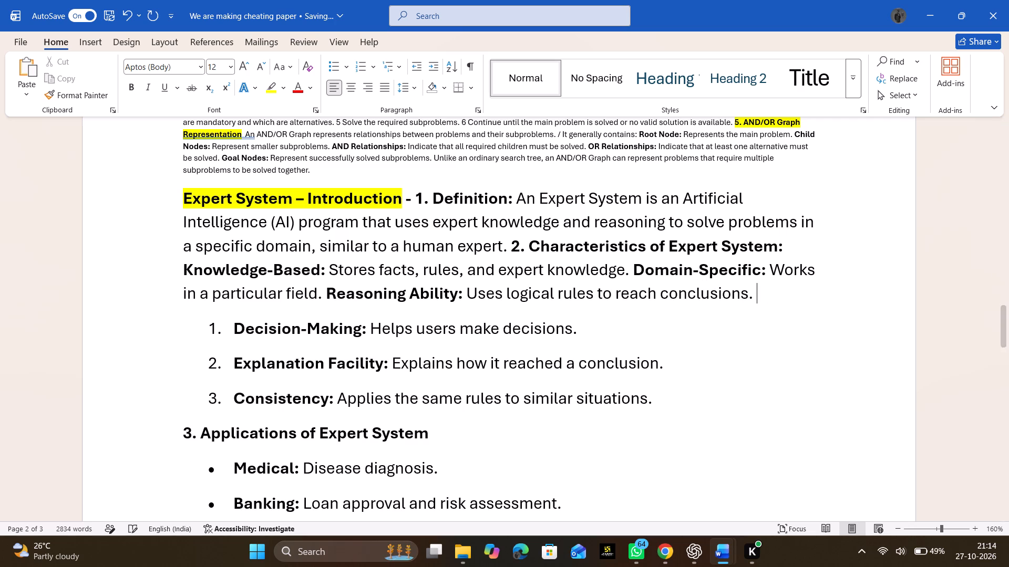
key(Delete)
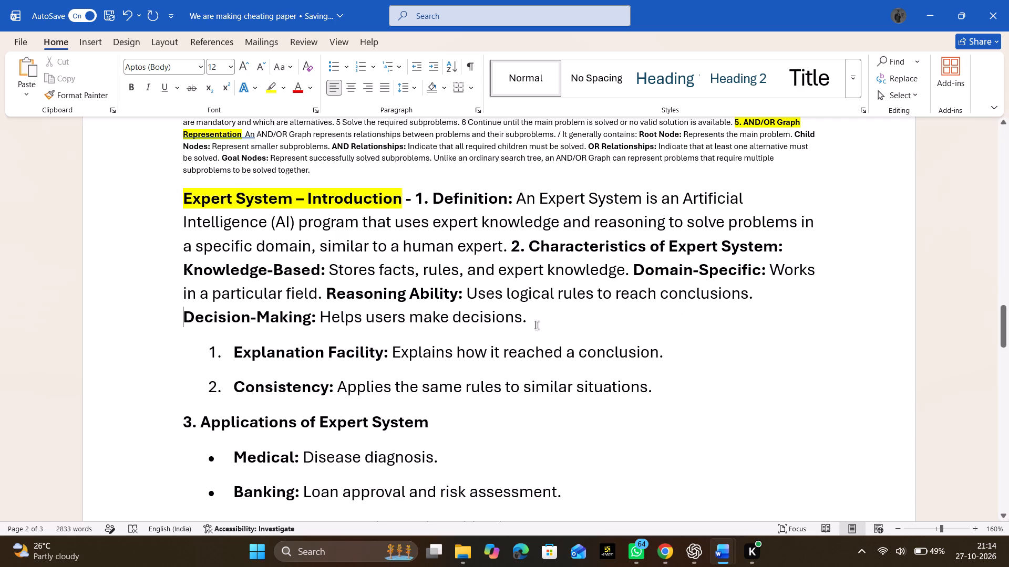
click(550, 316)
key(space)
key(Delete)
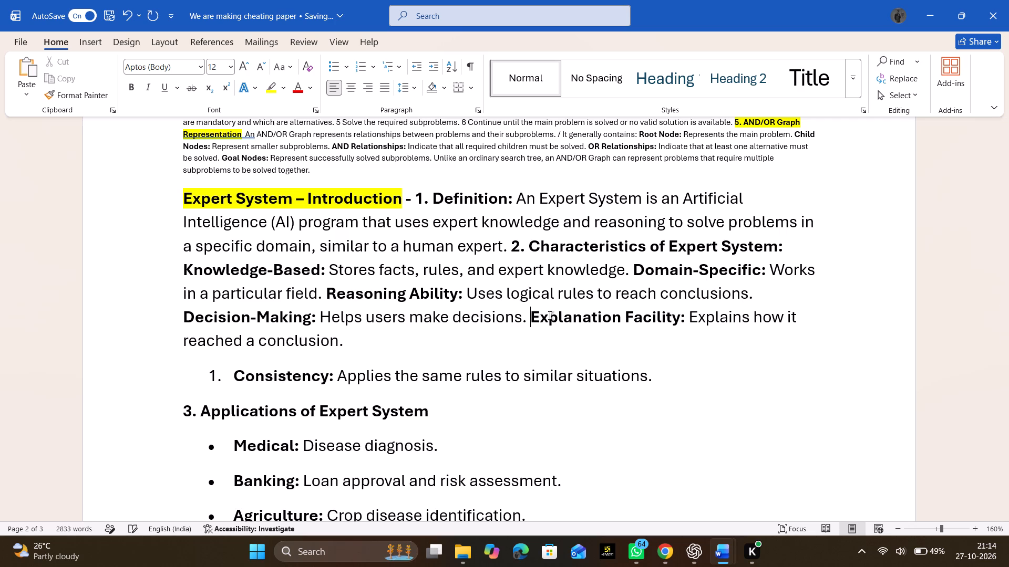
click(378, 340)
key(space)
key(Delete)
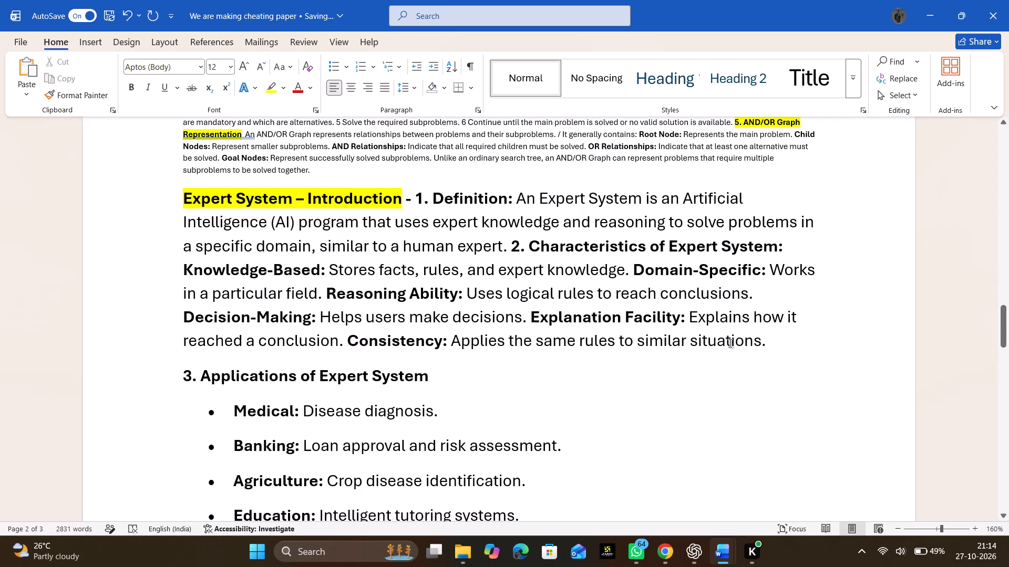
Join the "3. Applications of Expert System" heading to the end of the characteristics text, separated by a space.
click(776, 338)
key(space)
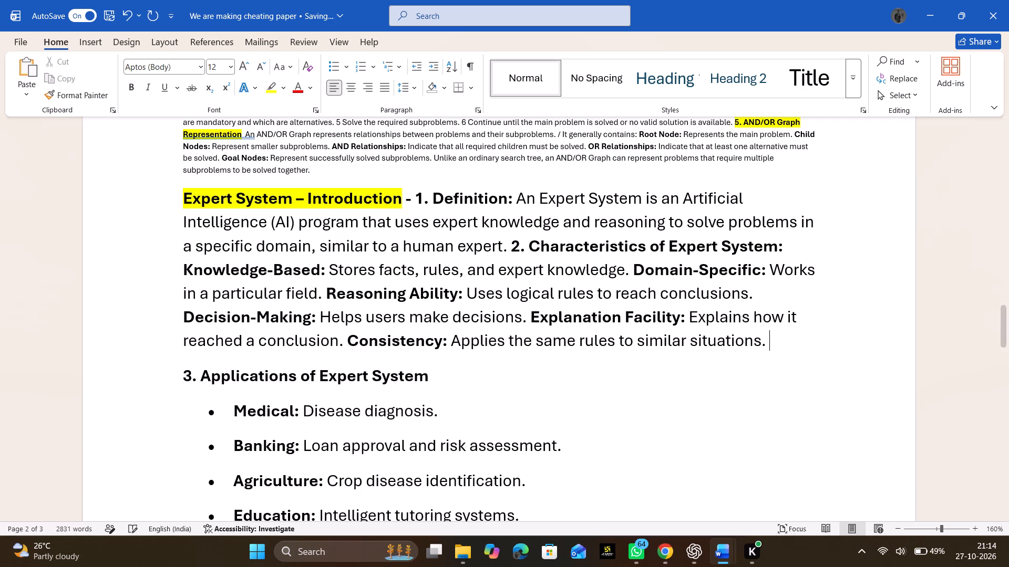
key(Delete)
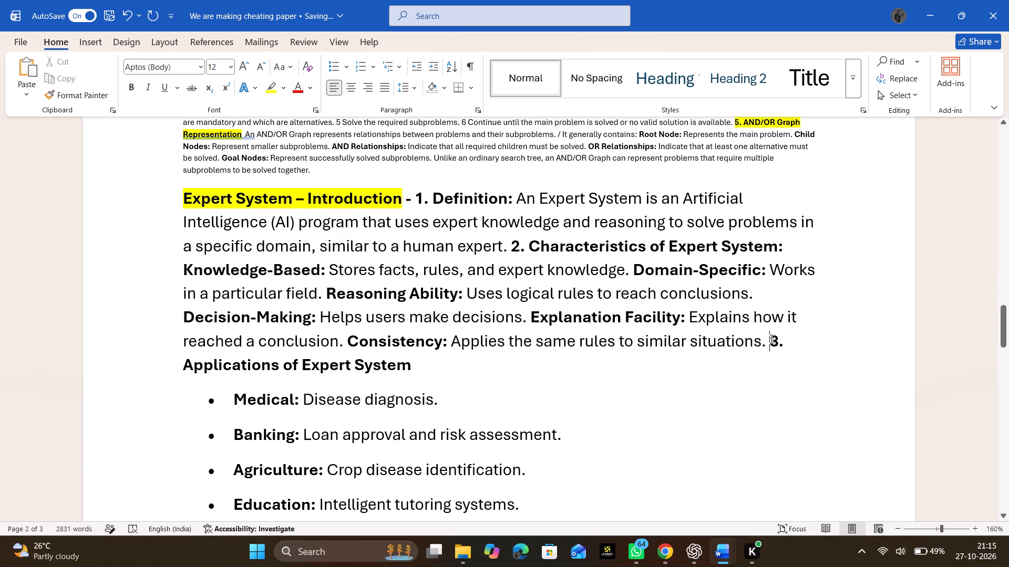
Highlight the headings "3. Applications of Expert System" and "2. Characteristics of Expert System:" in yellow.
drag(771, 339, 773, 362)
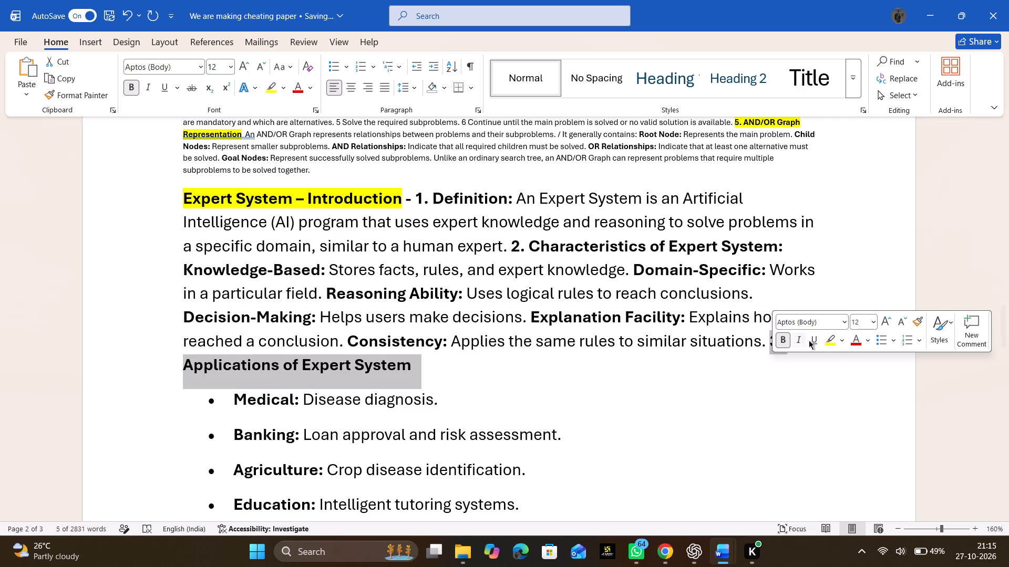
click(823, 339)
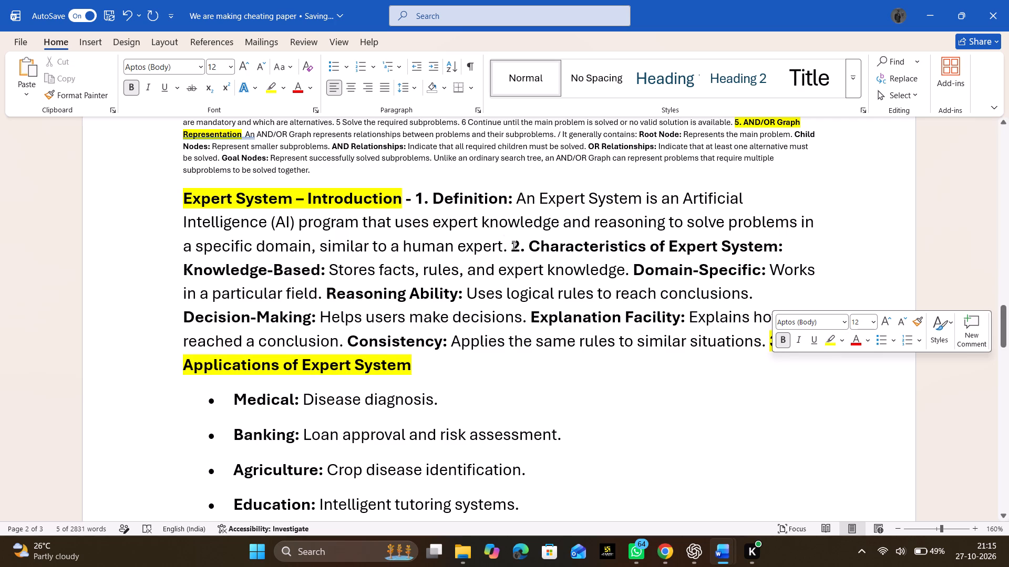
drag(513, 245, 762, 234)
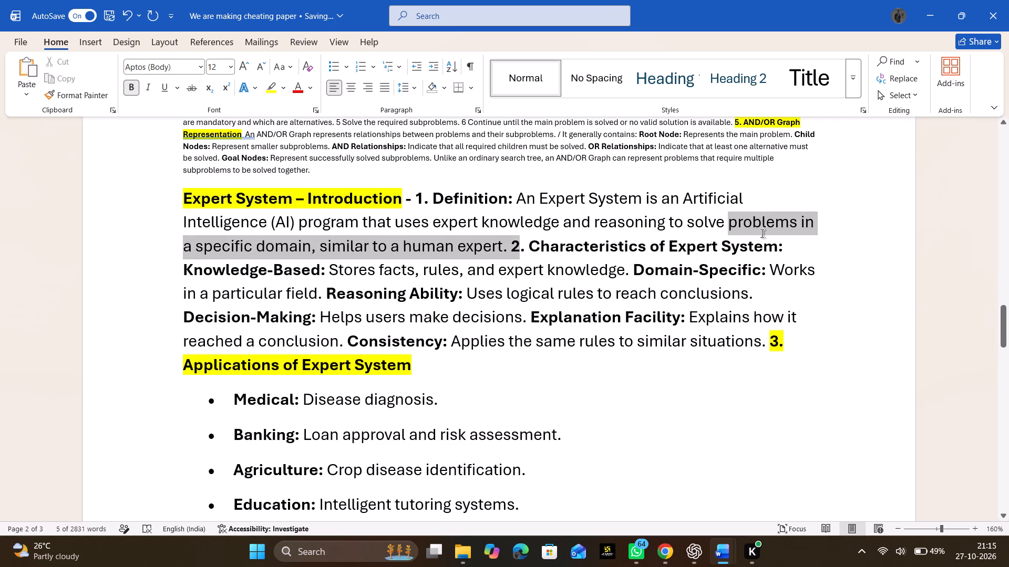
drag(762, 234, 786, 242)
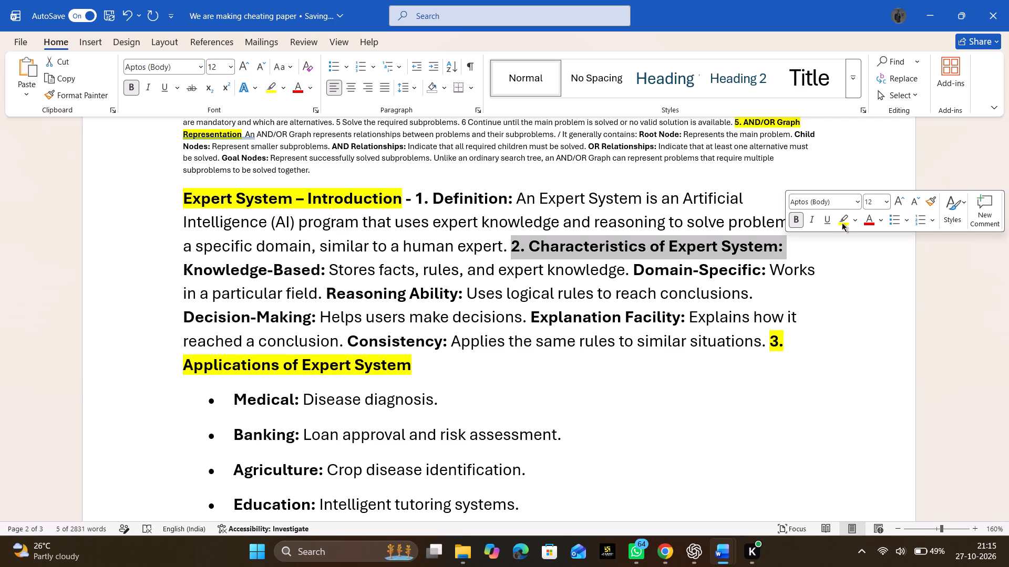
click(842, 223)
Run the "Medical" bullet on after the "3. Applications of Expert System" heading, separated by a spaced hyphen.
click(549, 382)
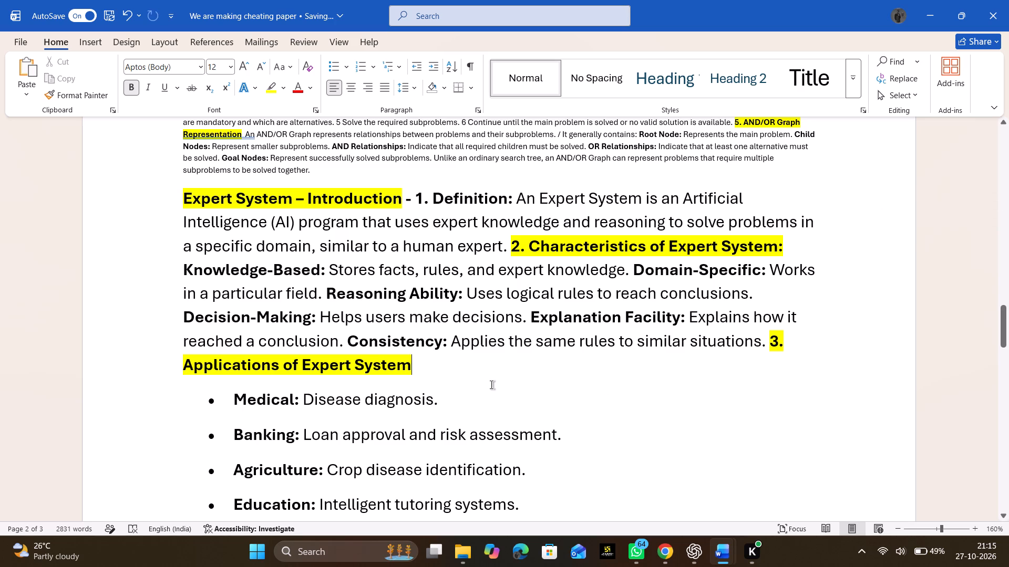
key(space)
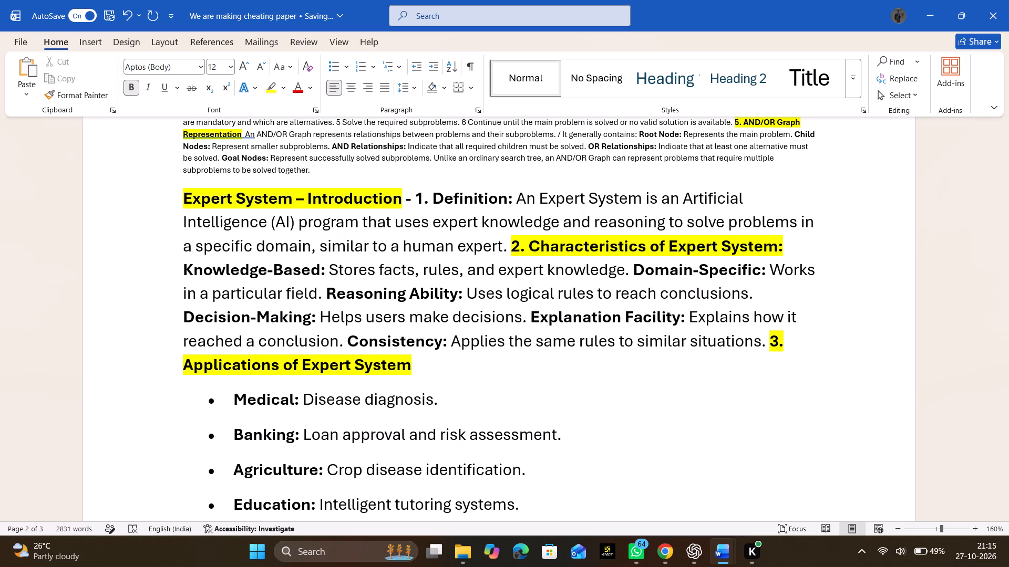
key(Delete)
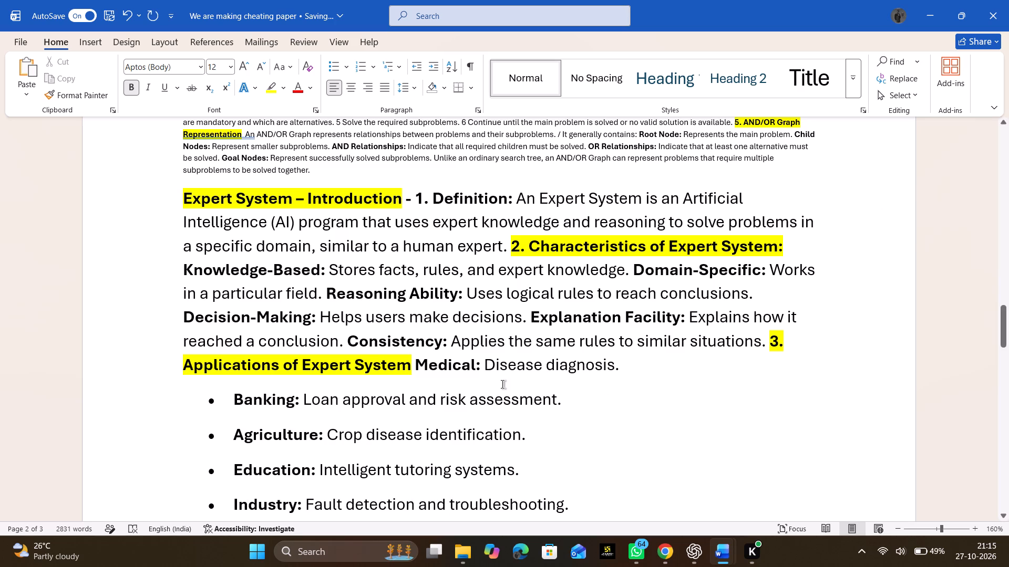
text(-)
key(space)
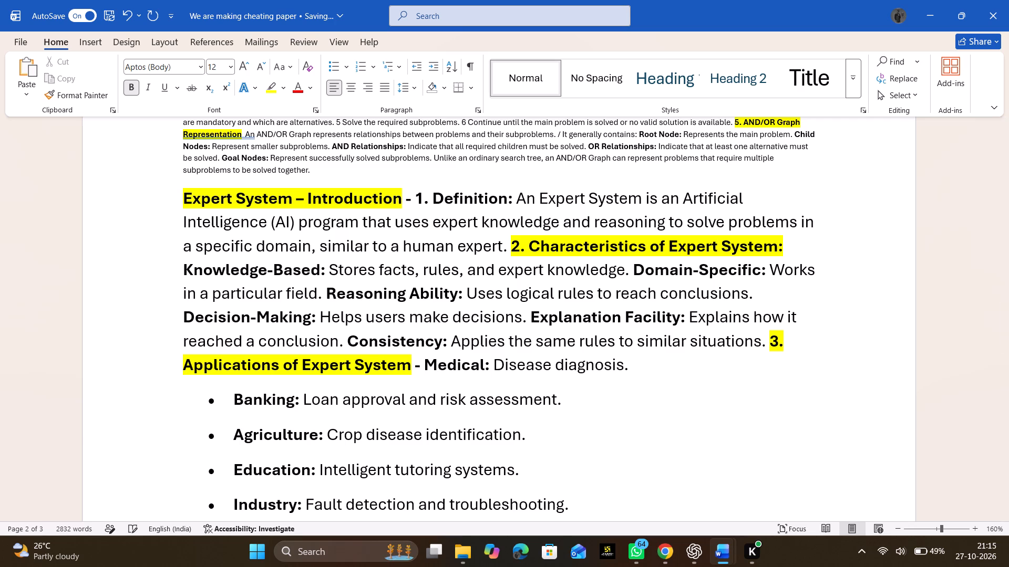
Run the Banking, Agriculture, Education and Industry bullets on after the "Medical" item, separated by spaces.
click(630, 365)
key(space)
key(Delete)
click(355, 387)
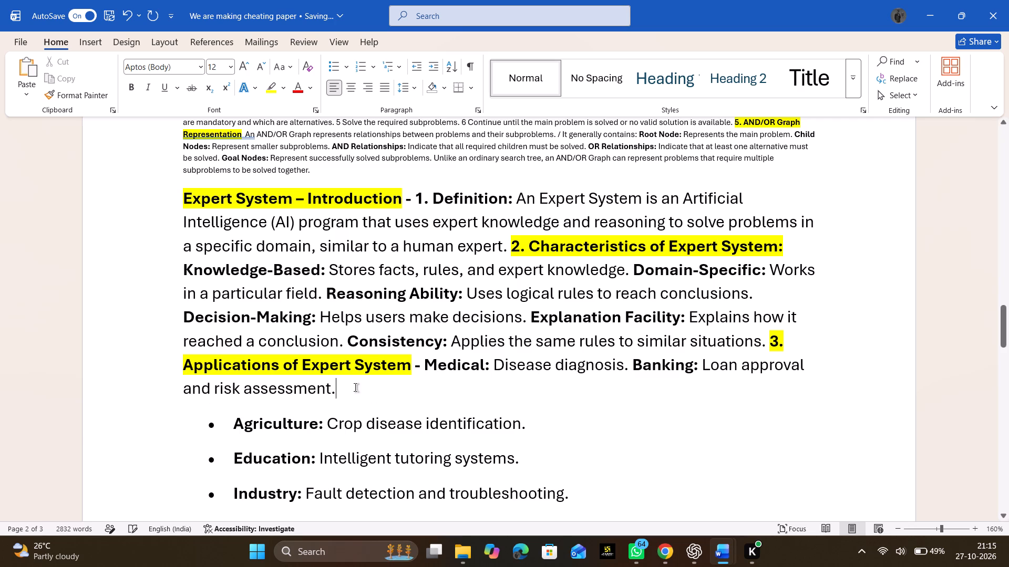
key(space)
key(Delete)
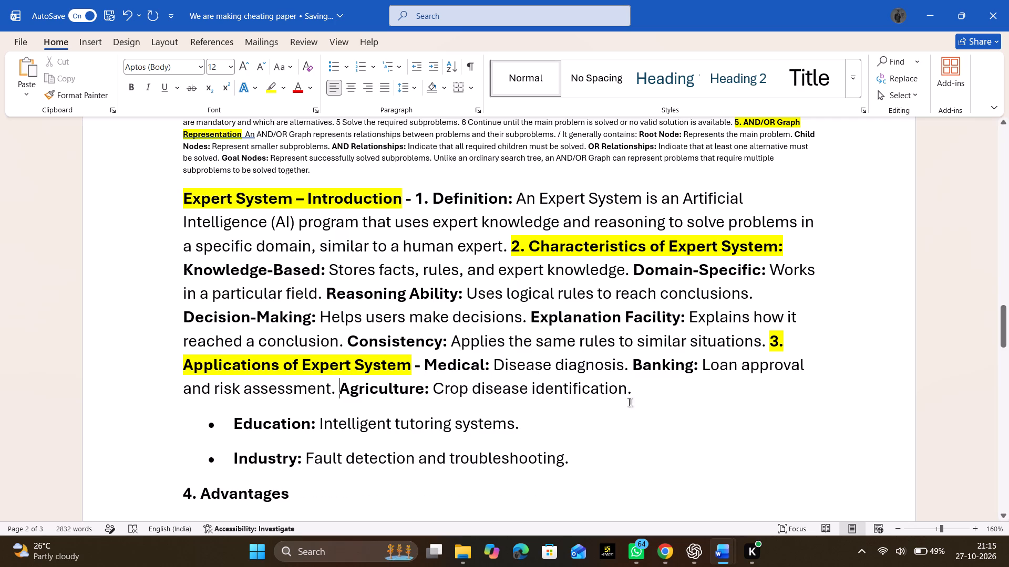
click(646, 395)
key(space)
key(Delete)
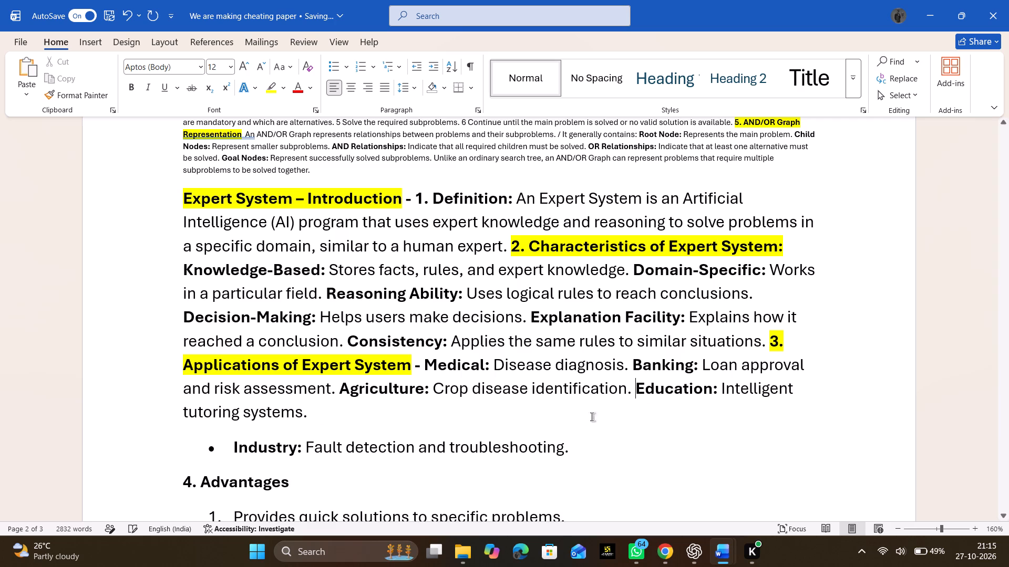
click(400, 427)
key(space)
key(Delete)
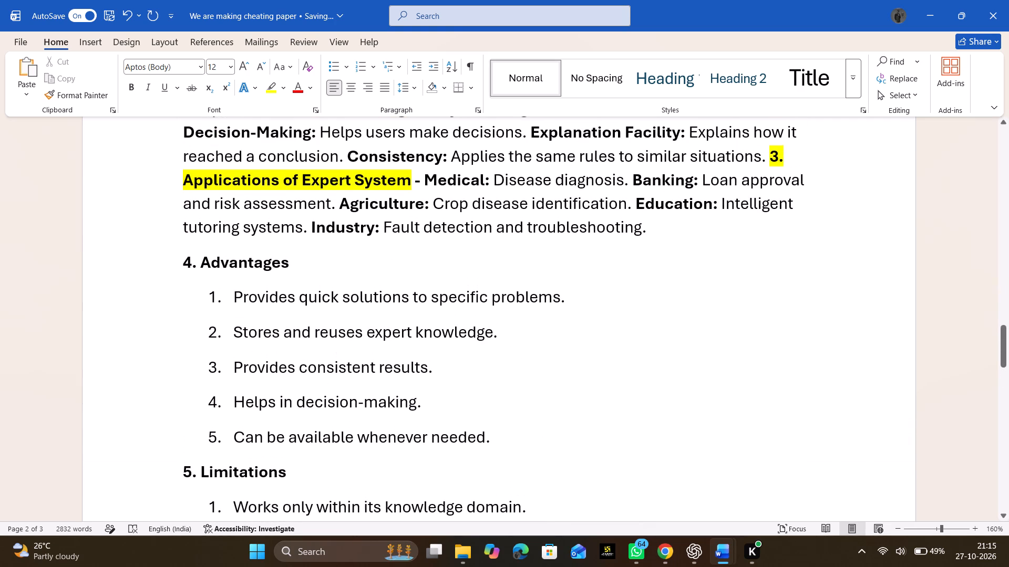
Delete everything from the "4. Advantages" heading through the closing "Topic 1 complete" line.
drag(180, 256, 399, 537)
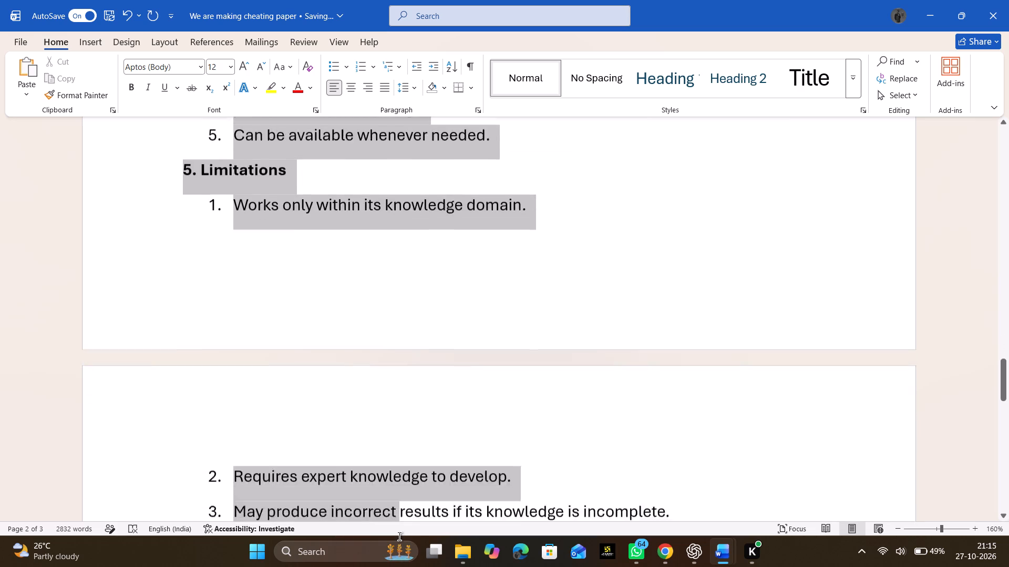
drag(399, 537, 355, 426)
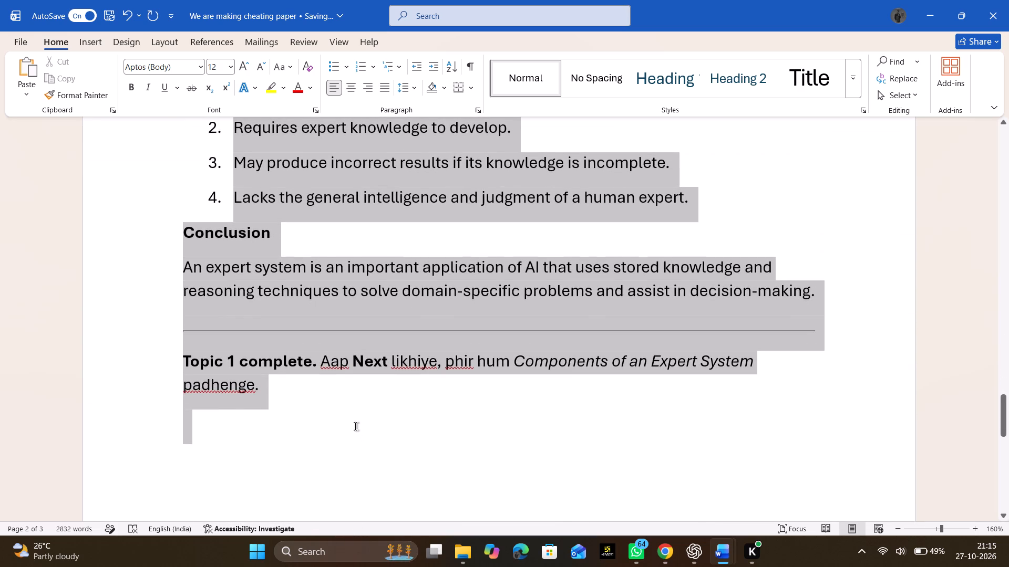
drag(355, 426, 354, 422)
key(BackSpace)
Set the font size of the whole "Expert System – Introduction" paragraph to 6.
scroll(354, 422, up, 1)
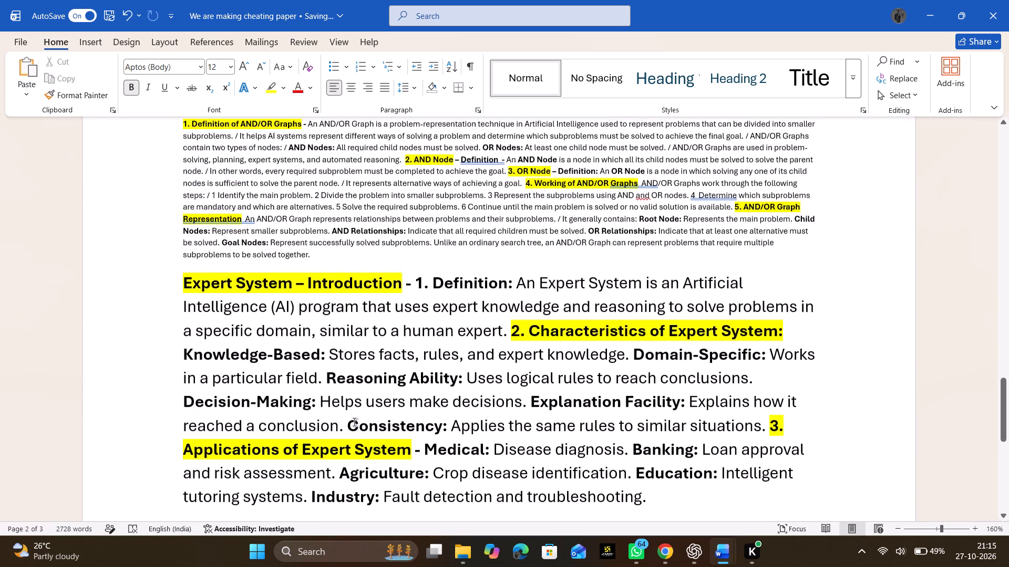
scroll(354, 422, up, 1)
ctrl+scroll(354, 422, down, 6)
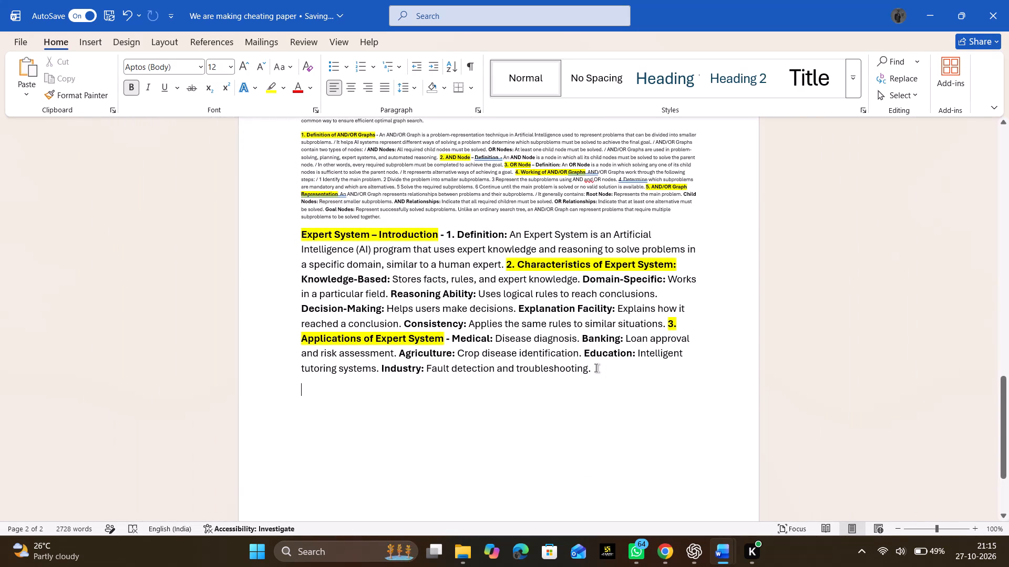
drag(596, 368, 286, 235)
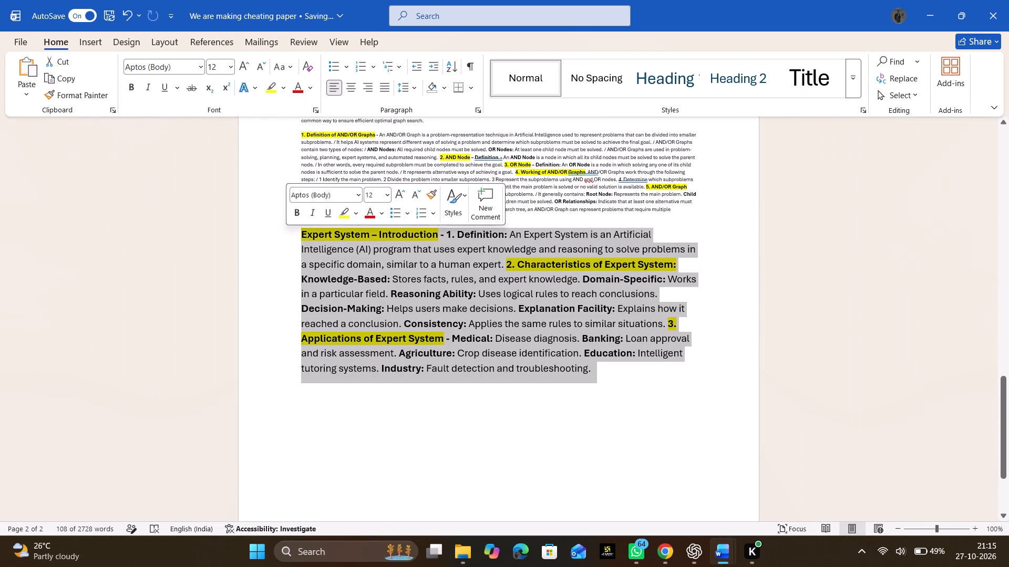
drag(373, 190, 372, 195)
click(372, 195)
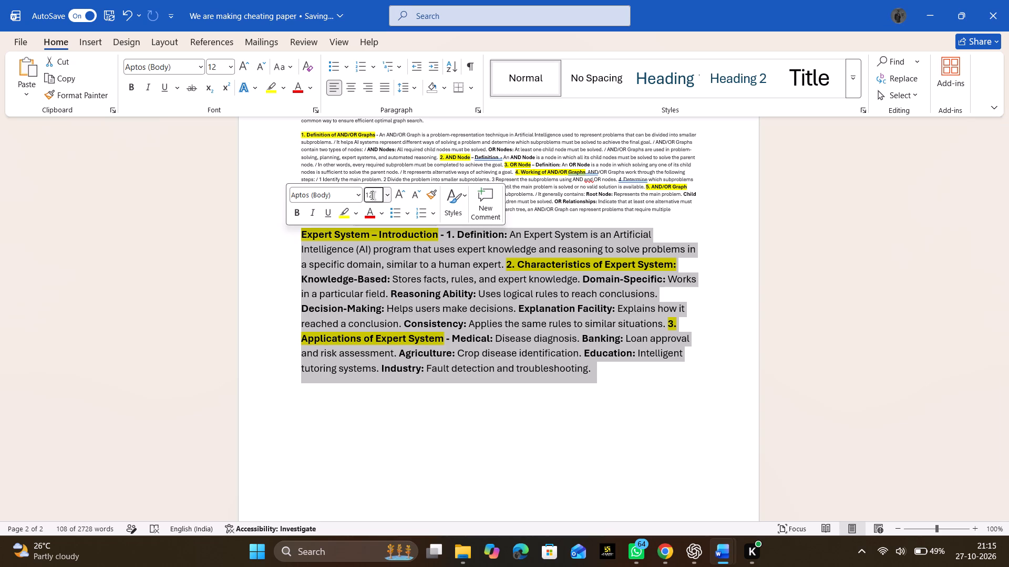
click(372, 195)
double_click(372, 195)
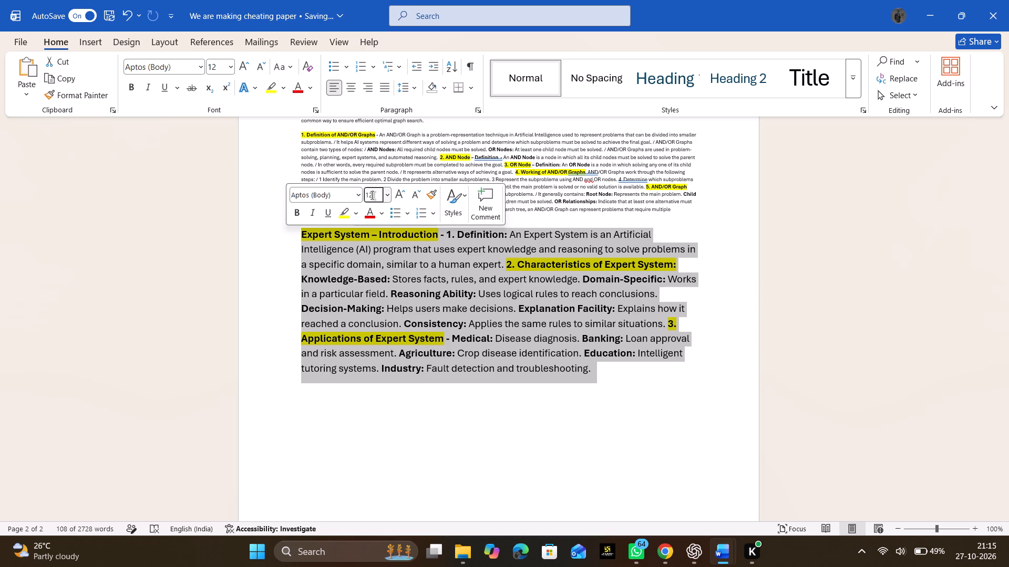
double_click(370, 196)
key(6)
key(Return)
click(688, 551)
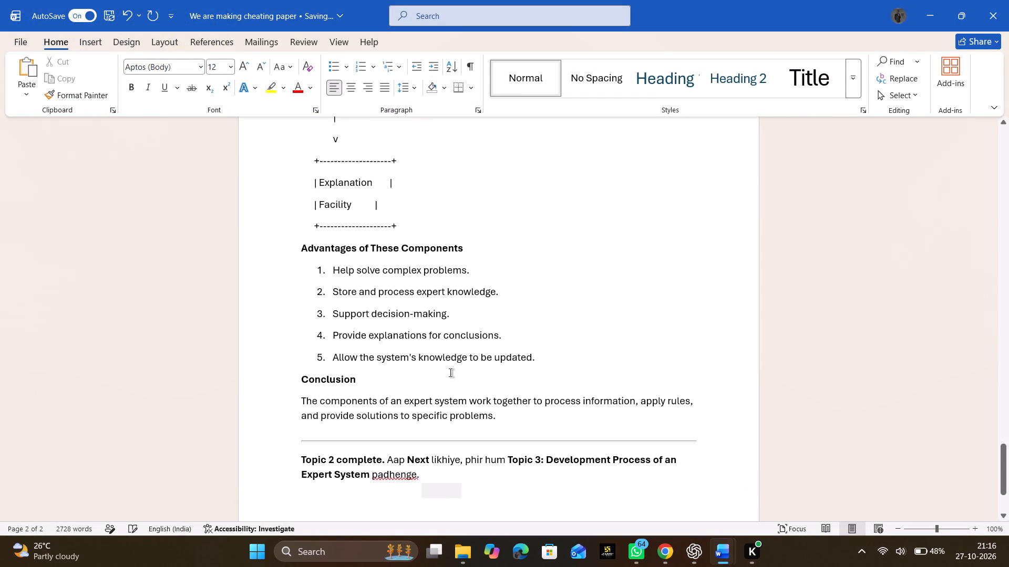
Remove "Topic 2:" from the pasted title and highlight "Components of an Expert System" in yellow.
scroll(450, 373, up, 5)
scroll(450, 373, right, 1)
scroll(450, 373, up, 1)
scroll(450, 373, right, 1)
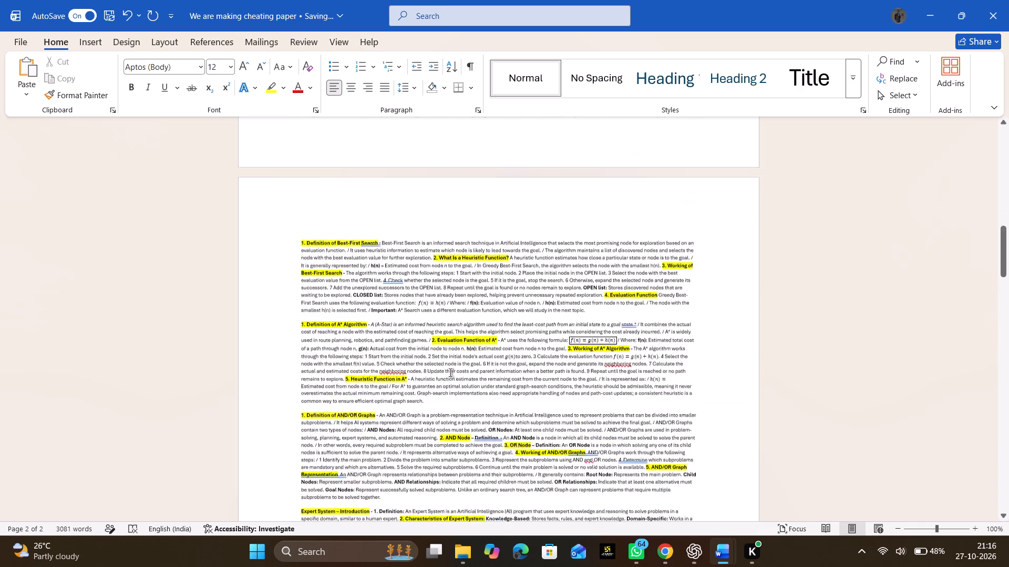
scroll(450, 373, right, 1)
ctrl+scroll(450, 373, up, 2)
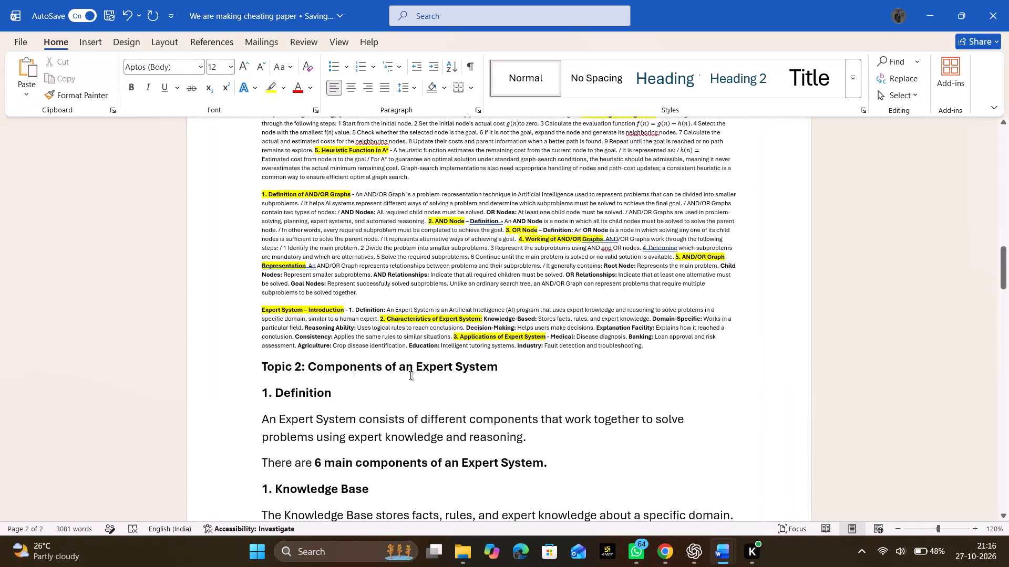
drag(307, 363, 256, 359)
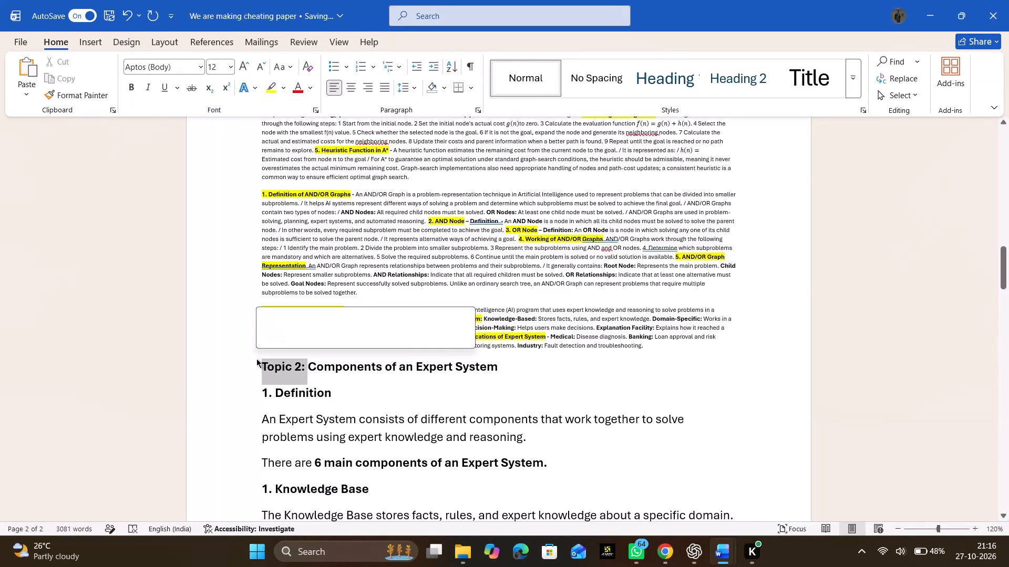
key(BackSpace)
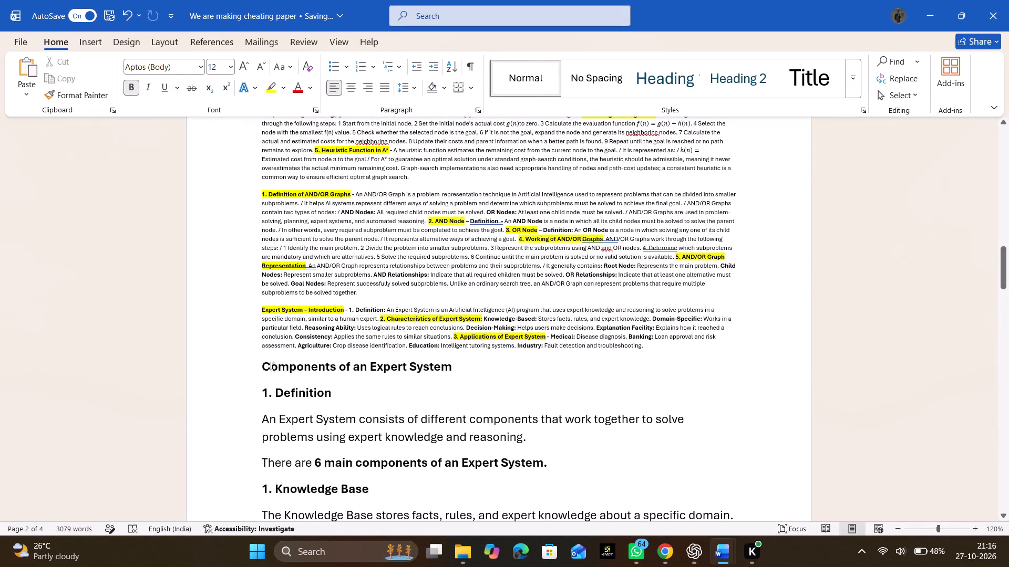
drag(263, 366, 455, 361)
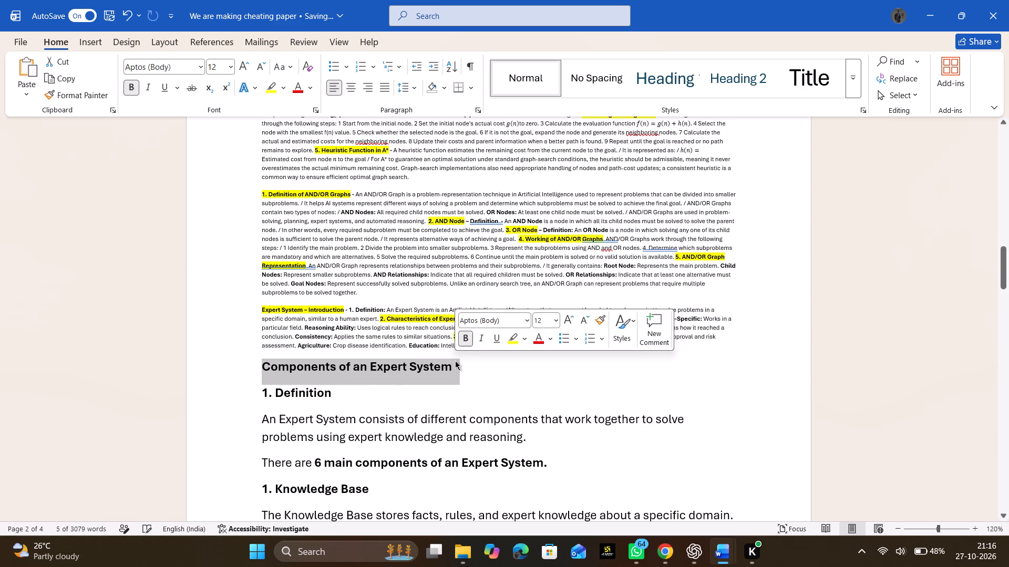
click(510, 338)
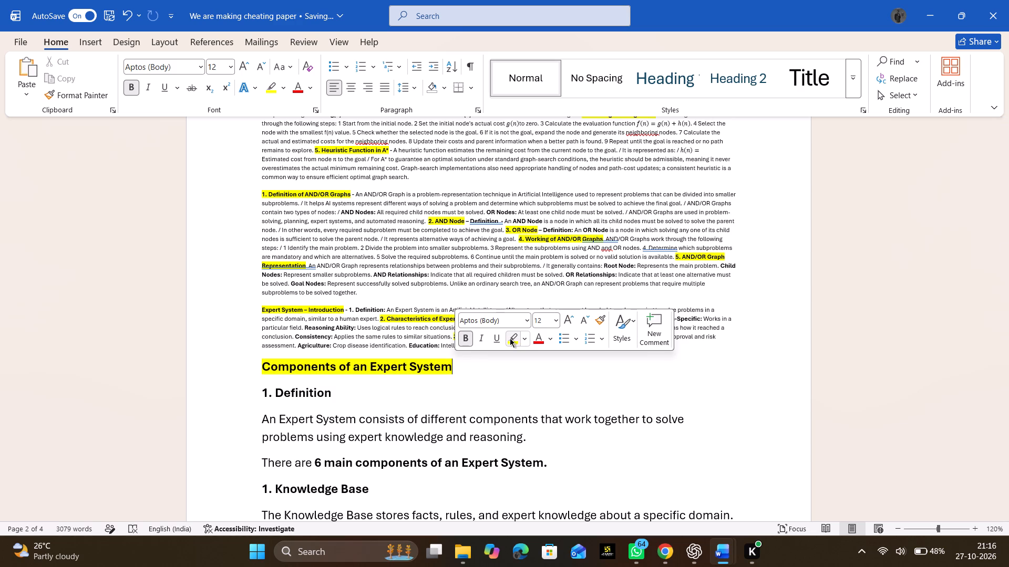
Run "1. Definition" and its text on after the highlighted title, with " - " between the heading and its text.
click(498, 367)
key(space)
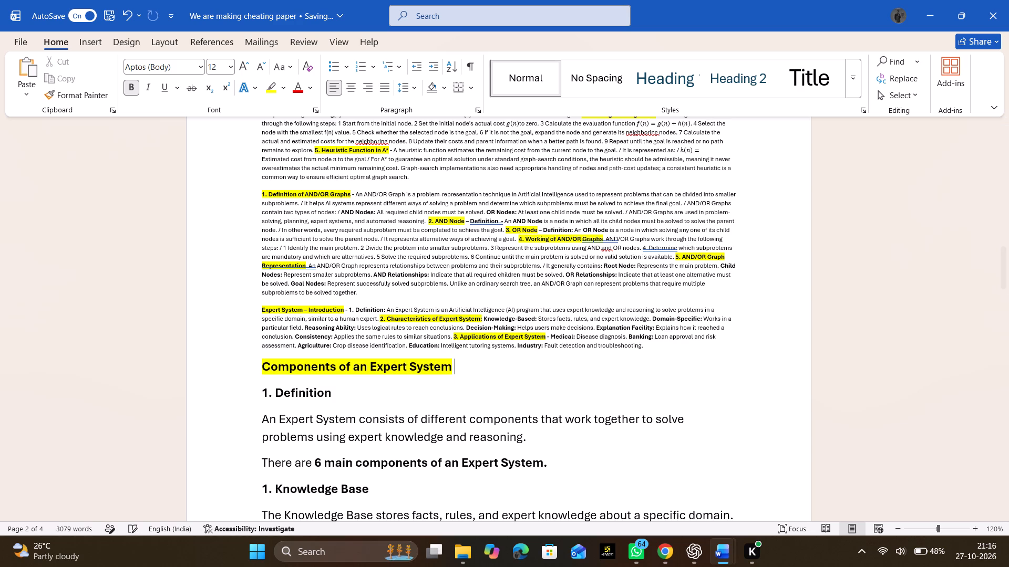
key(Delete)
click(545, 368)
key(space)
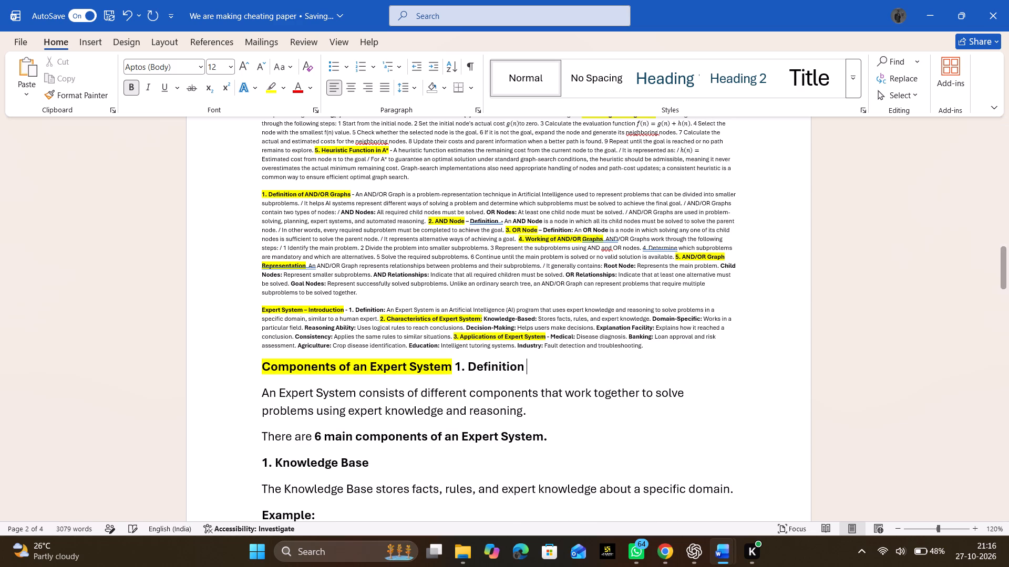
text(-)
key(space)
key(Delete)
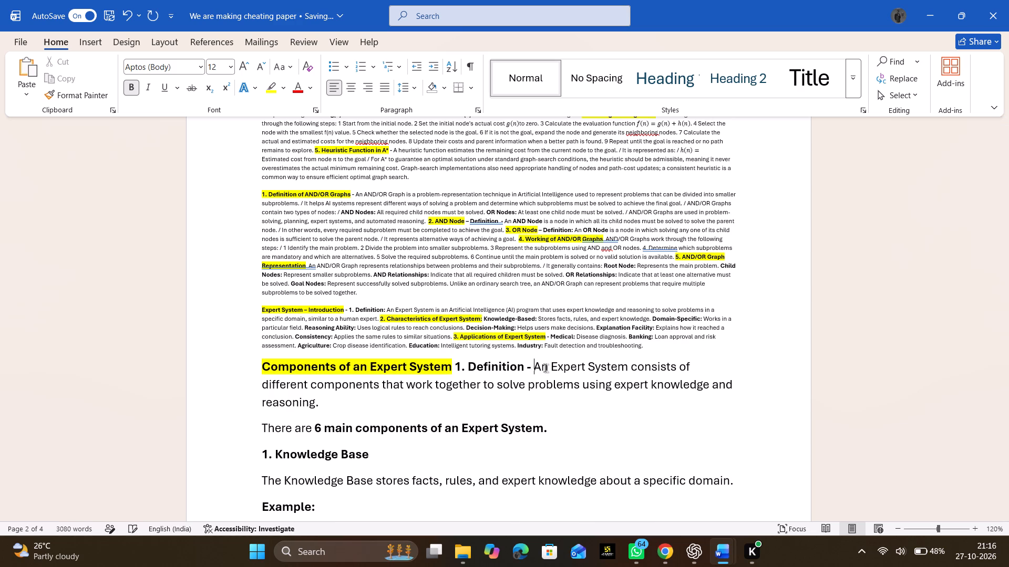
Join the "There are 6 main components" sentence to the definition with " / " and remove its bold formatting.
click(324, 398)
key(space)
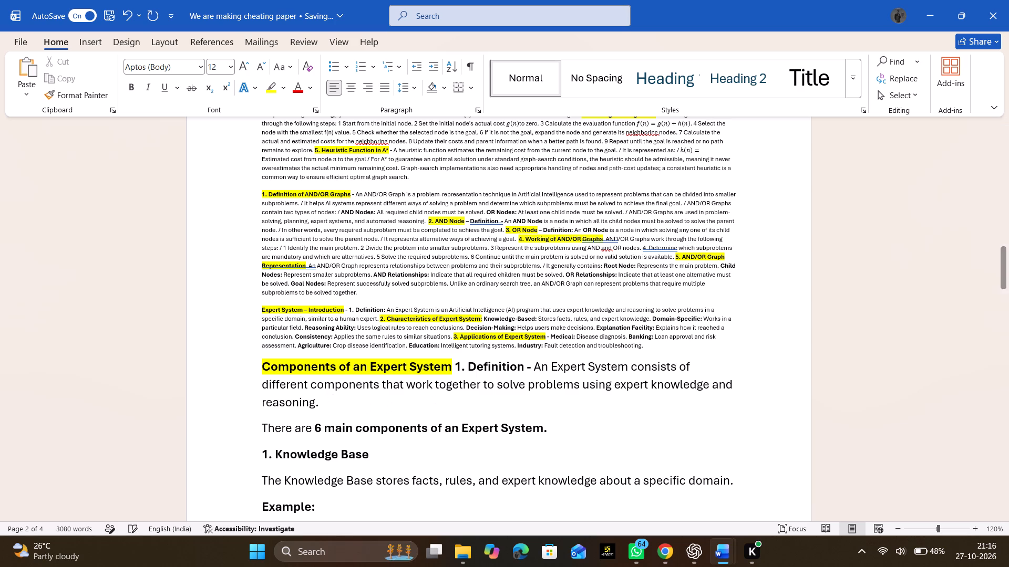
text(/)
key(space)
key(Delete)
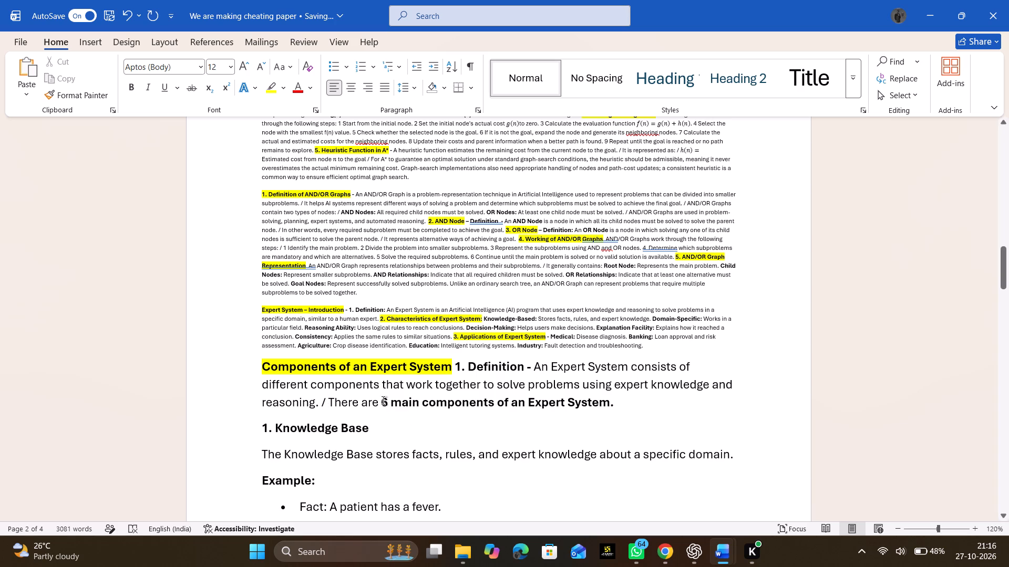
drag(382, 402, 624, 400)
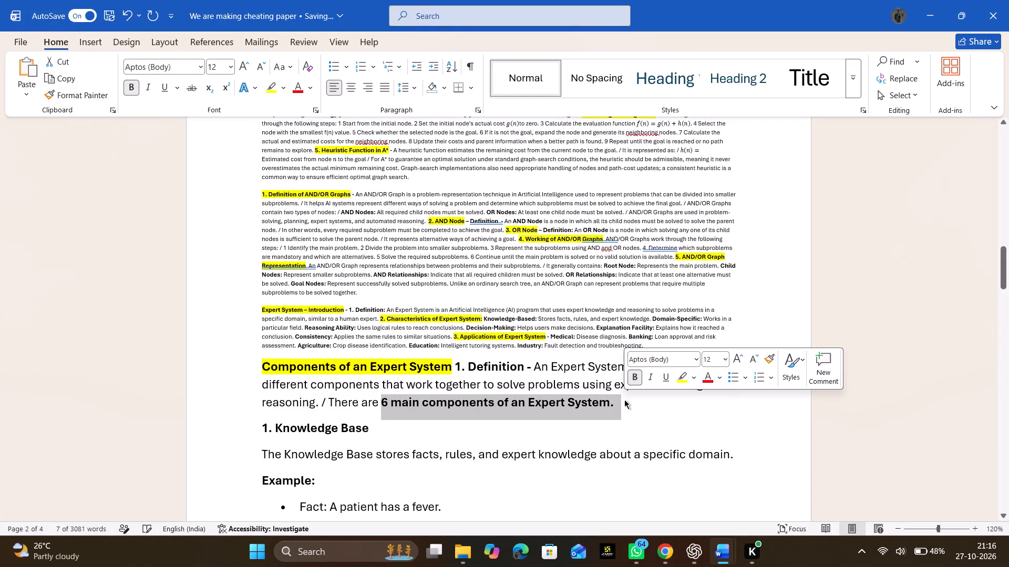
click(634, 377)
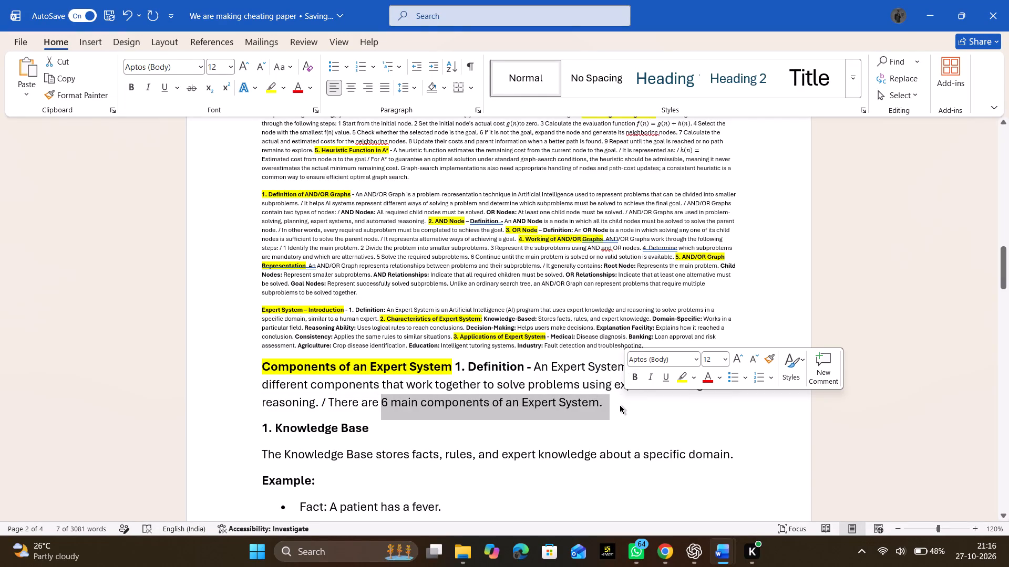
Join the "1. Knowledge Base" heading to the paragraph with " / " and run its description on after a space.
click(620, 405)
key(space)
text(/)
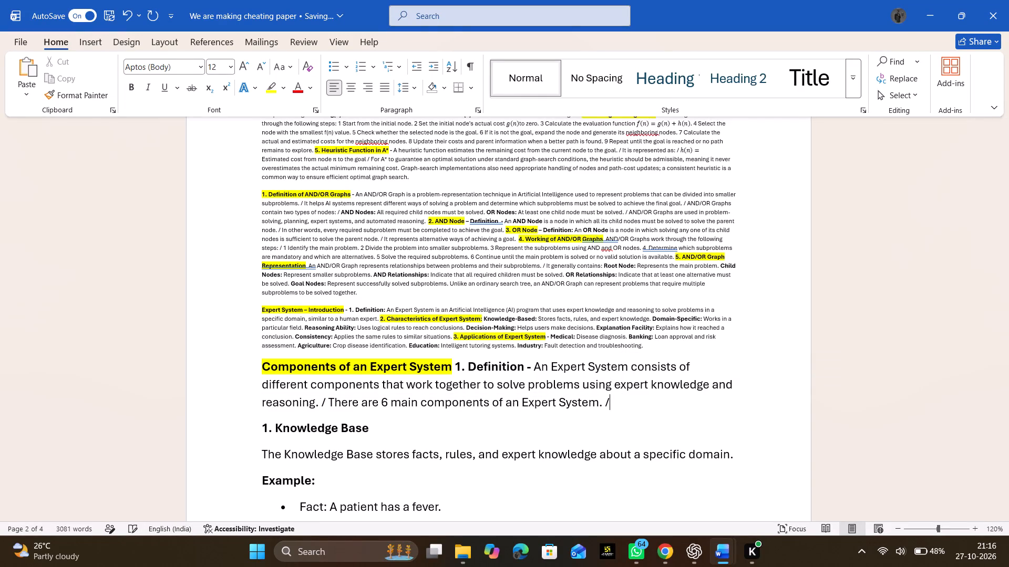
key(space)
key(Delete)
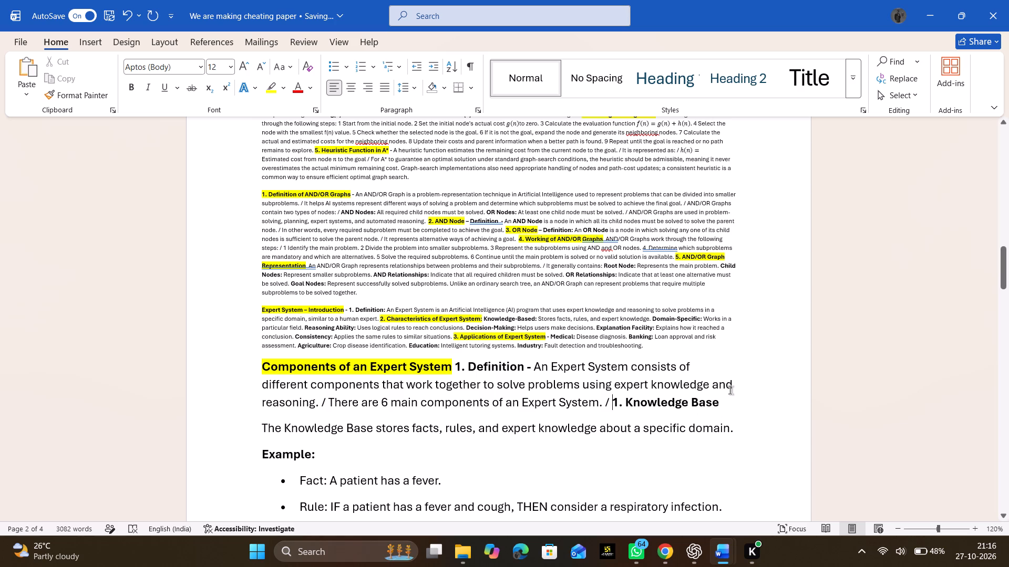
click(726, 404)
key(space)
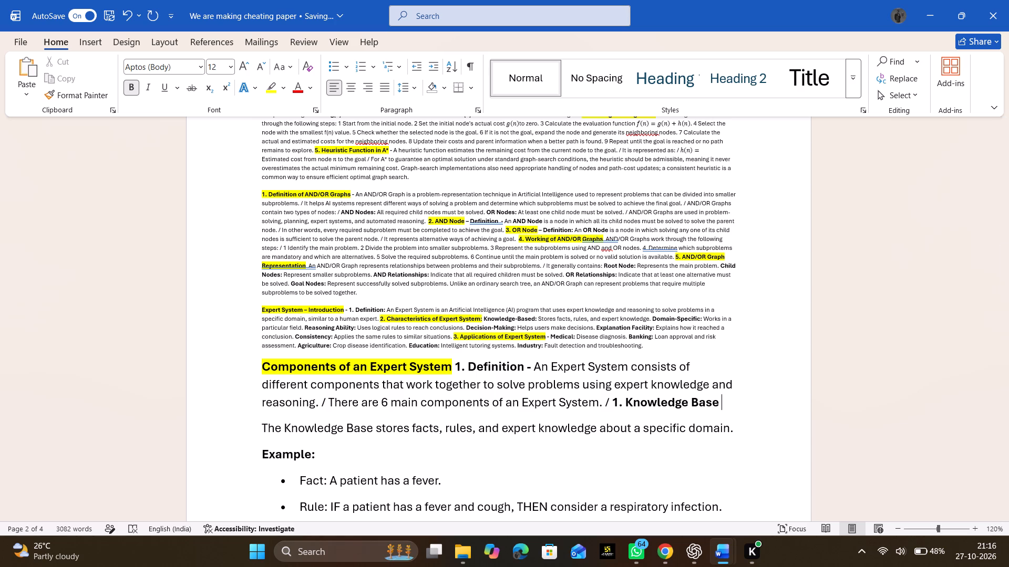
key(Delete)
Delete the Knowledge Base example with its Fact and Rule bullets and run "2. Inference Engine" on after a space.
scroll(549, 458, down, 1)
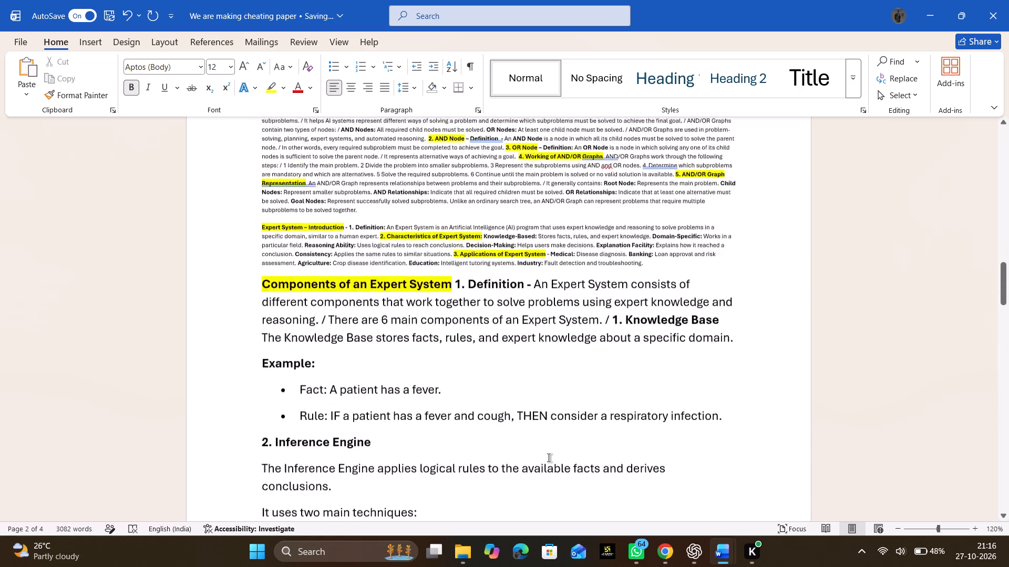
scroll(549, 458, down, 1)
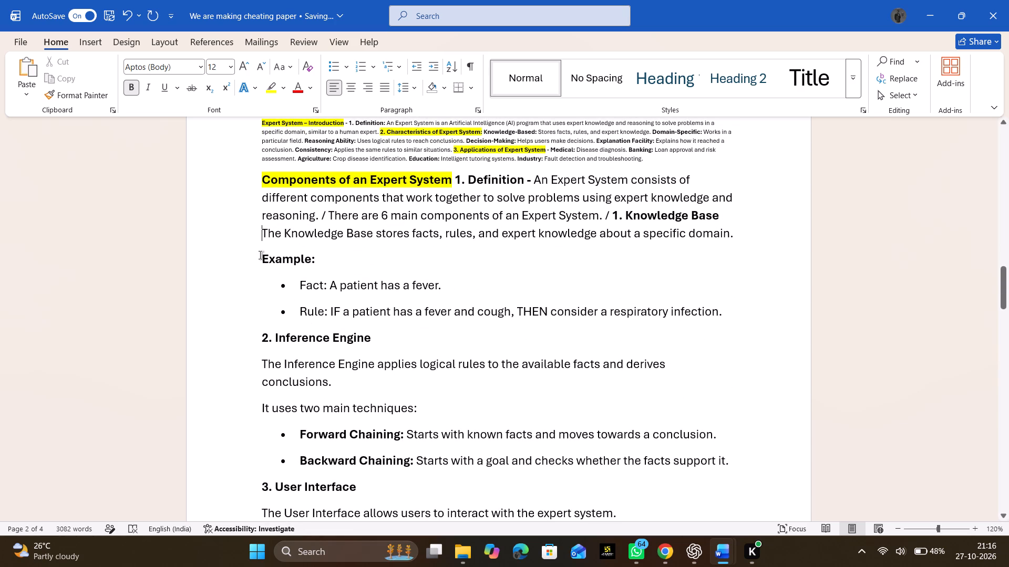
drag(260, 255, 725, 314)
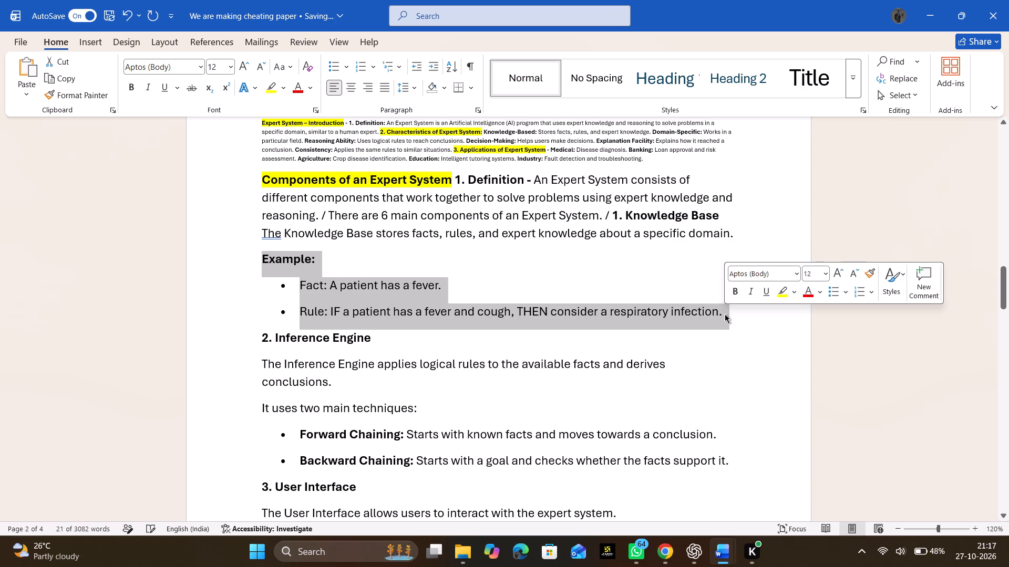
key(BackSpace)
key(BackSpace)
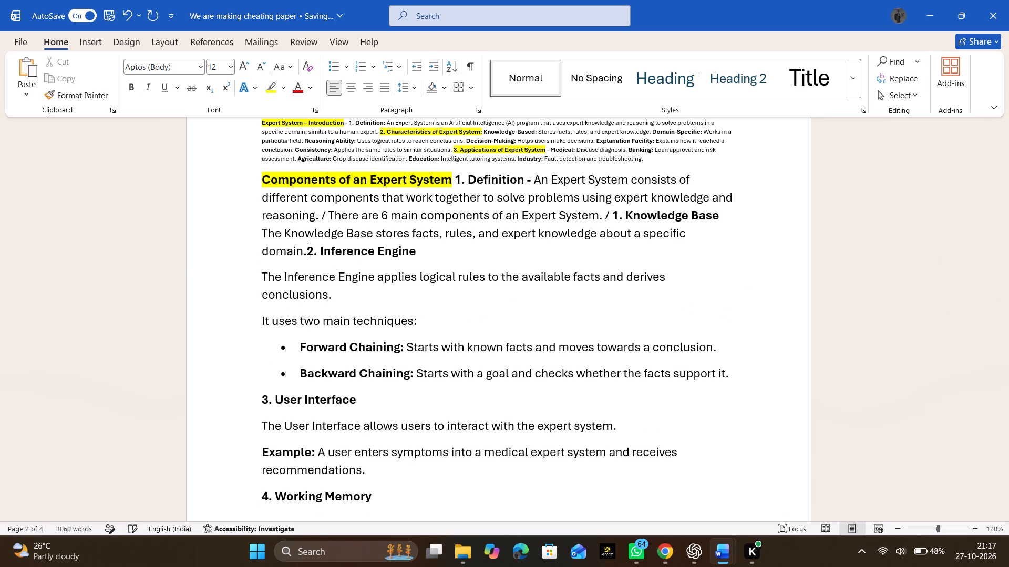
key(space)
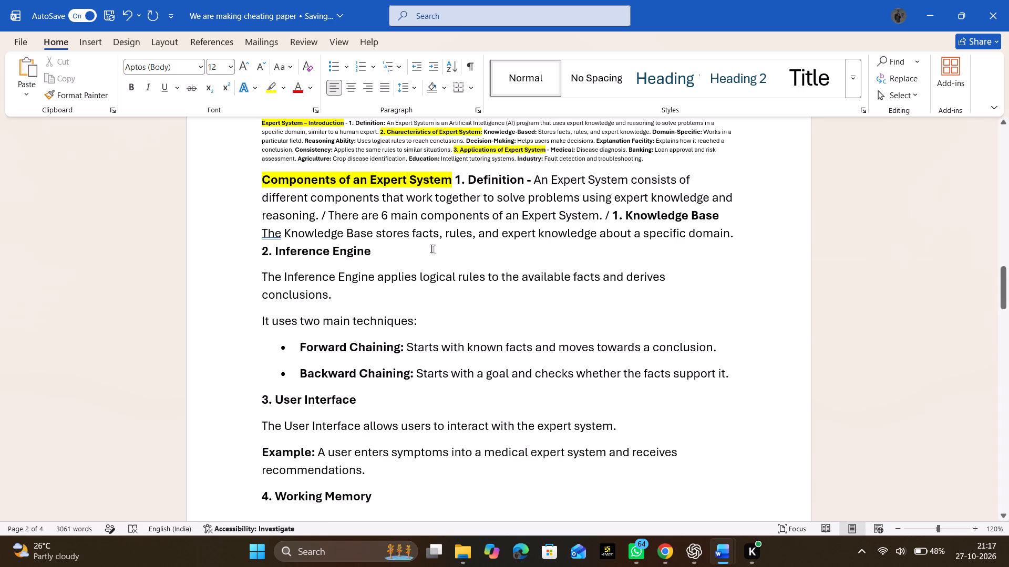
Run the Inference Engine description on after its heading and join "It uses two main techniques:" to it with " / ".
click(431, 249)
key(space)
key(Delete)
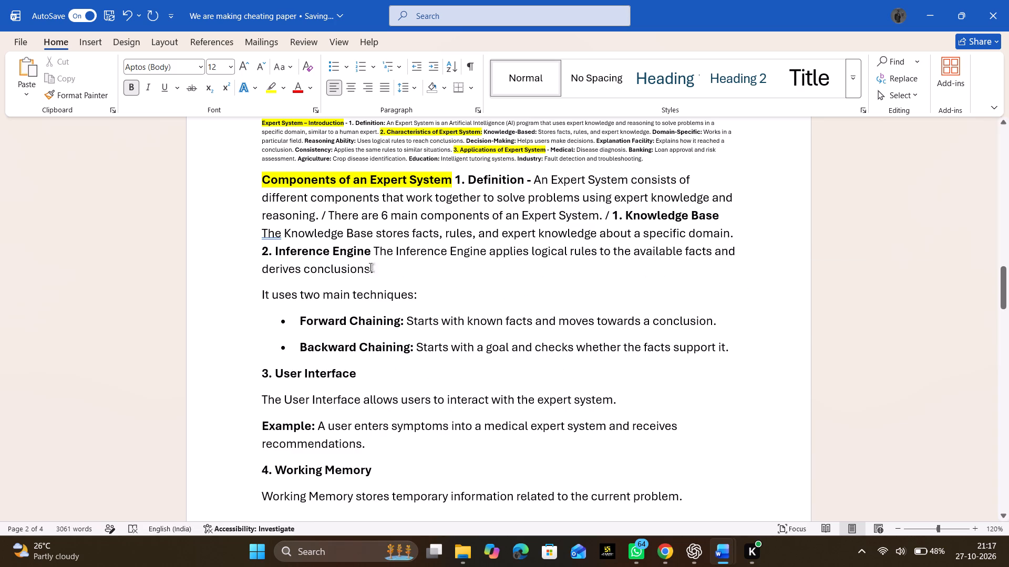
click(384, 275)
key(space)
text(/)
key(space)
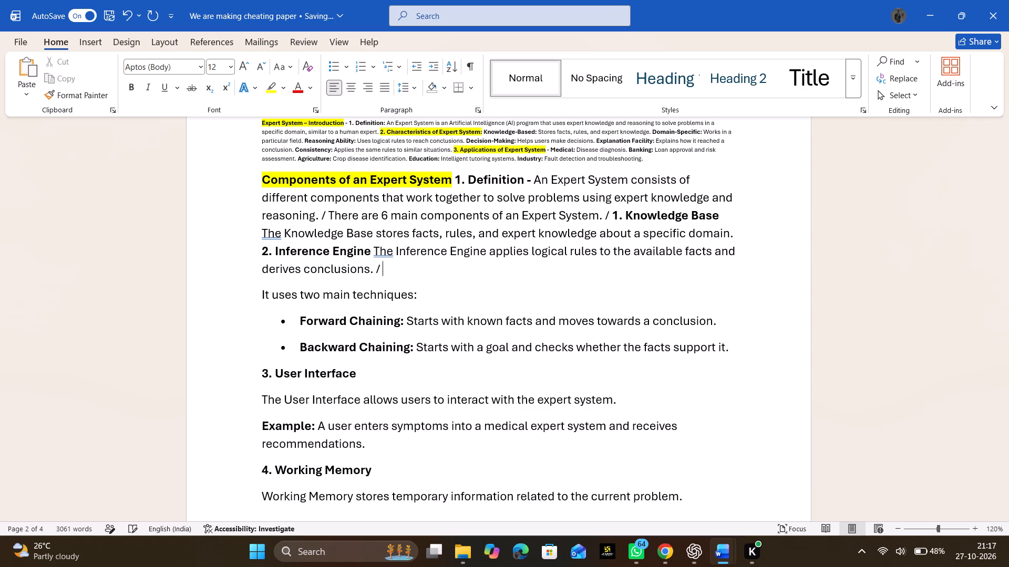
key(Delete)
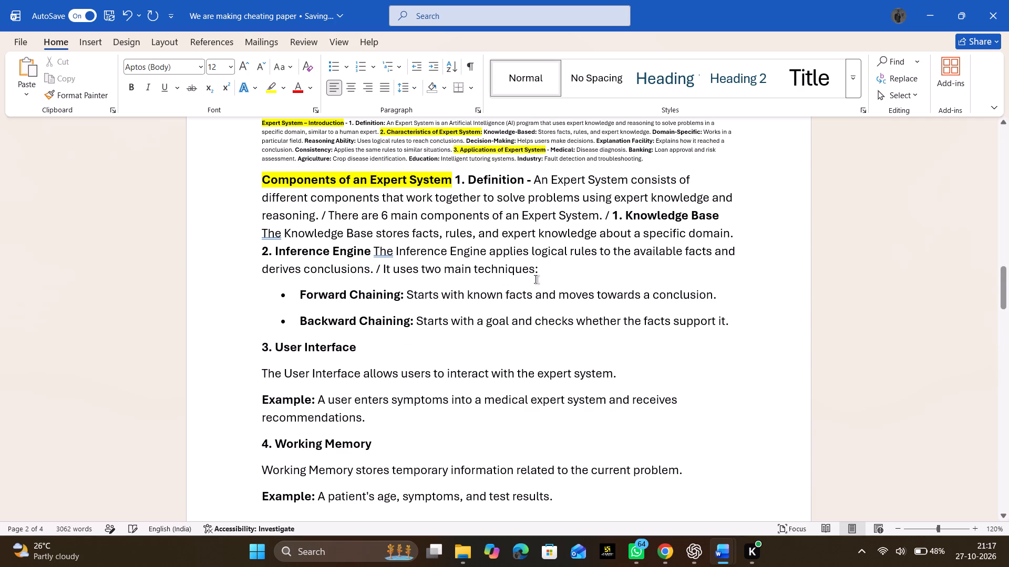
Run the Forward Chaining and Backward Chaining bullets and the "3. User Interface" heading on in the paragraph, separated by spaces.
click(559, 275)
key(space)
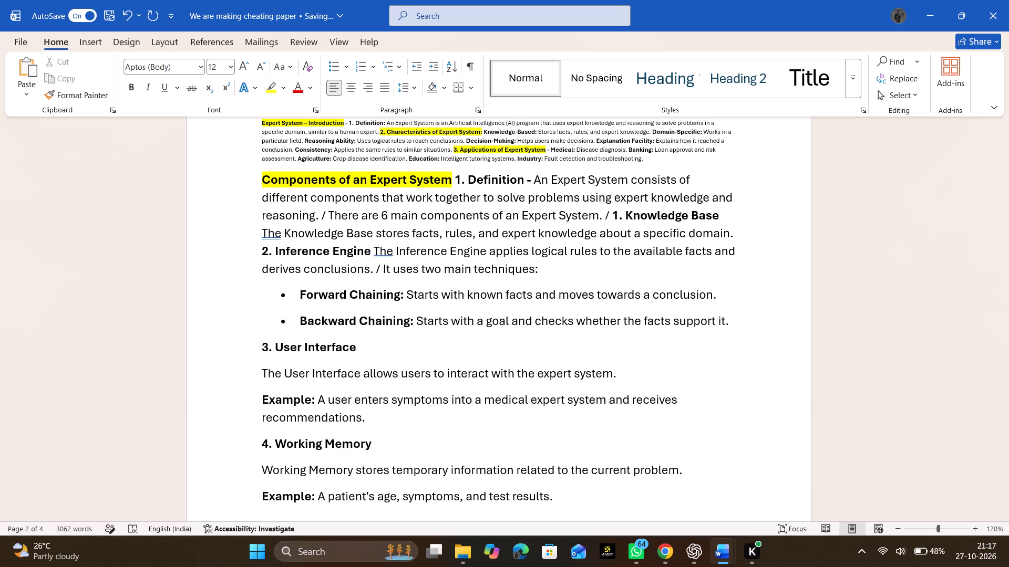
key(Delete)
click(542, 293)
key(space)
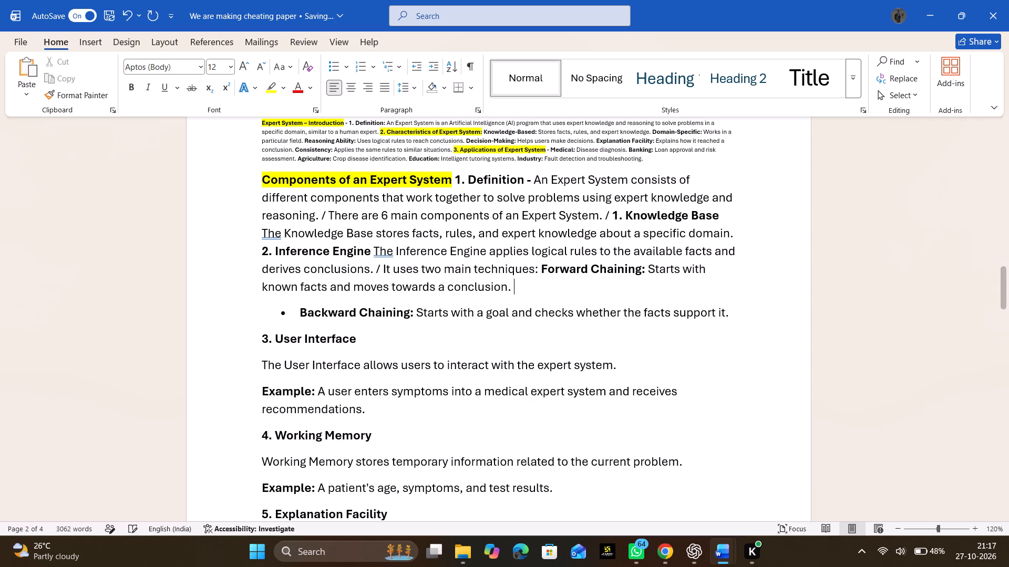
key(Delete)
click(499, 312)
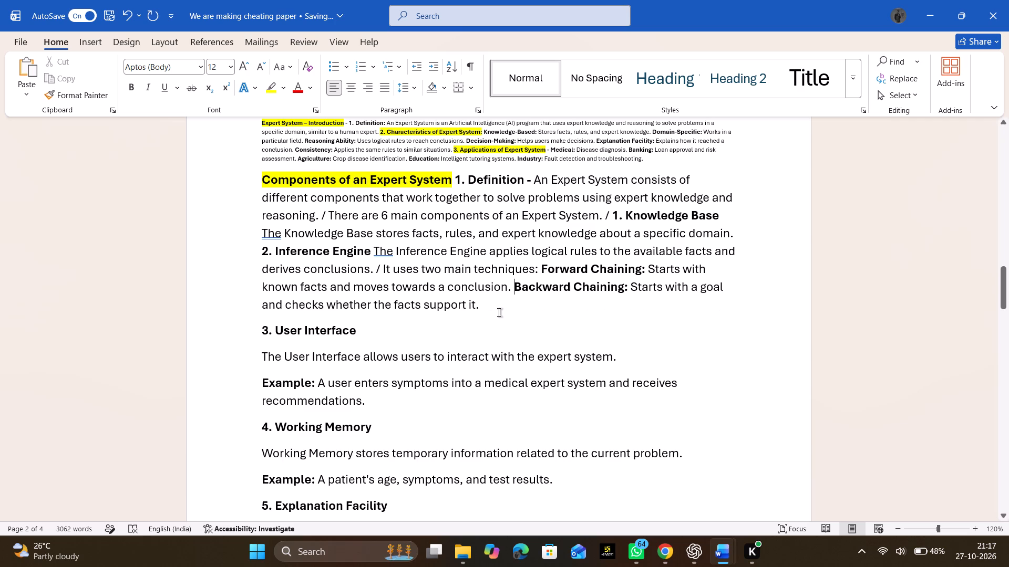
key(space)
key(Delete)
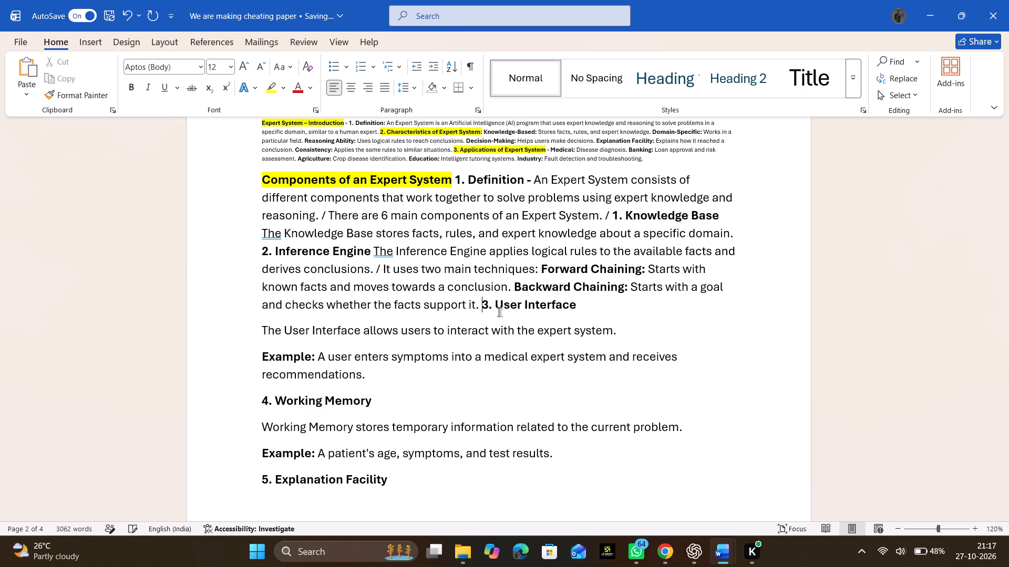
Run the User Interface description on after the "3. User Interface" heading, separated by a space.
click(589, 302)
key(space)
key(Delete)
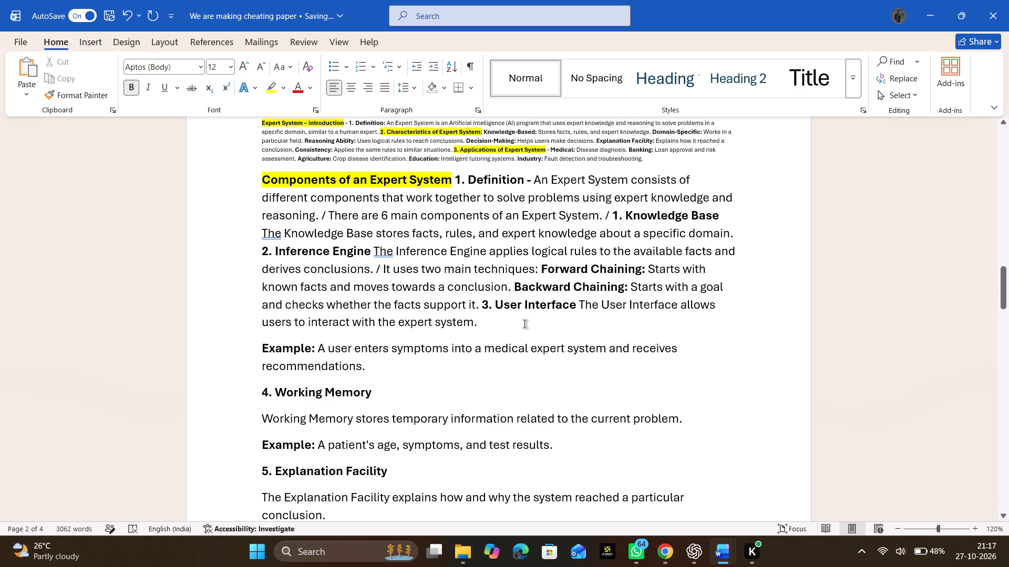
Delete the User Interface example and run the "4. Working Memory" heading on in the paragraph after a space.
click(524, 324)
drag(524, 324, 521, 366)
key(BackSpace)
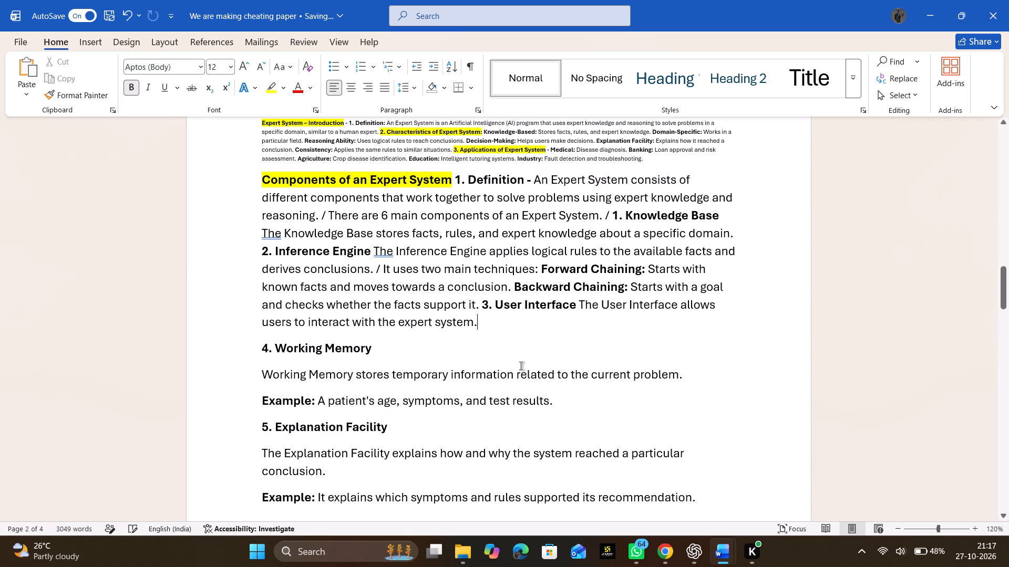
key(Delete)
key(space)
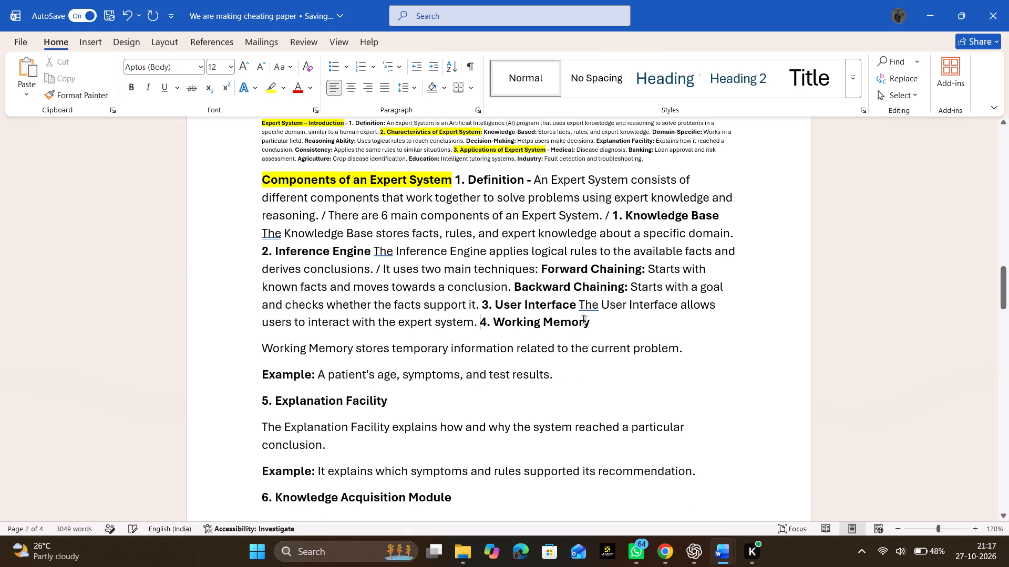
Run the Working Memory description on after the "4. Working Memory" heading, separated by a space.
click(591, 317)
key(space)
key(slash)
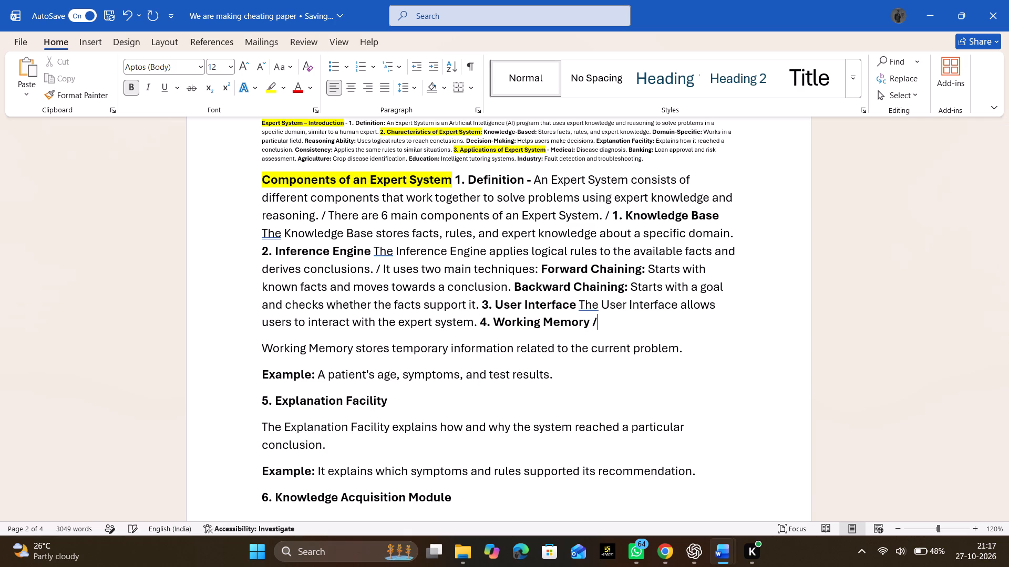
key(BackSpace)
key(Delete)
key(Delete)
key(ctrl+z)
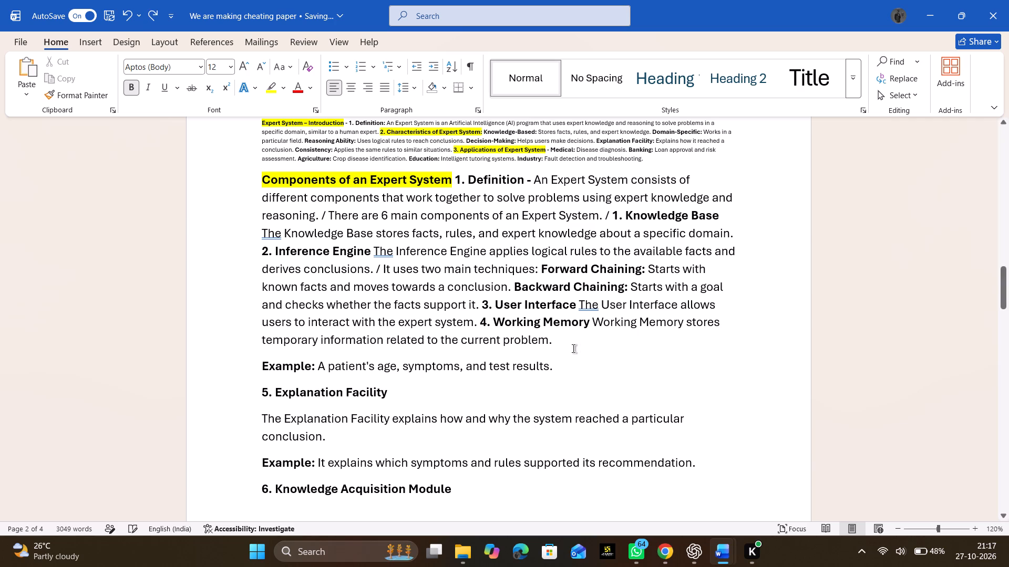
Delete the Working Memory example and run the "5. Explanation Facility" heading on in the paragraph after a space.
click(571, 350)
drag(565, 343, 575, 369)
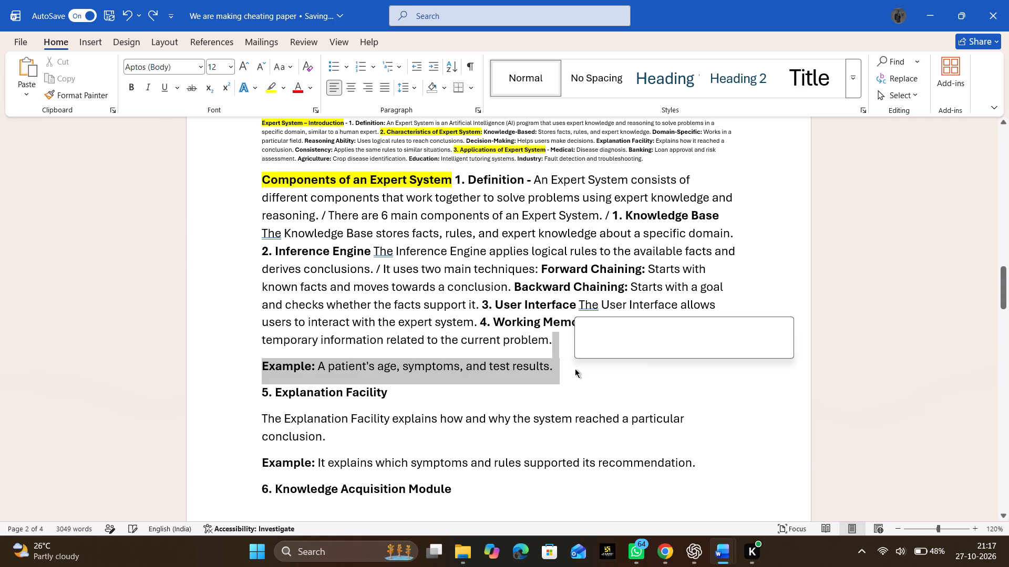
key(BackSpace)
key(space)
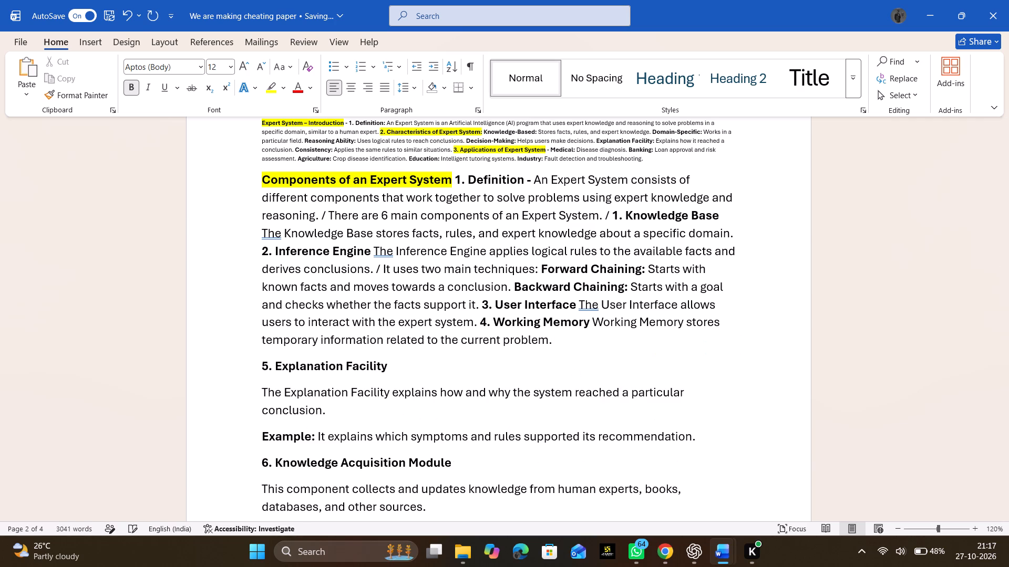
key(Delete)
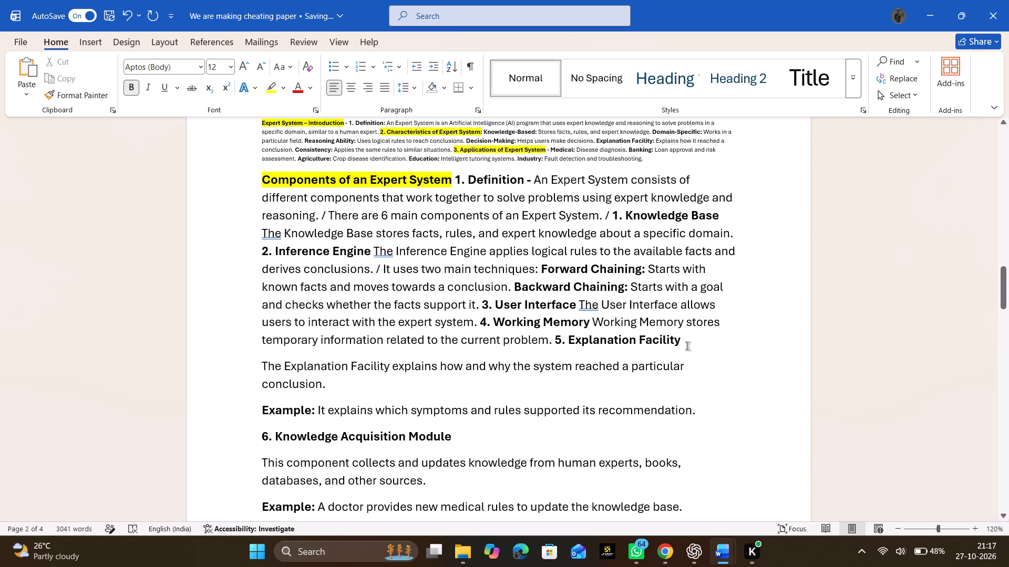
Run the Explanation Facility description on after the "5. Explanation Facility" heading, separated by a space.
click(687, 346)
key(space)
key(Delete)
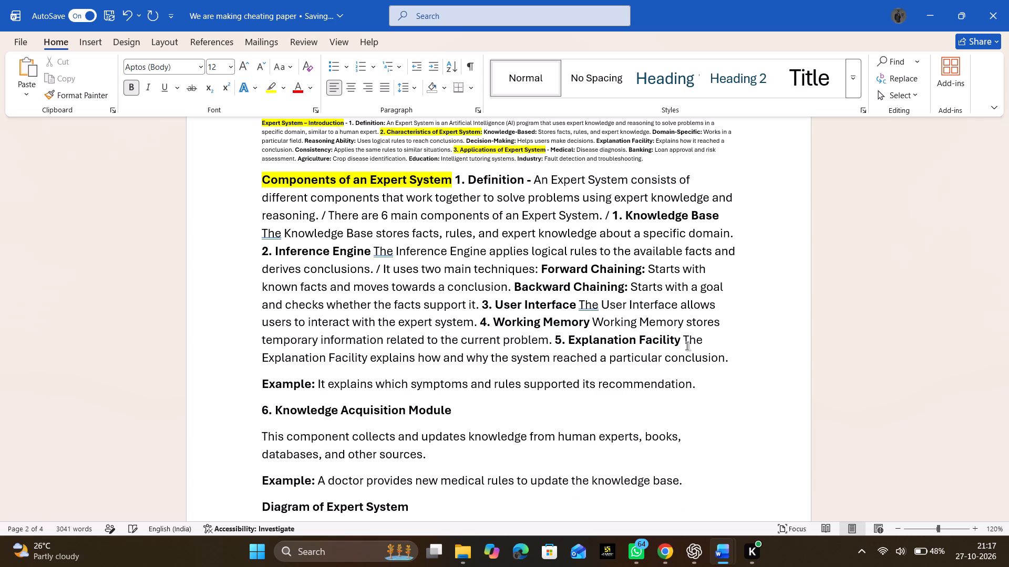
Delete the Explanation Facility example and run the "6. Knowledge Acquisition Module" heading on in the paragraph after a space.
drag(740, 364, 744, 385)
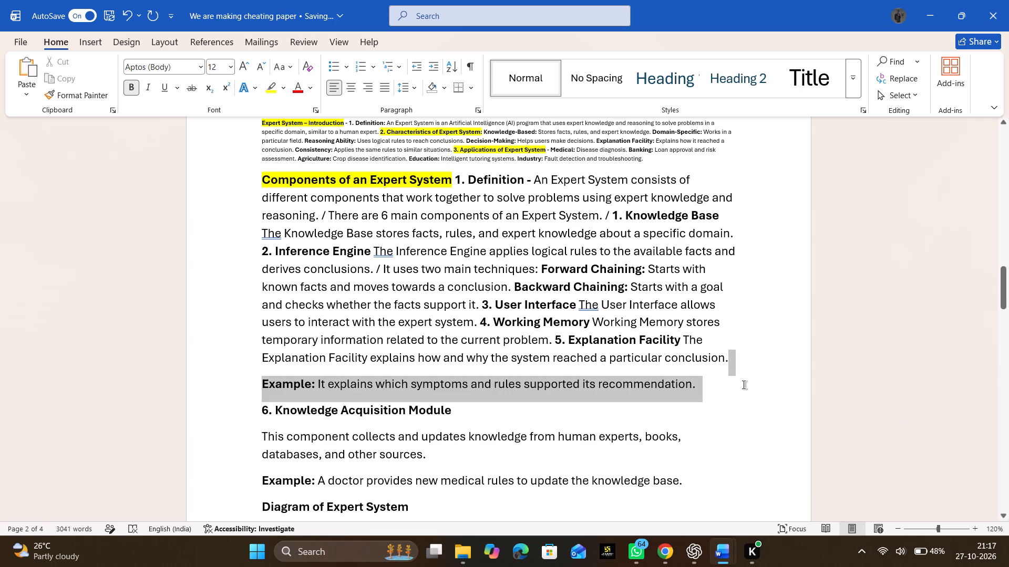
drag(744, 385, 744, 385)
key(BackSpace)
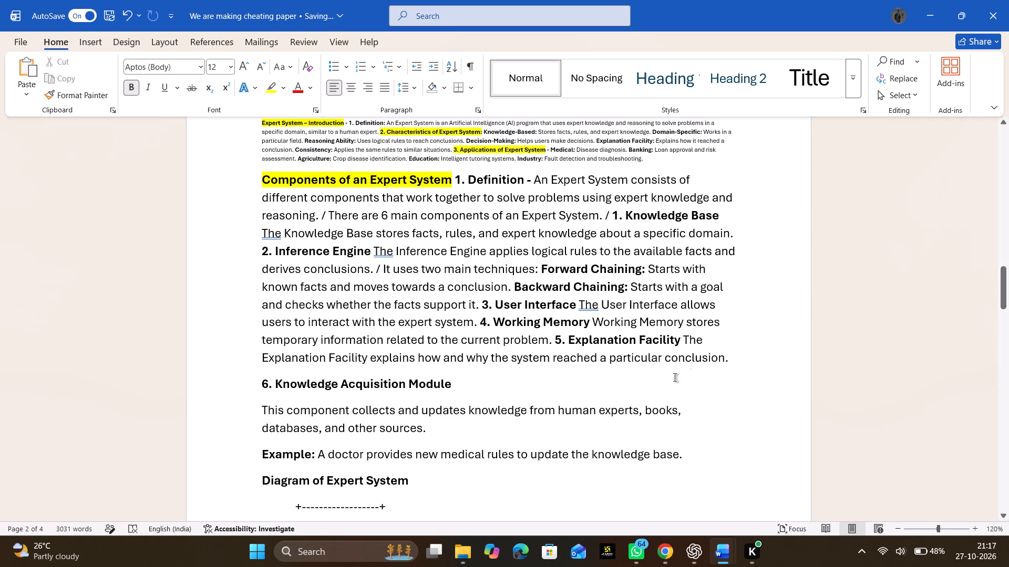
click(742, 365)
key(space)
key(Delete)
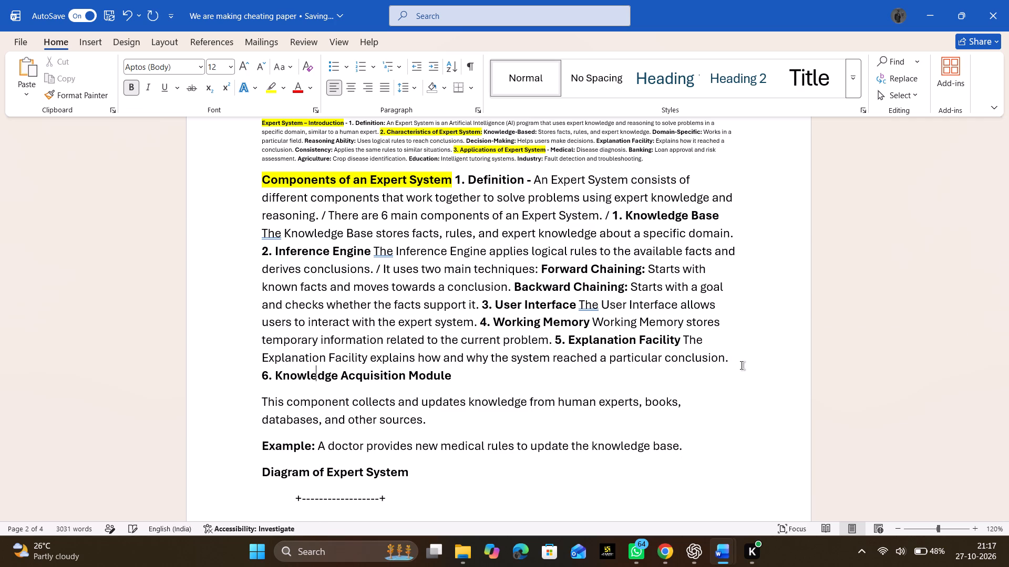
key(space)
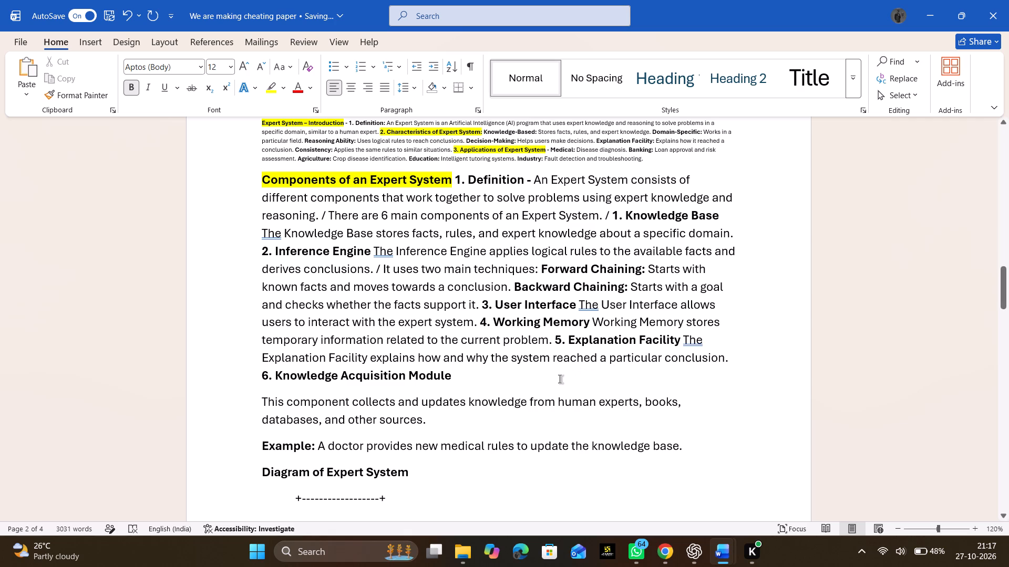
Run the Knowledge Acquisition Module description on after its heading with a space and delete its example about the doctor's medical rules.
click(560, 379)
key(space)
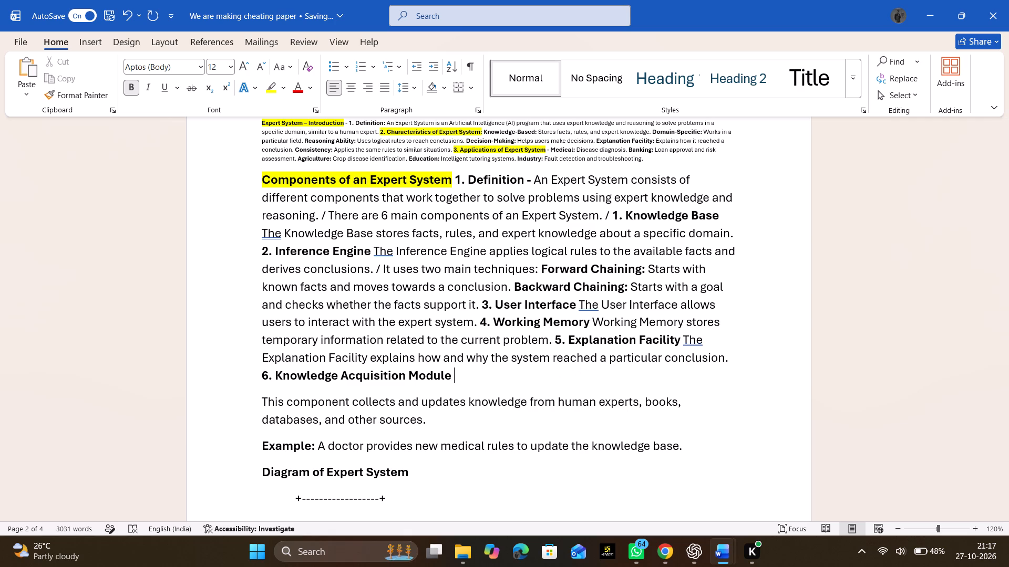
key(Delete)
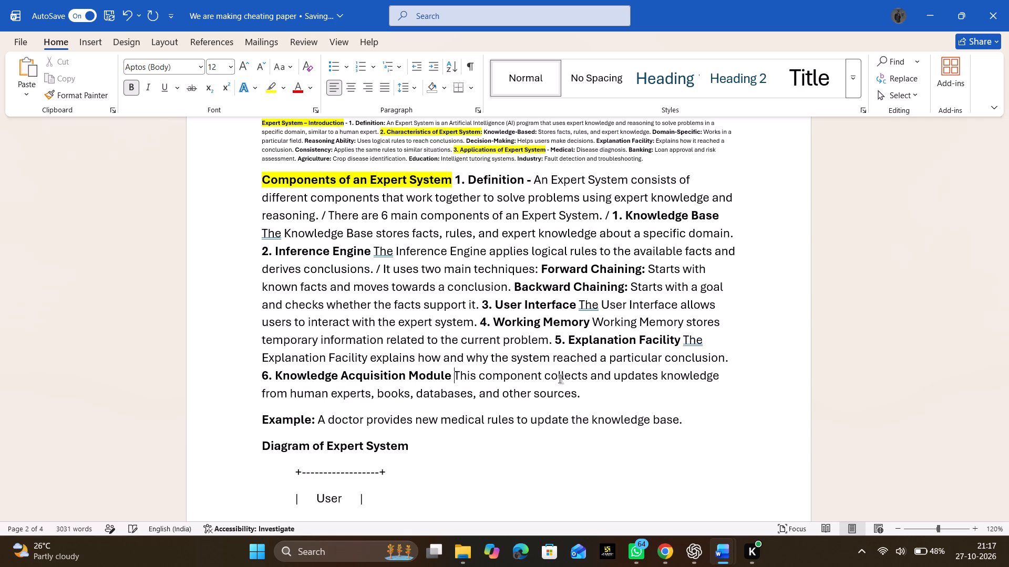
click(591, 394)
key(space)
key(Delete)
key(shift+Down)
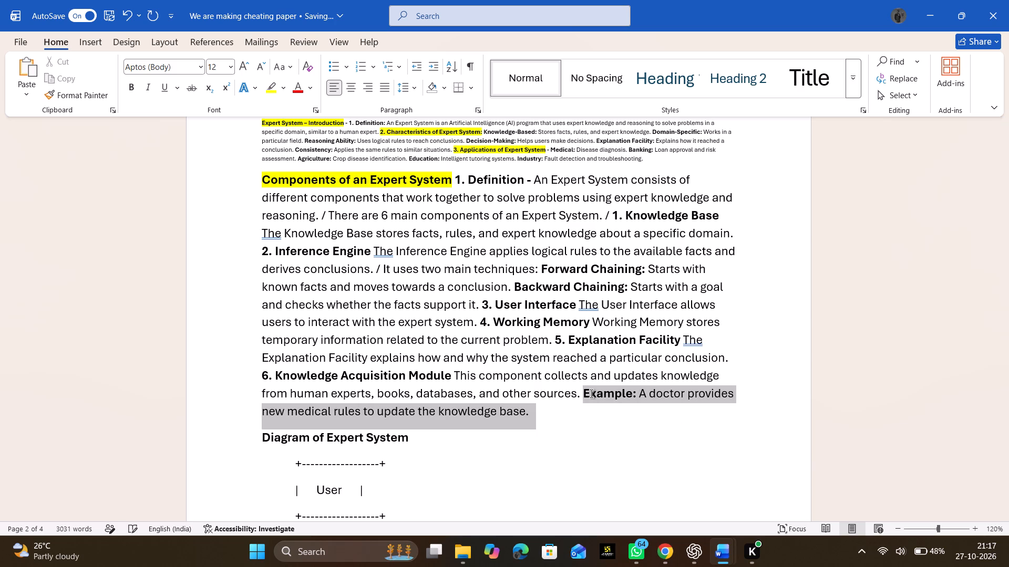
key(BackSpace)
Delete the "Diagram of Expert System" heading together with the whole text diagram down to the Explanation Facility box.
scroll(591, 394, down, 1)
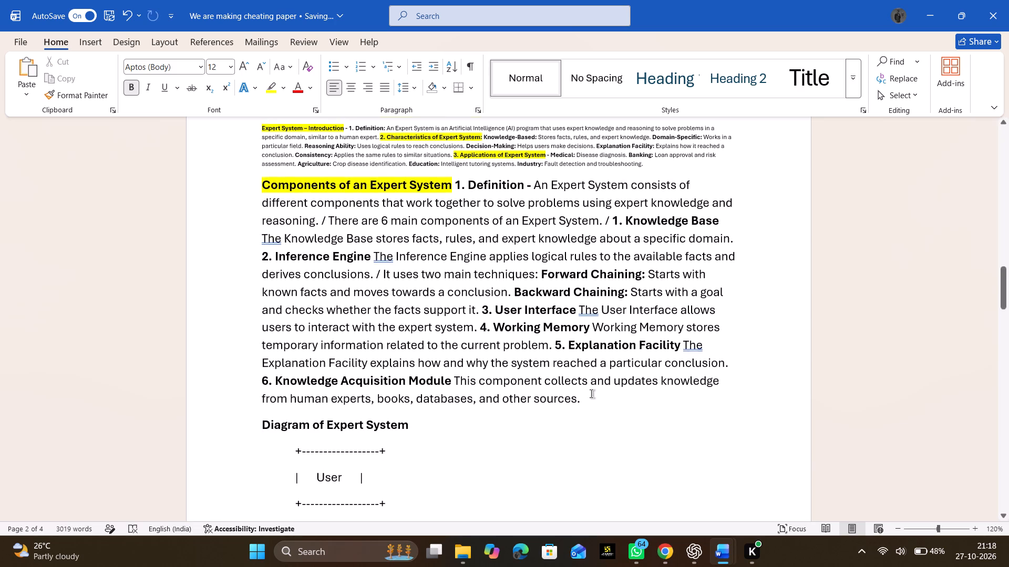
scroll(591, 394, down, 1)
key(shift+Down)
key(shift+Down)
key(shift+Down)
key(shift+Down)
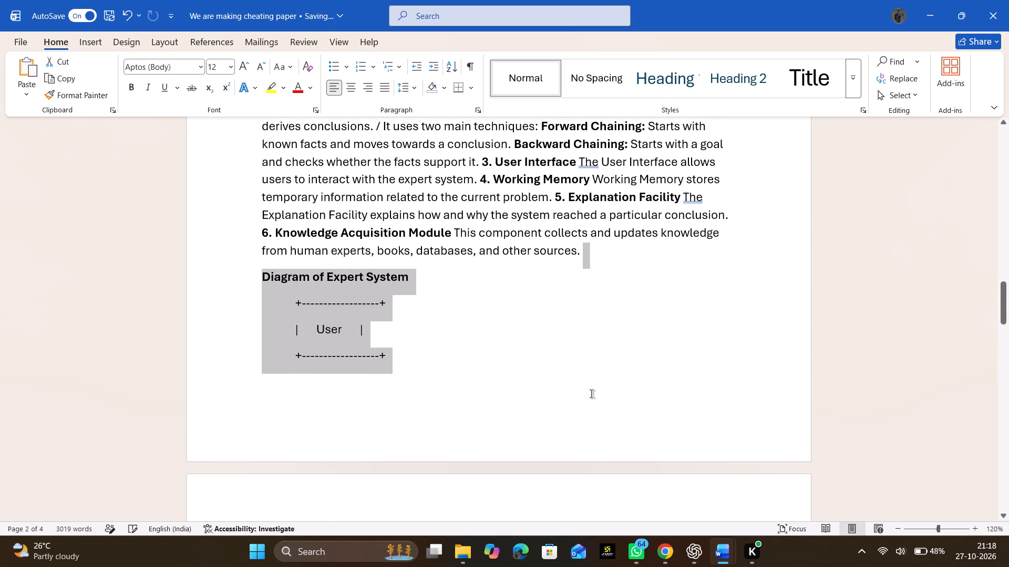
key(shift+Down)
key(shift+Down)
key(shift+Down)
key(shift+Down)
key(shift+Down)
key(shift+Down)
key(shift+Down)
key(shift+Down)
key(shift+Down)
key(shift+Down)
key(shift+Down)
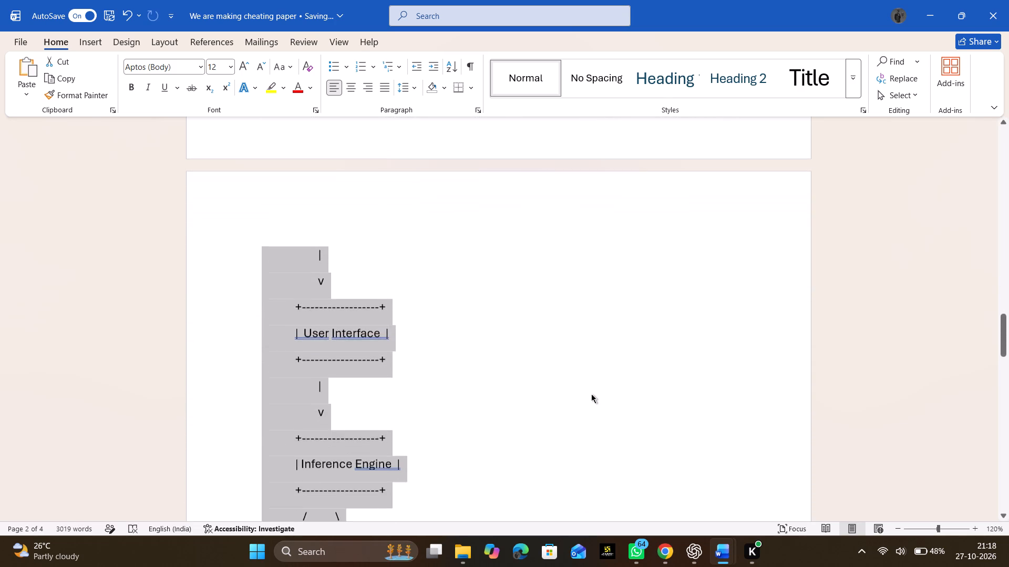
key(shift+Down)
key(shift+Down)
key(shift+Down)
key(shift+Down)
key(shift+Down)
key(shift+Down)
key(shift+Down)
key(shift+Down)
key(shift+Down)
key(shift+Down)
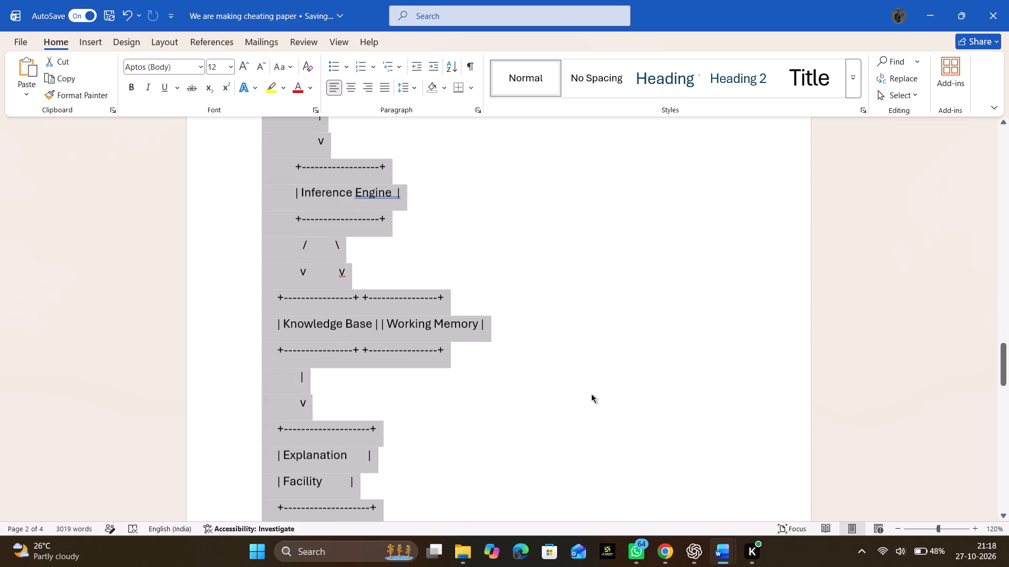
key(shift+Down)
key(shift+Down)
key(shift+Down)
key(shift+Up)
key(shift+Up)
key(shift+Up)
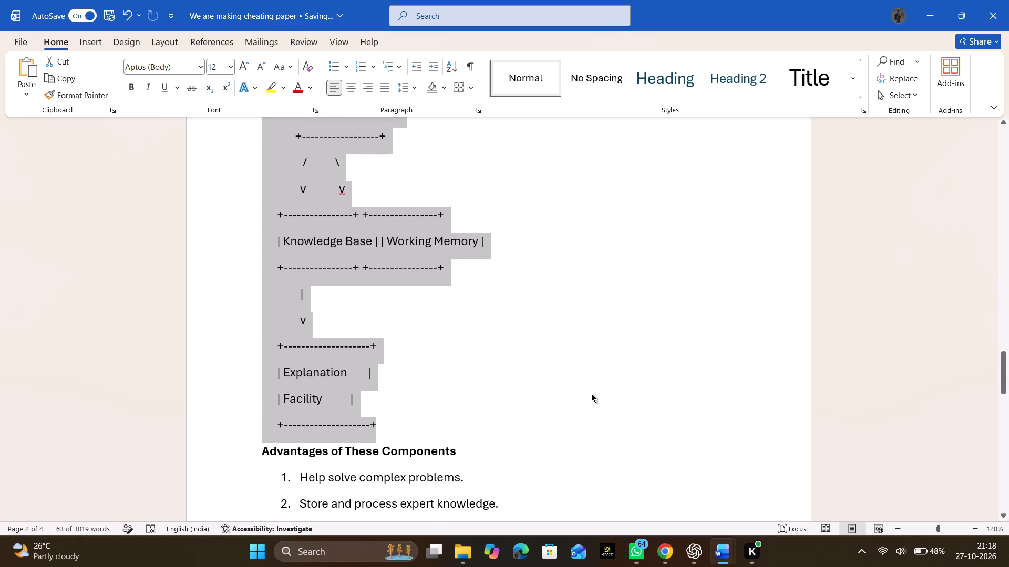
key(BackSpace)
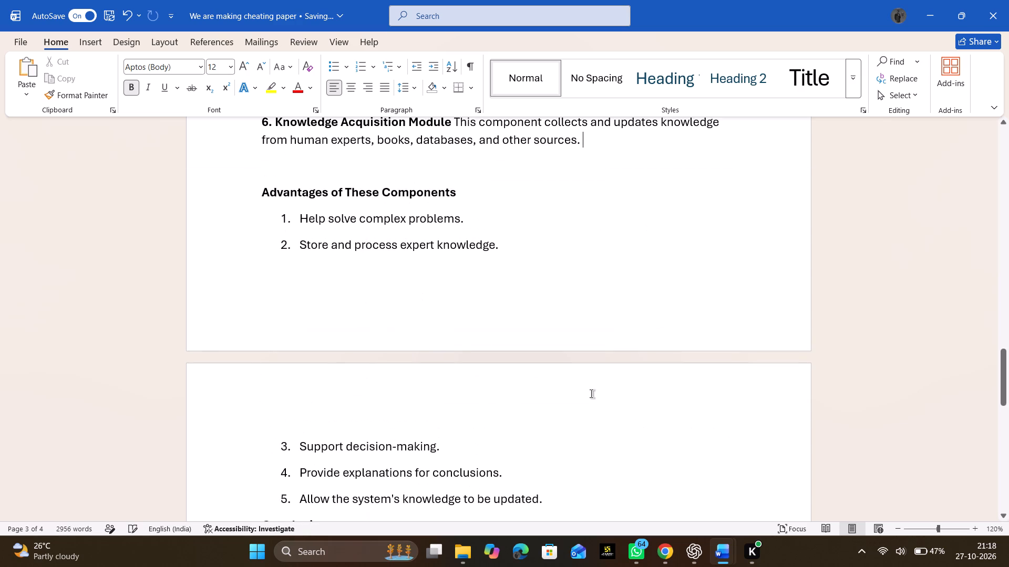
Delete everything after the Knowledge Acquisition Module text: the "Advantages of These Components" list, the Conclusion and the "Topic 2 complete" note.
scroll(591, 394, up, 1)
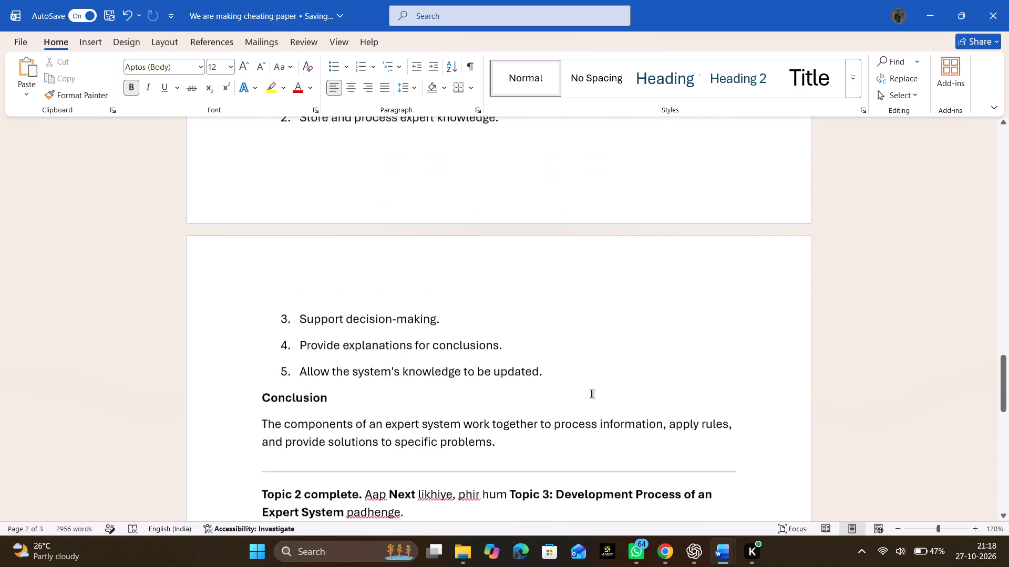
drag(600, 195, 597, 276)
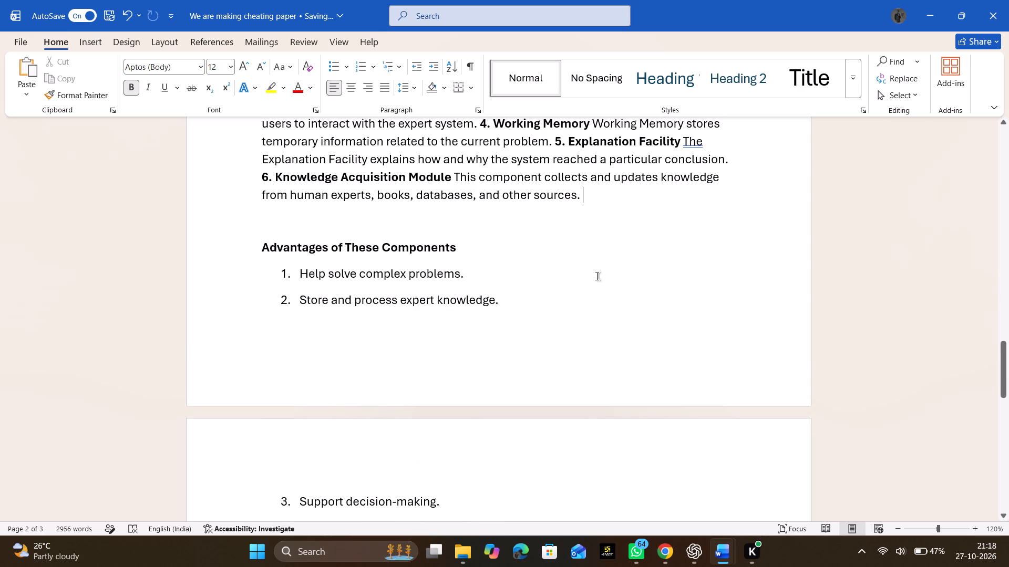
drag(597, 276, 567, 419)
key(BackSpace)
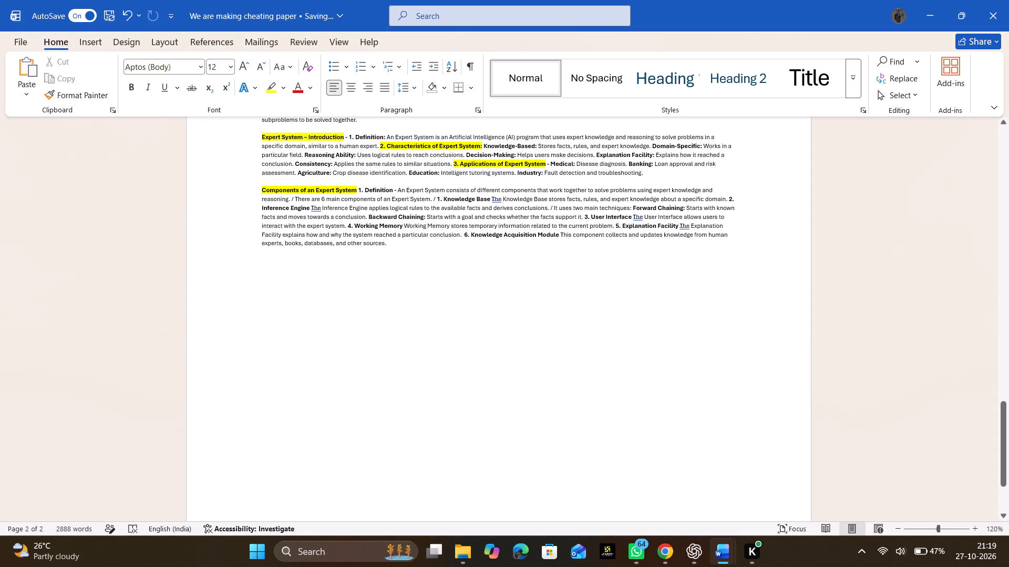
key(ctrl+v)
Remove the "Topic 3:" prefix from the pasted title and highlight "Development Process of an Expert System" in yellow.
scroll(374, 306, up, 5)
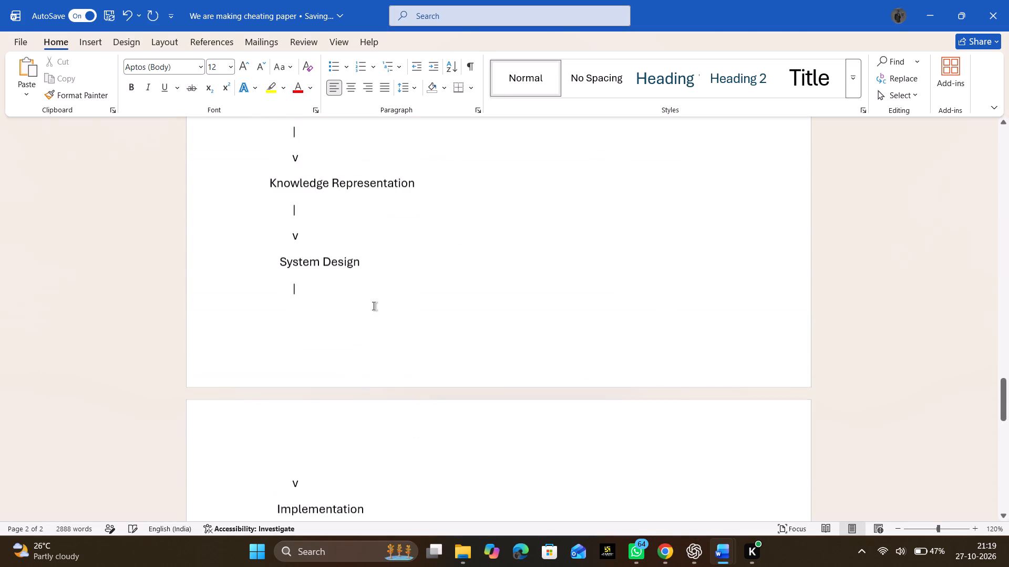
scroll(374, 306, up, 1)
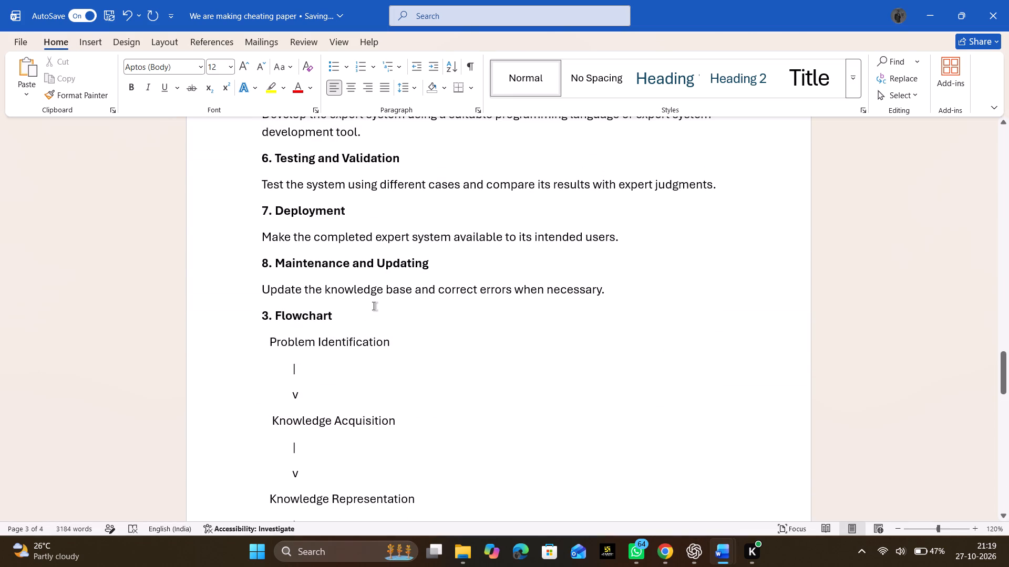
scroll(374, 306, up, 2)
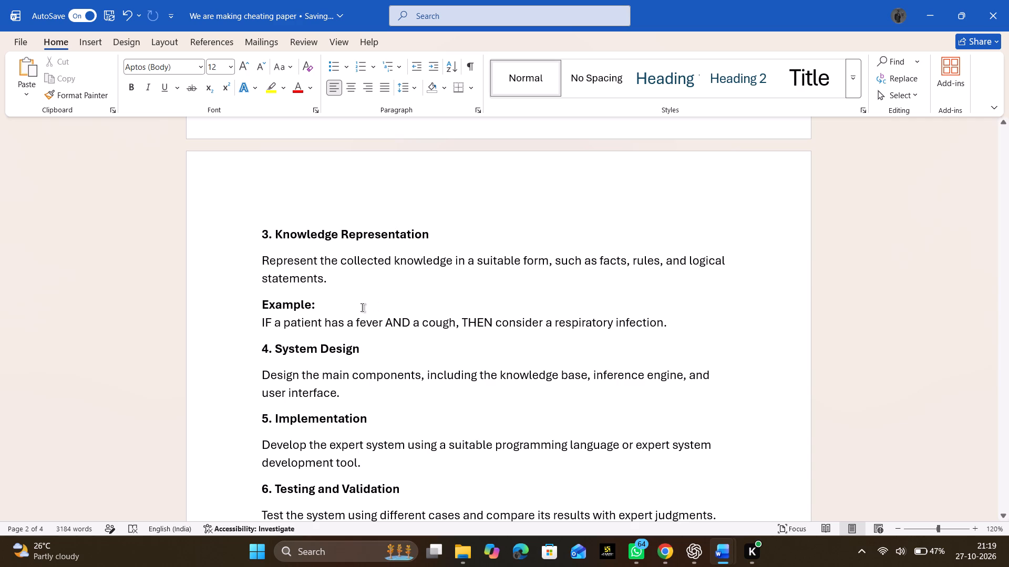
scroll(325, 303, up, 4)
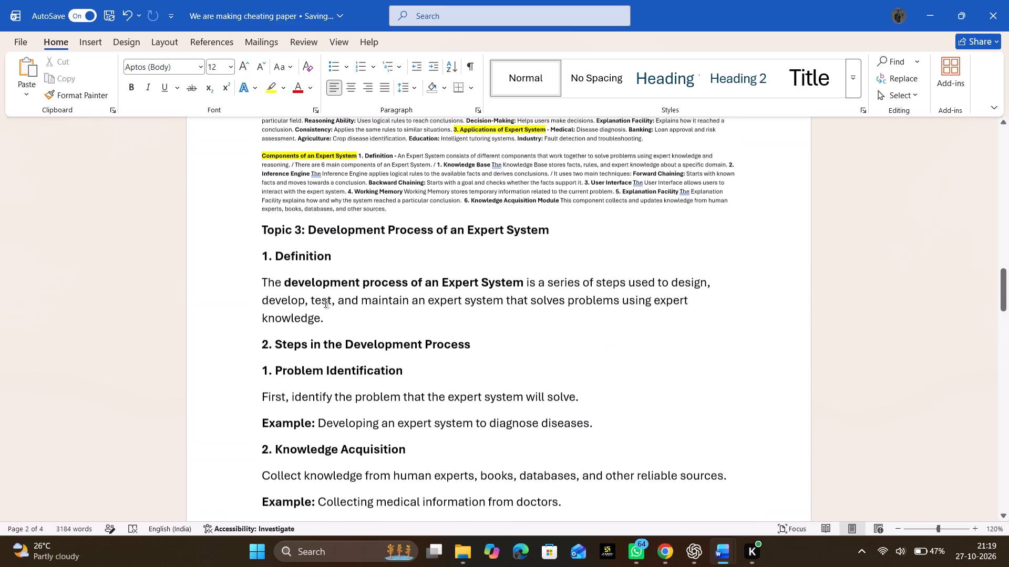
drag(310, 232, 266, 229)
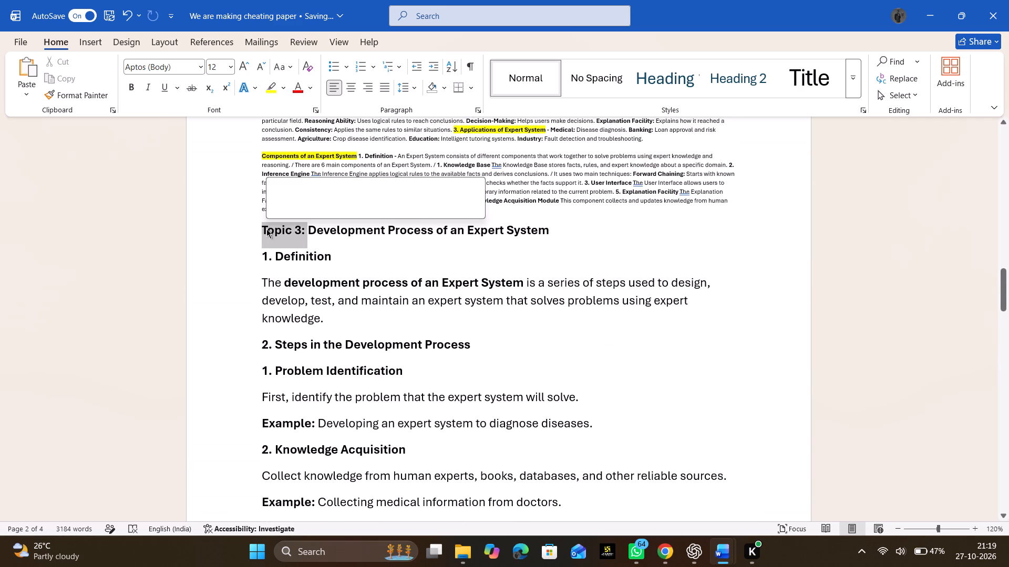
key(BackSpace)
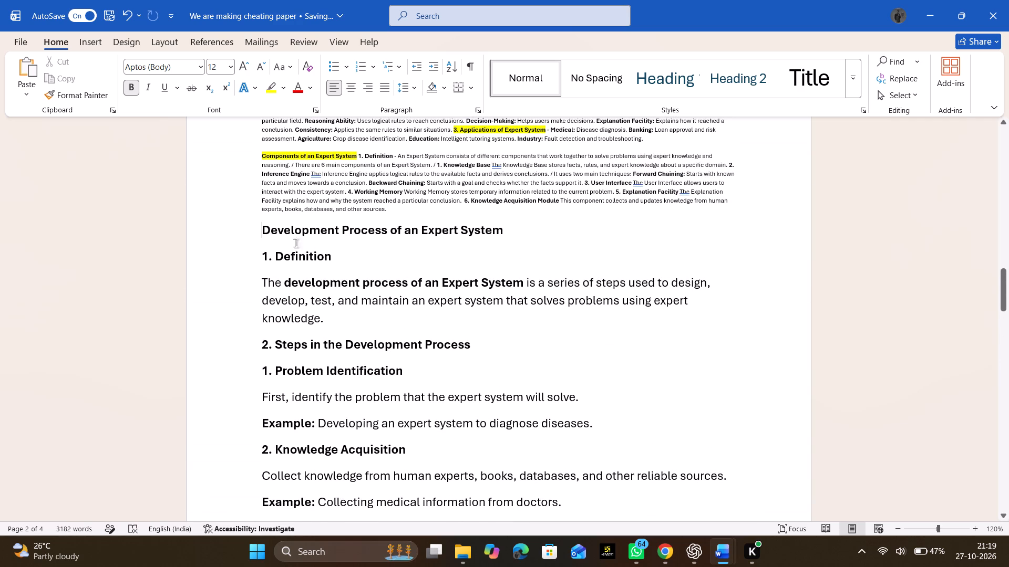
drag(262, 234, 499, 221)
drag(499, 221, 509, 232)
click(563, 208)
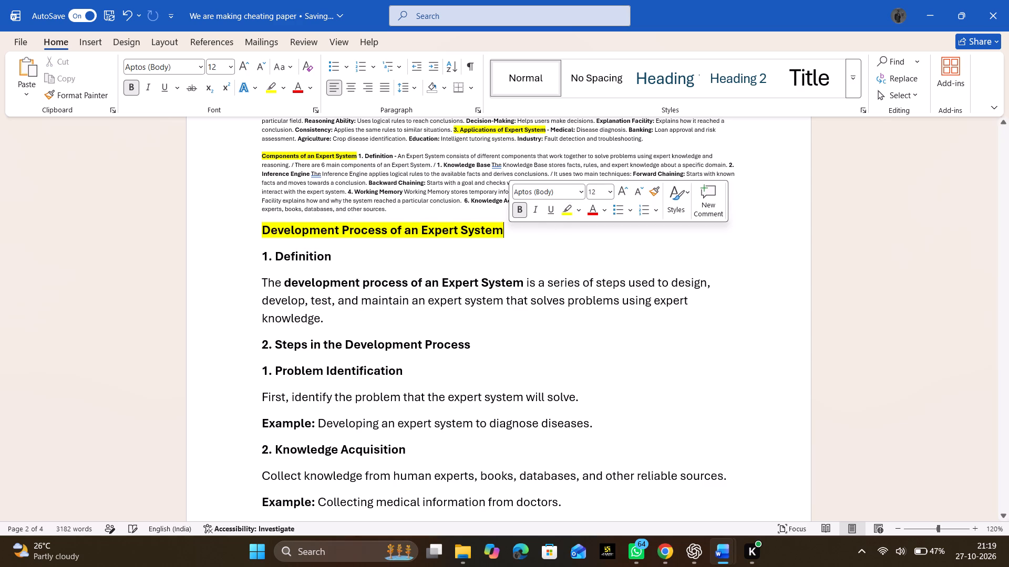
Run the "1. Definition" heading and its definition sentence on after the highlighted title, separated by spaces.
click(510, 244)
key(space)
key(Delete)
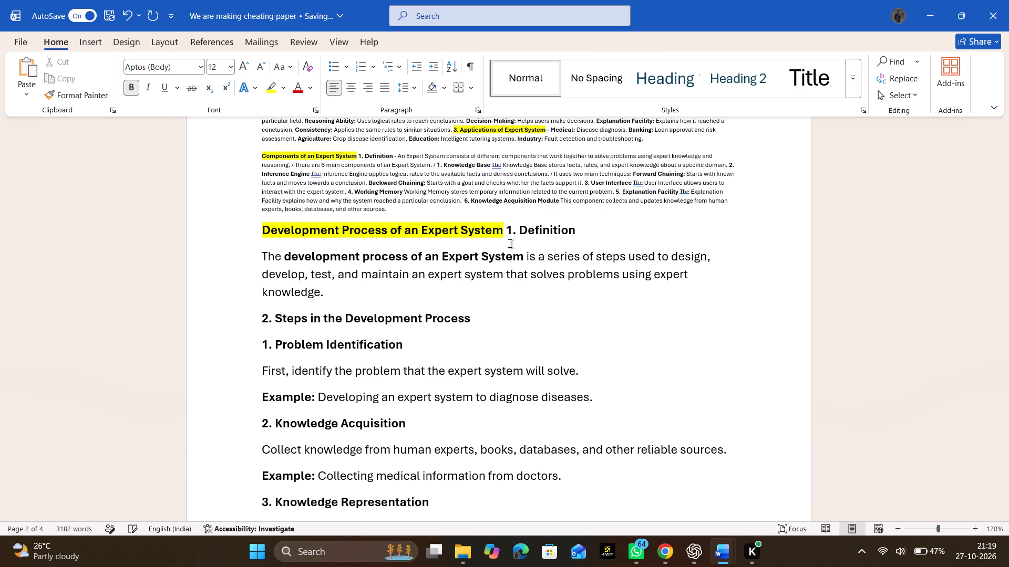
click(604, 232)
key(space)
key(Delete)
Remove the bold formatting from the definition sentence of the development process.
key(shift+Down)
key(shift+Down)
key(shift+Right)
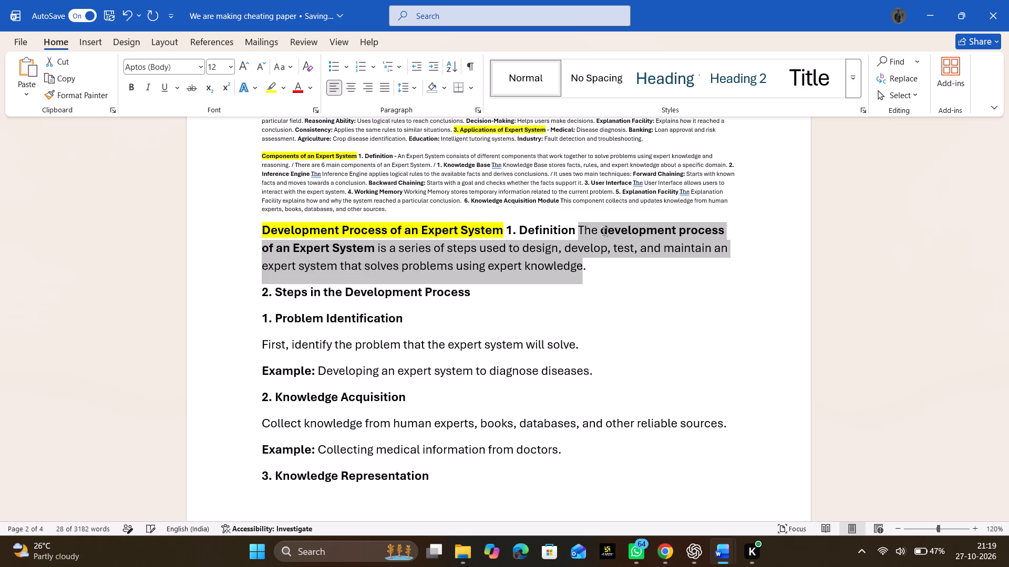
click(136, 89)
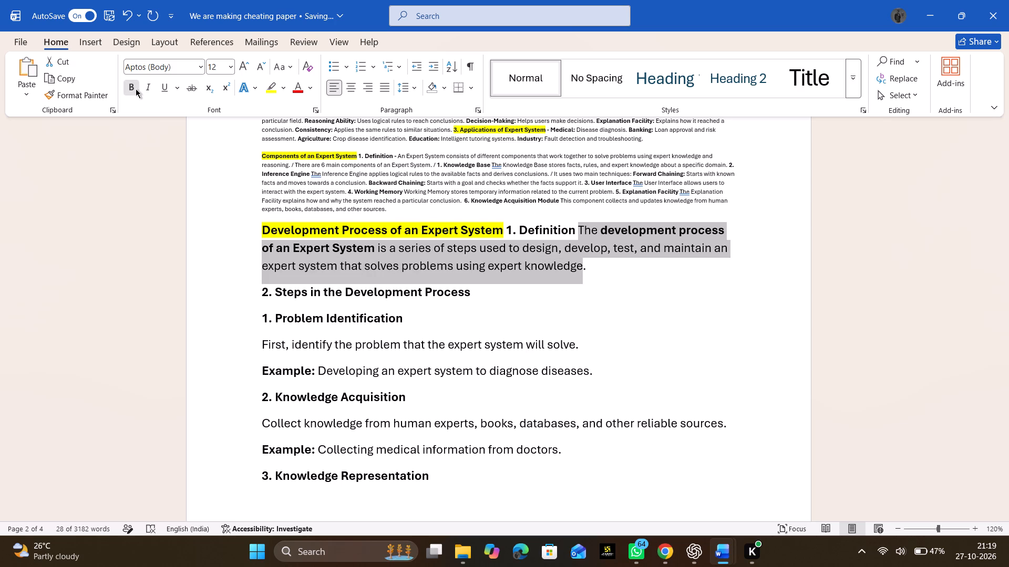
click(136, 89)
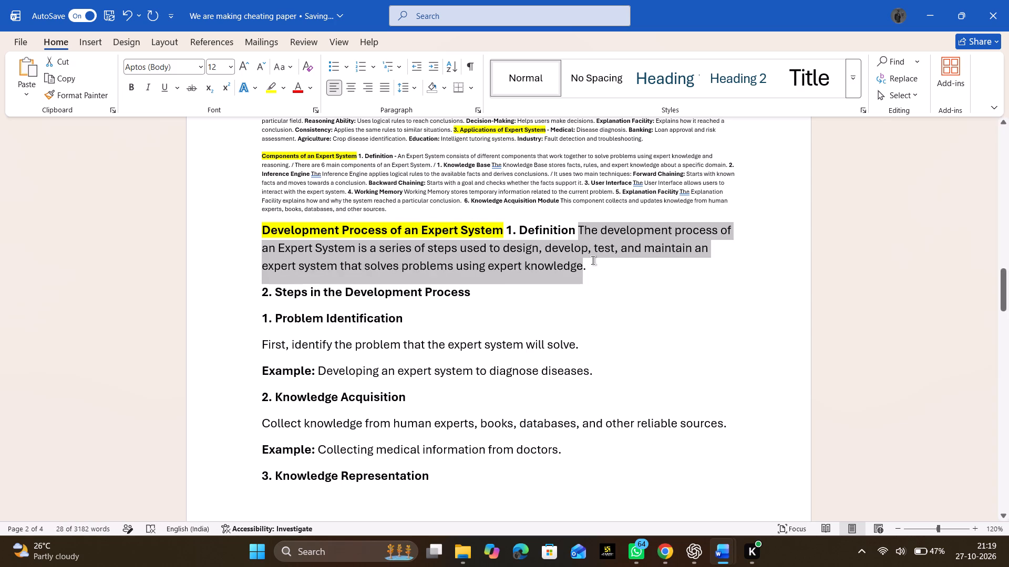
Run "2. Steps in the Development Process" on after the definition with a space and highlight it in yellow.
click(595, 268)
key(space)
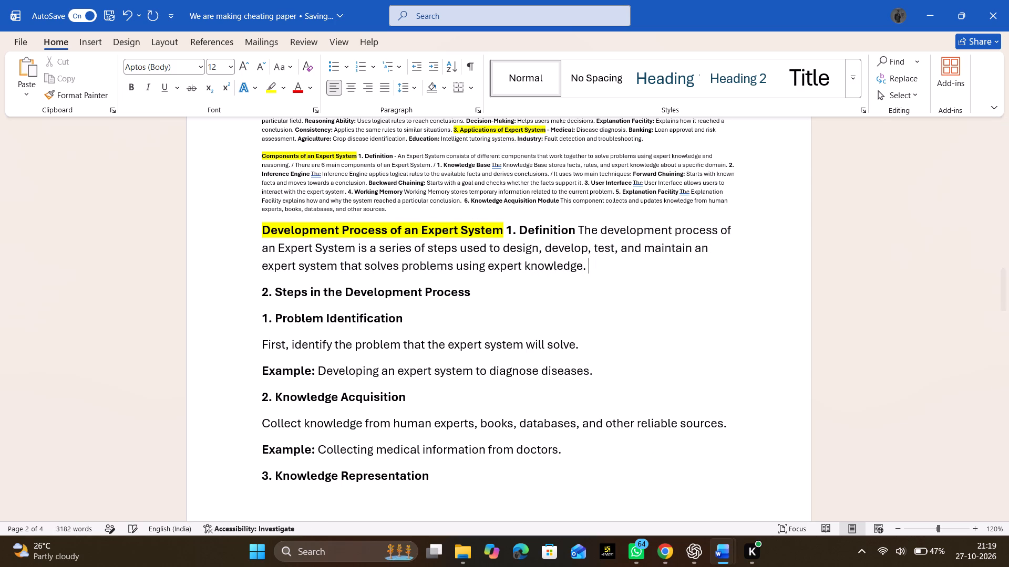
key(Delete)
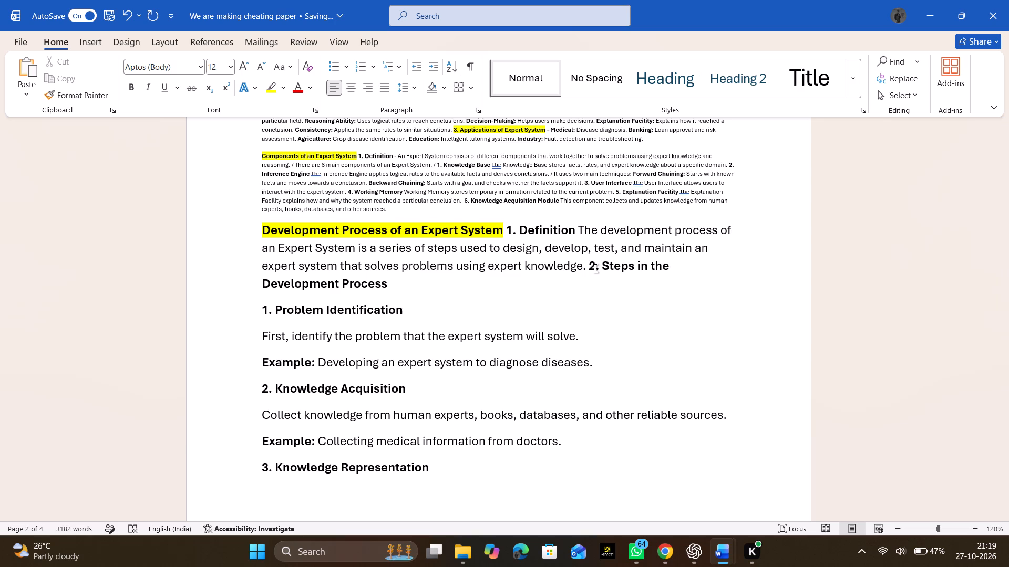
key(shift+Down)
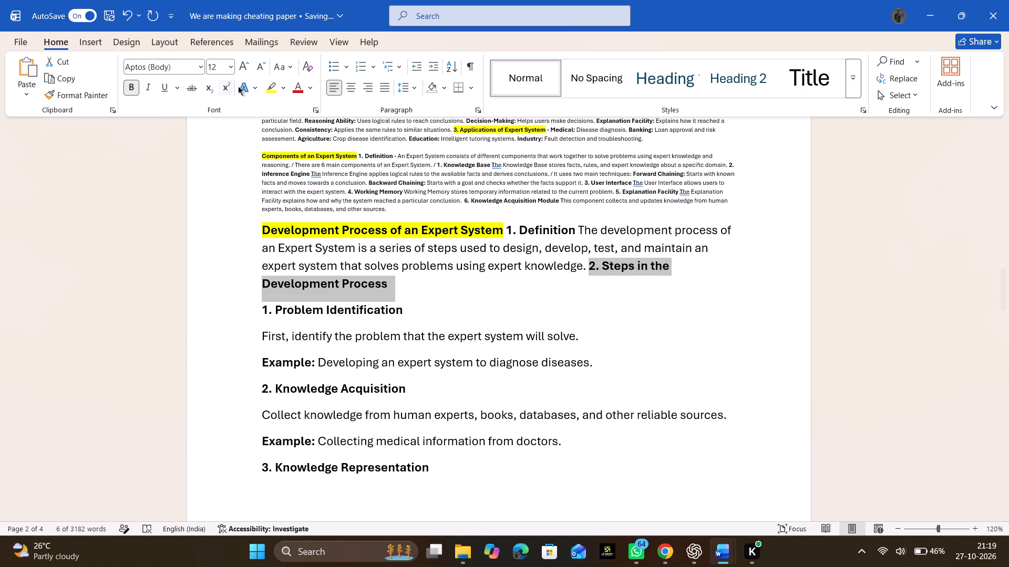
click(270, 86)
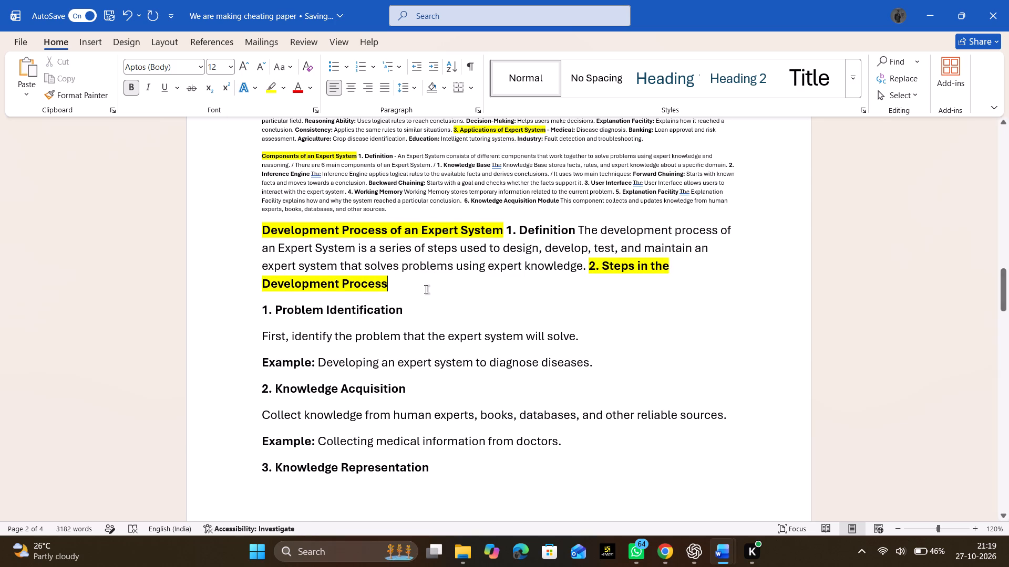
Run the "1. Problem Identification" heading and its description on after the steps heading with spaces, and delete its example about diagnosing diseases.
click(426, 289)
key(space)
key(Delete)
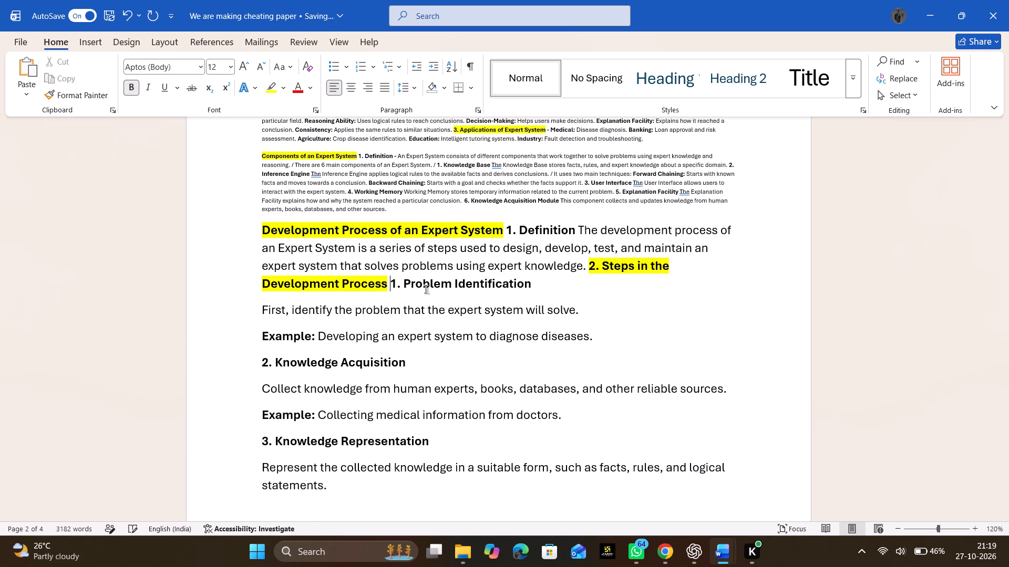
click(547, 285)
key(space)
key(Delete)
drag(420, 310, 488, 314)
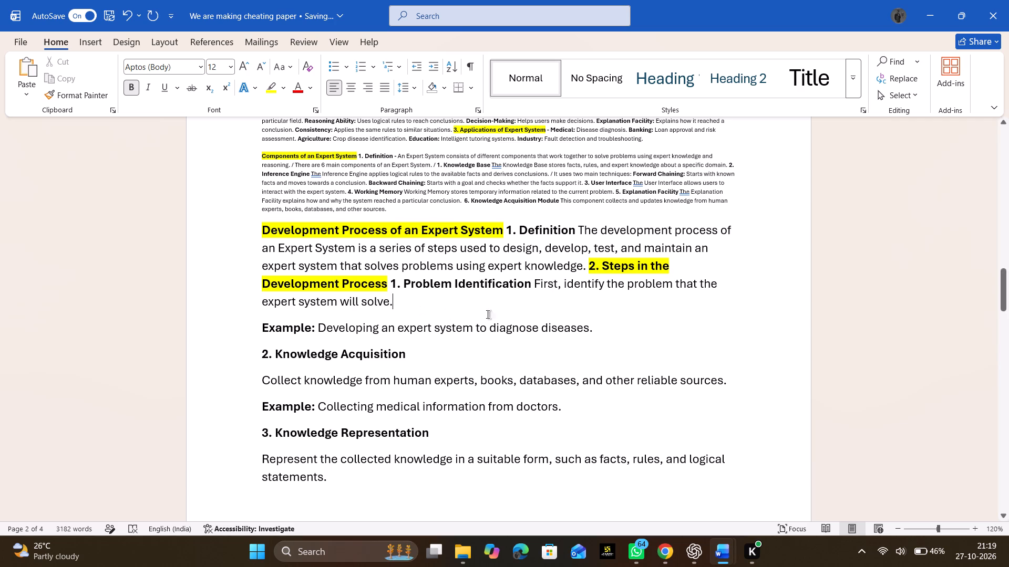
drag(488, 314, 614, 340)
key(BackSpace)
Run the "2. Knowledge Acquisition" heading and its description on in the same paragraph with spaces, and delete its example about doctors' medical information.
key(space)
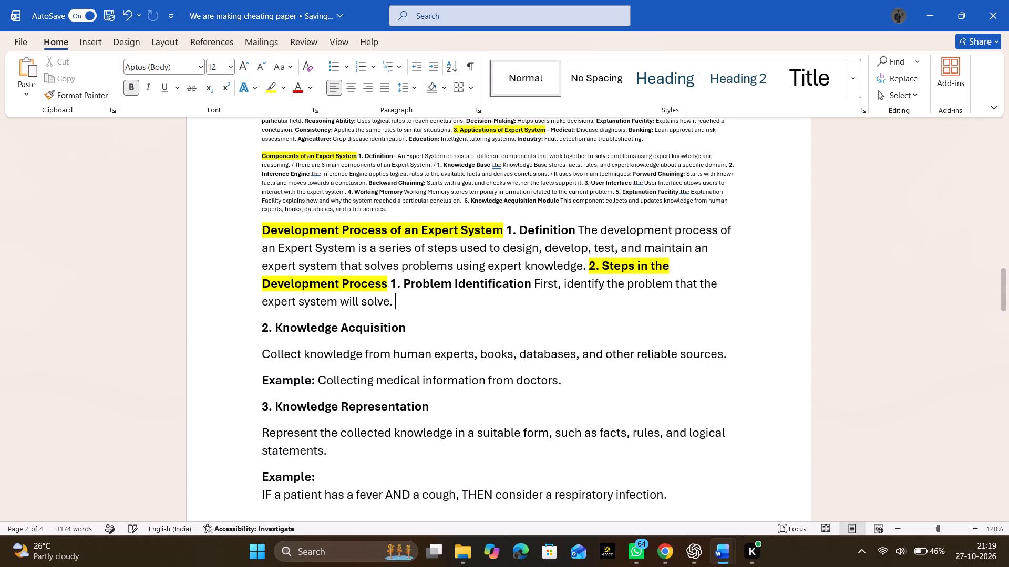
key(Delete)
click(549, 307)
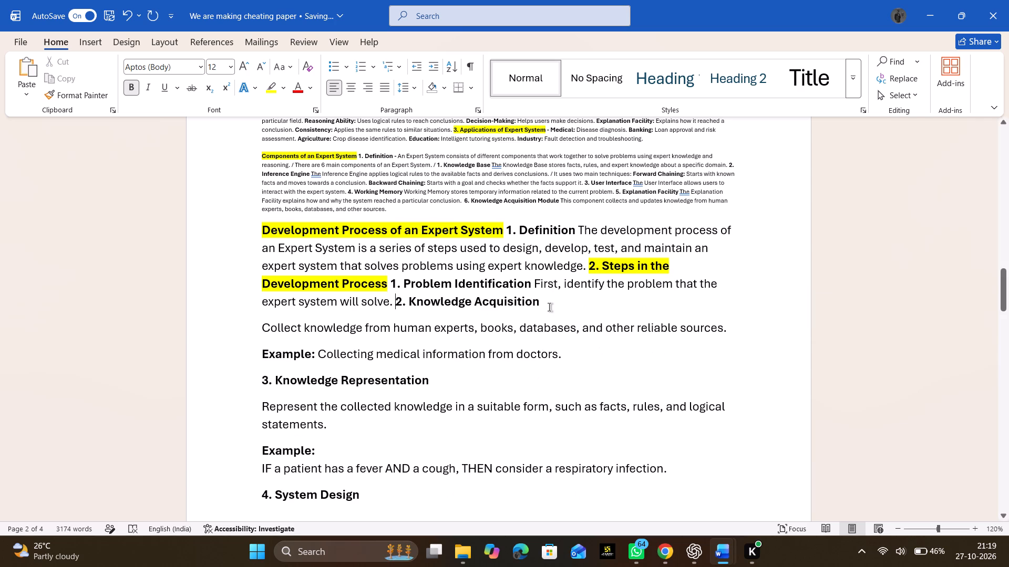
key(space)
key(Delete)
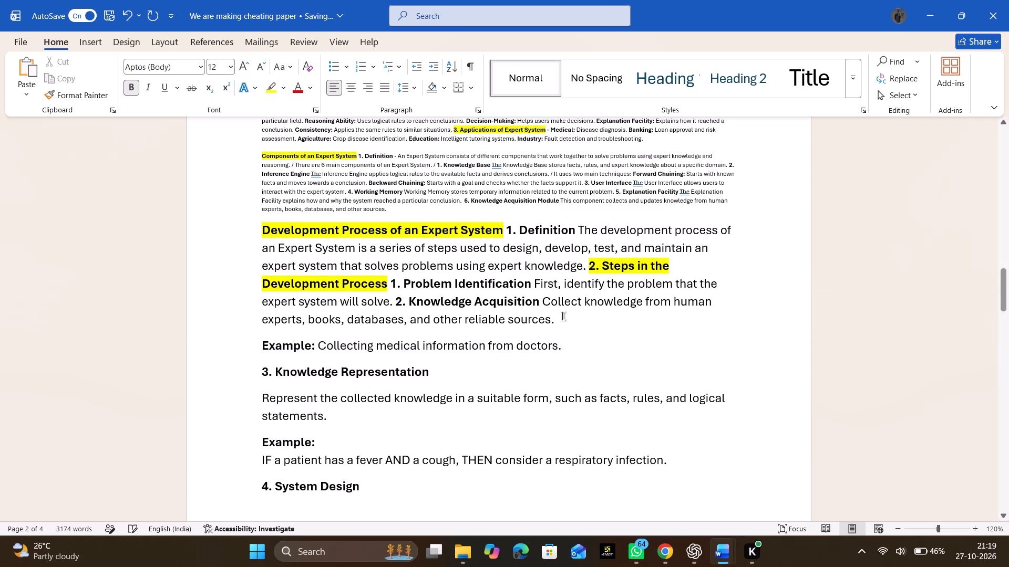
drag(562, 316, 582, 341)
key(BackSpace)
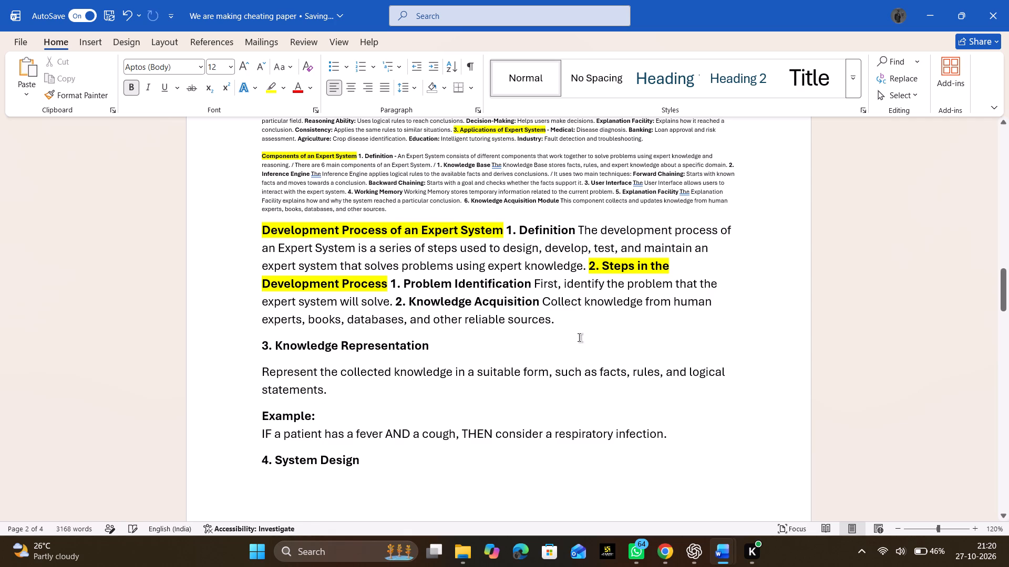
Run the "3. Knowledge Representation" heading on after the Knowledge Acquisition description with a space.
key(space)
key(BackSpace)
key(Delete)
key(space)
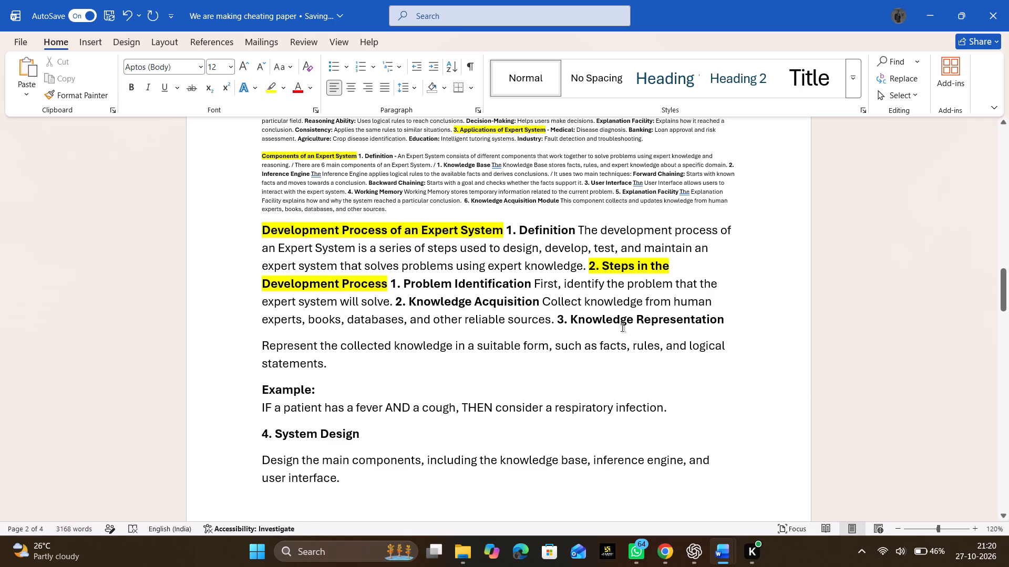
Run the Knowledge Representation description on after its heading with a space, and delete its example about fever and cough.
click(726, 324)
key(space)
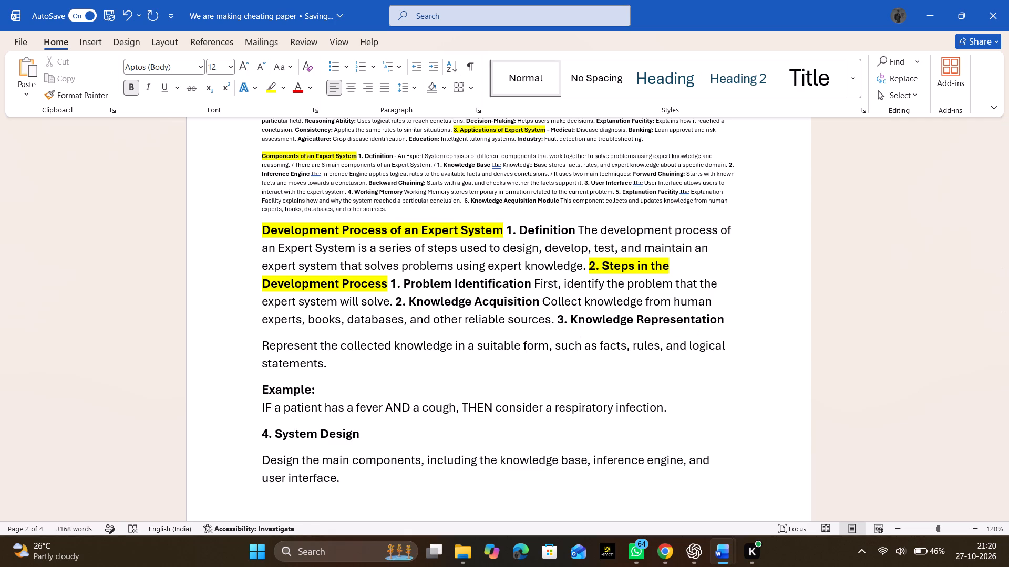
key(Delete)
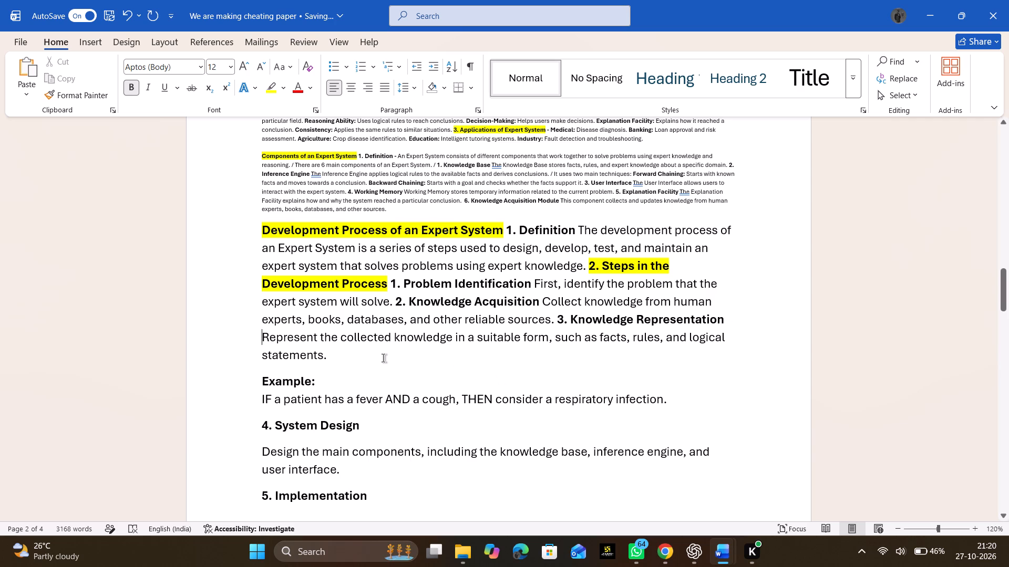
drag(383, 358, 660, 408)
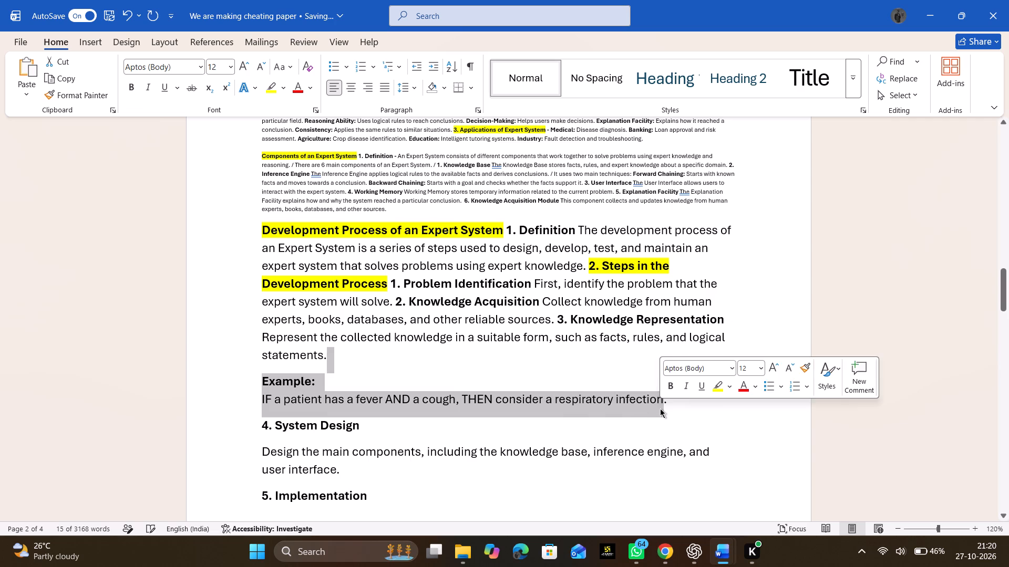
key(BackSpace)
key(BackSpace)
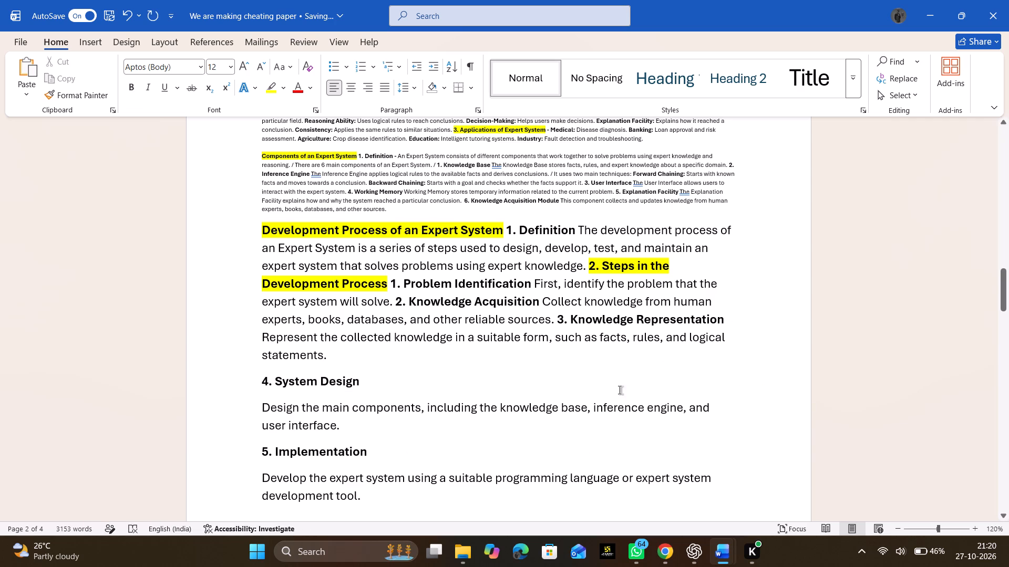
Run the "4. System Design" heading and its description on after the Knowledge Representation text with spaces.
click(549, 375)
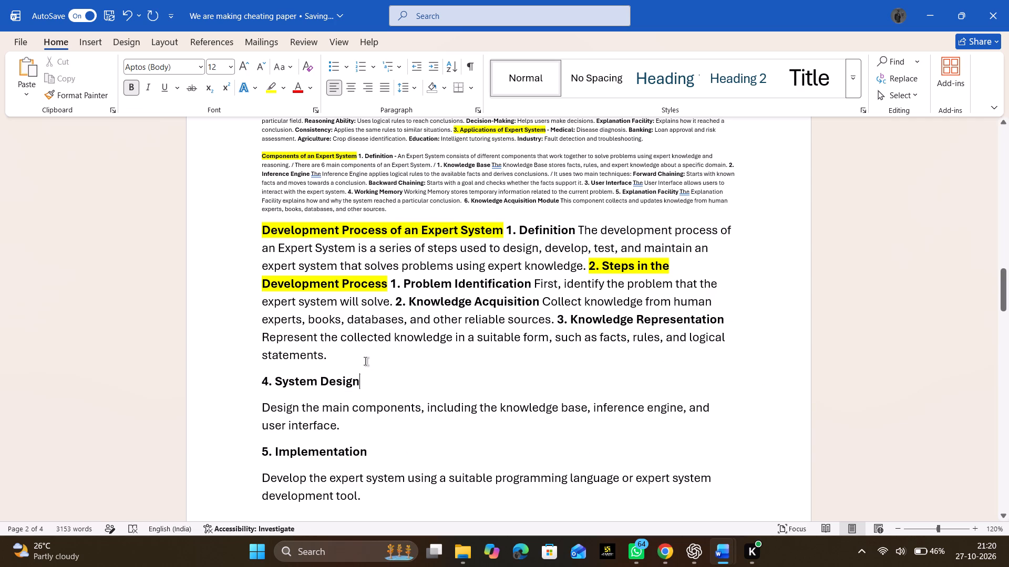
click(365, 361)
key(space)
key(Delete)
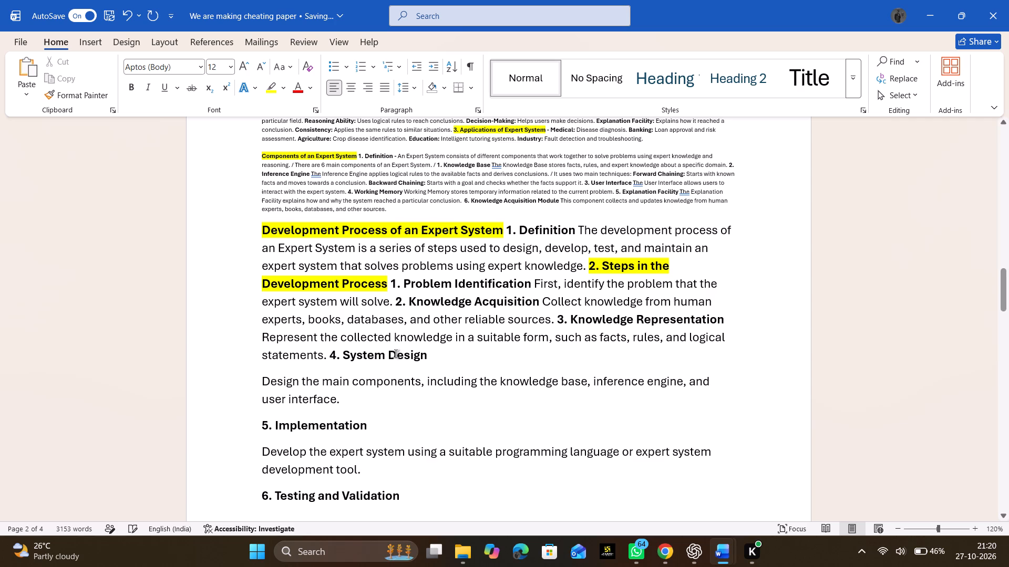
click(453, 360)
key(space)
key(Delete)
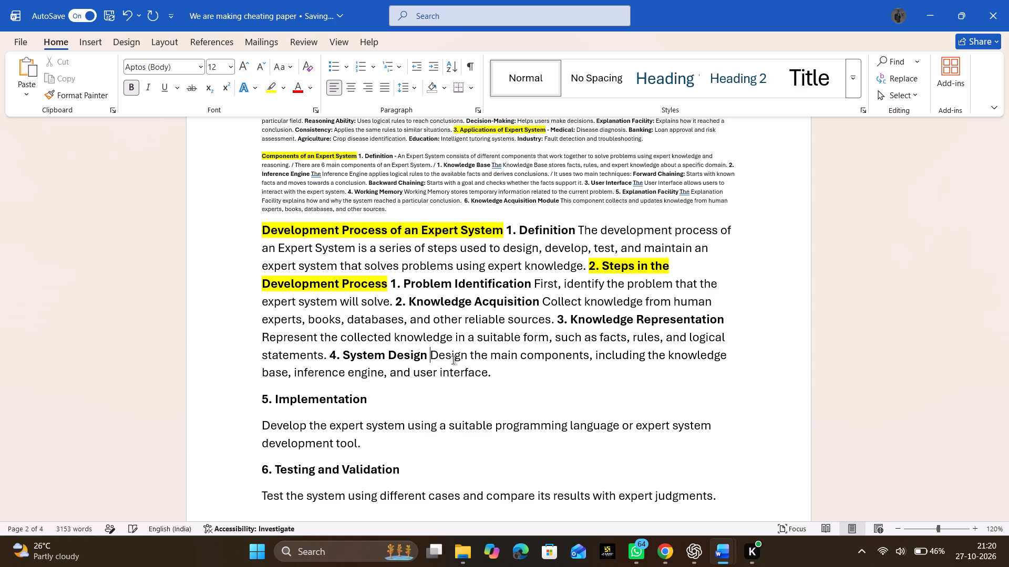
Run the "5. Implementation" heading and its description on after the System Design text with spaces.
click(500, 377)
key(space)
key(Delete)
click(609, 377)
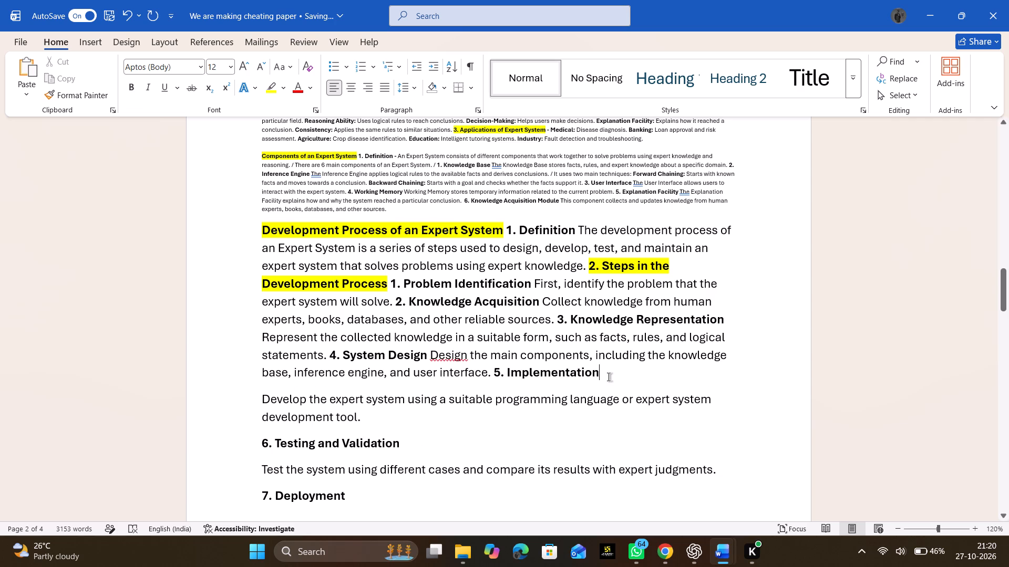
key(space)
key(Delete)
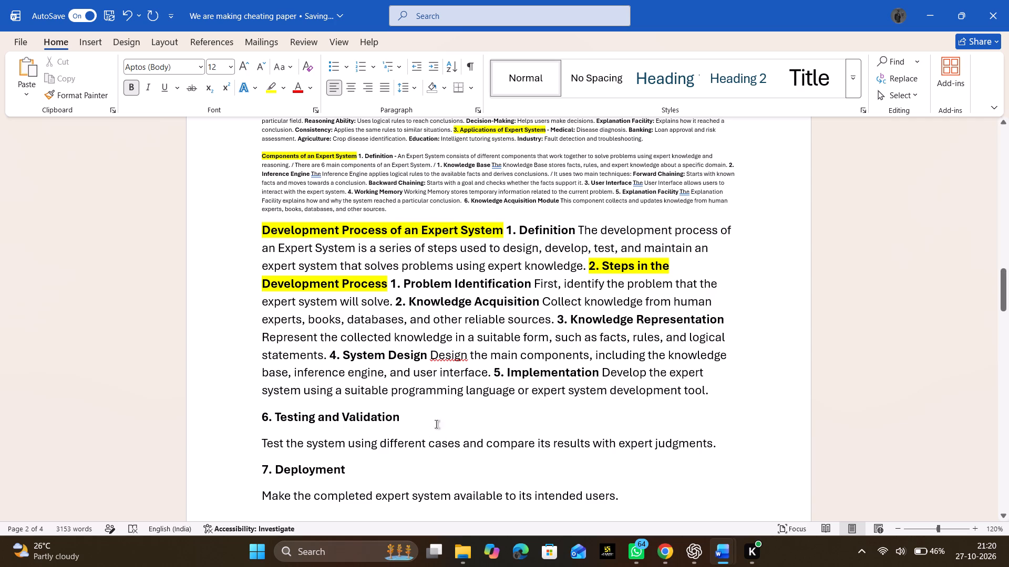
Run the "6. Testing and Validation" heading and its description on after the Implementation text with spaces.
click(711, 389)
key(space)
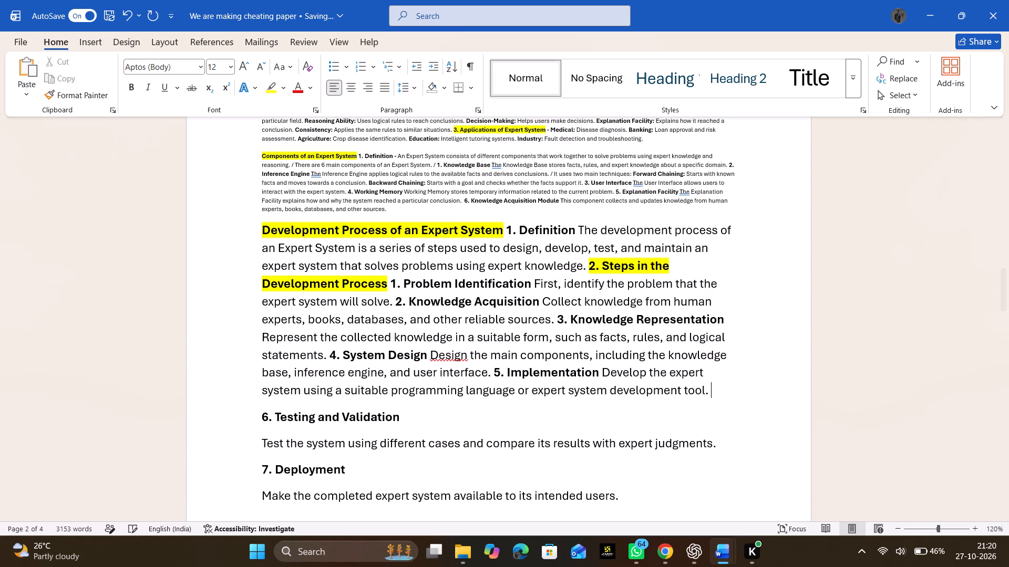
key(Delete)
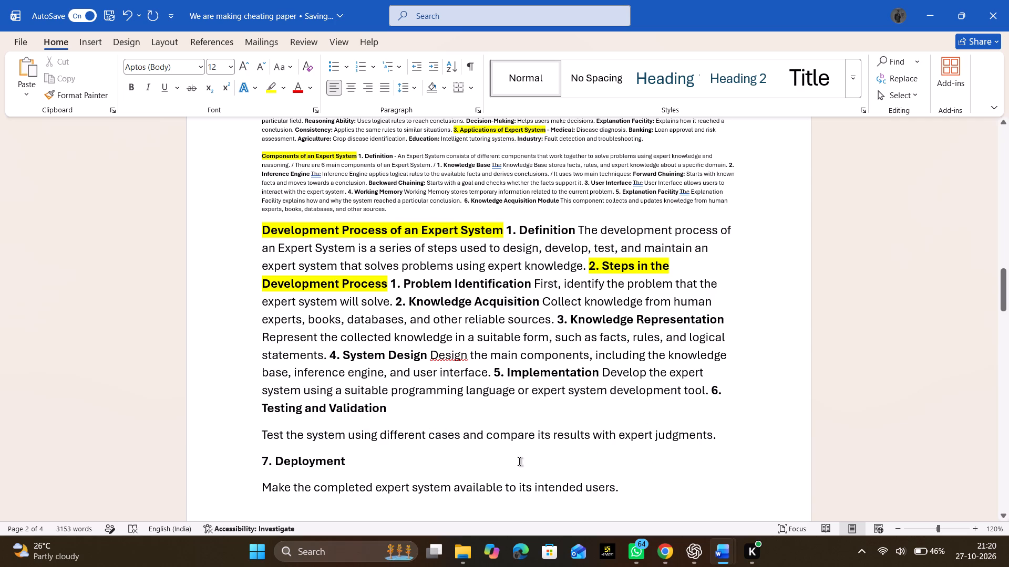
click(464, 402)
key(space)
key(Delete)
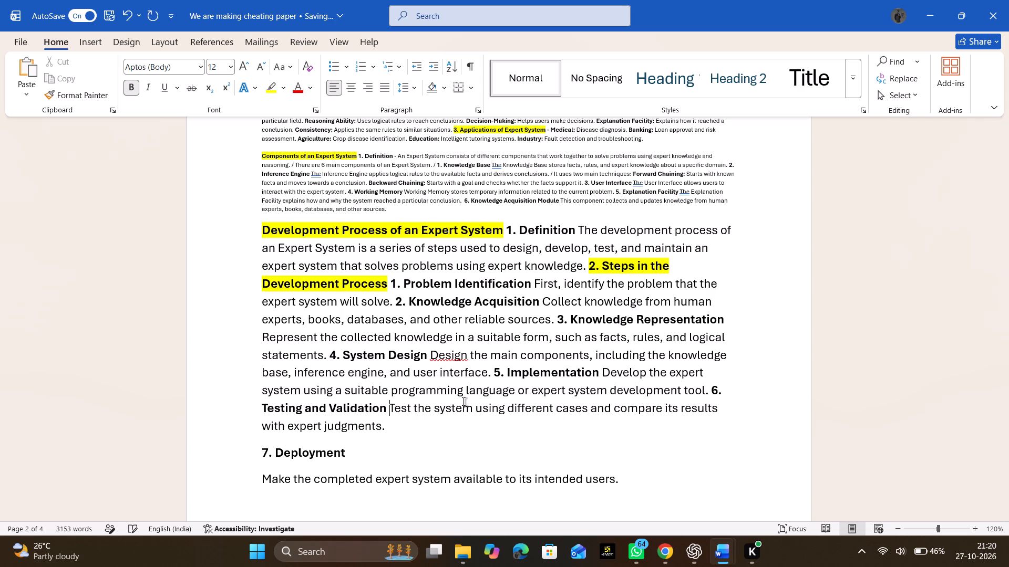
Run the "7. Deployment" heading and its description on after the Testing and Validation text with spaces.
click(414, 425)
key(space)
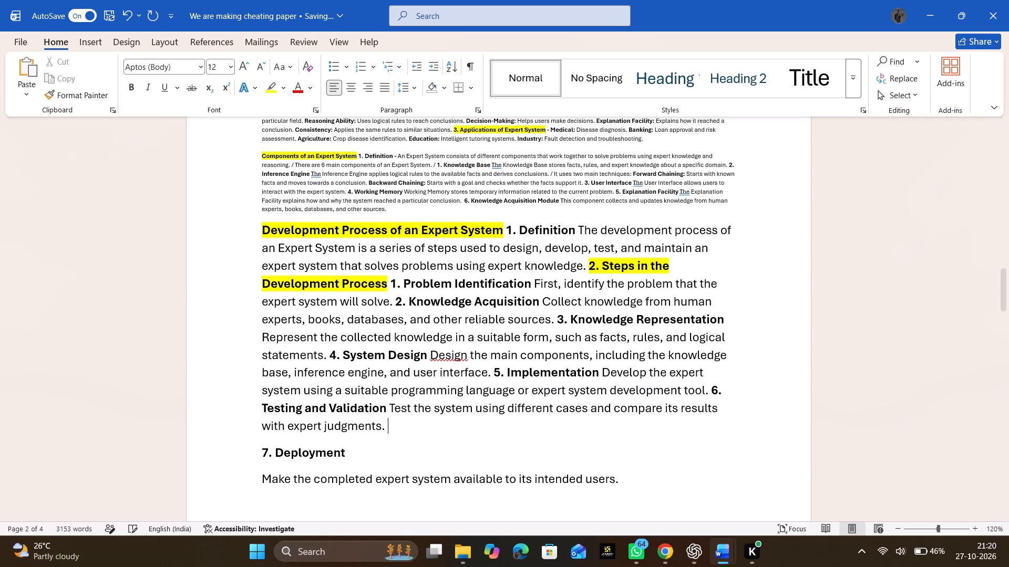
key(Delete)
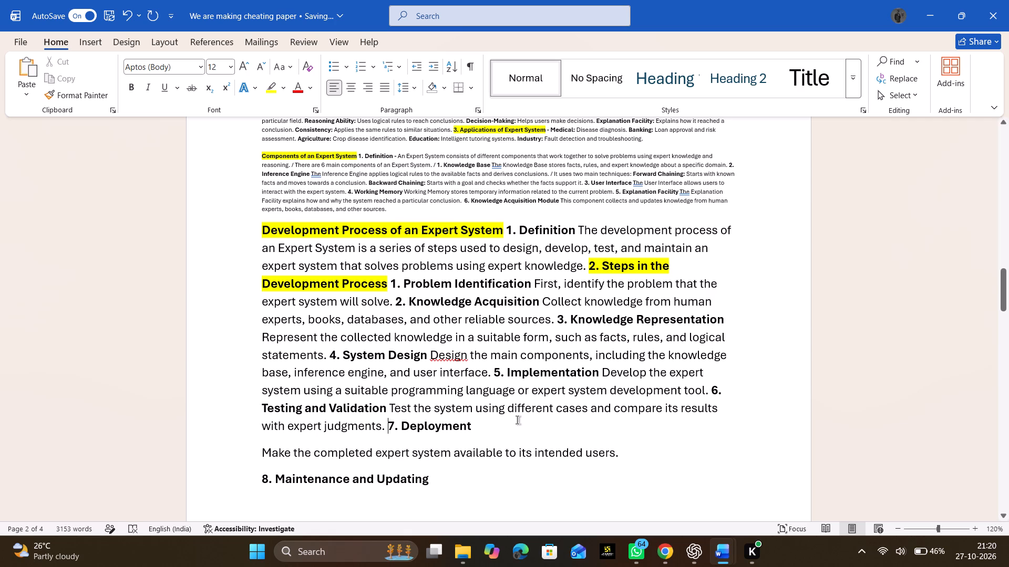
click(517, 420)
key(space)
key(Delete)
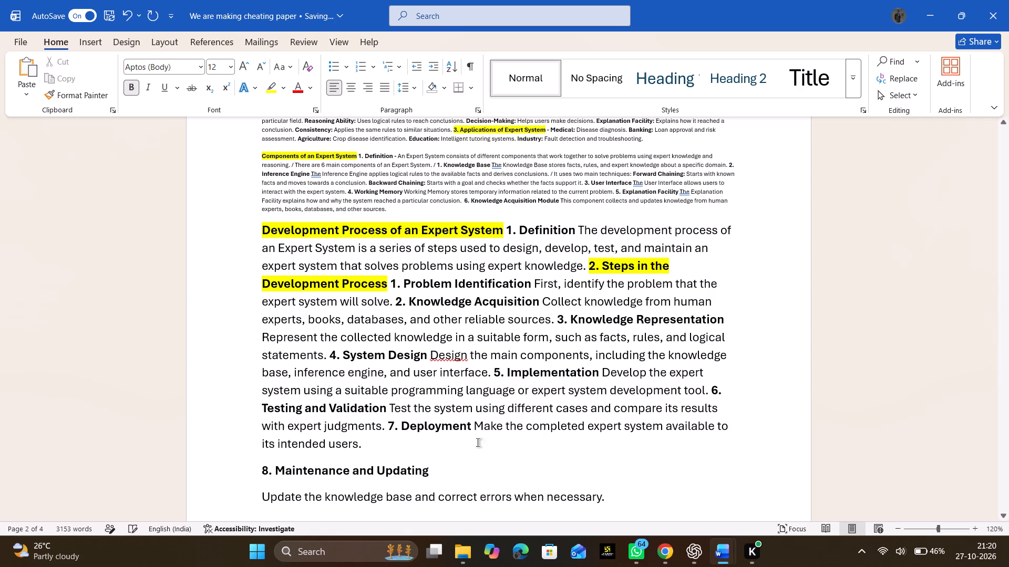
Run the "8. Maintenance and Updating" heading and its description on after the Deployment text with spaces.
click(389, 450)
key(space)
key(Delete)
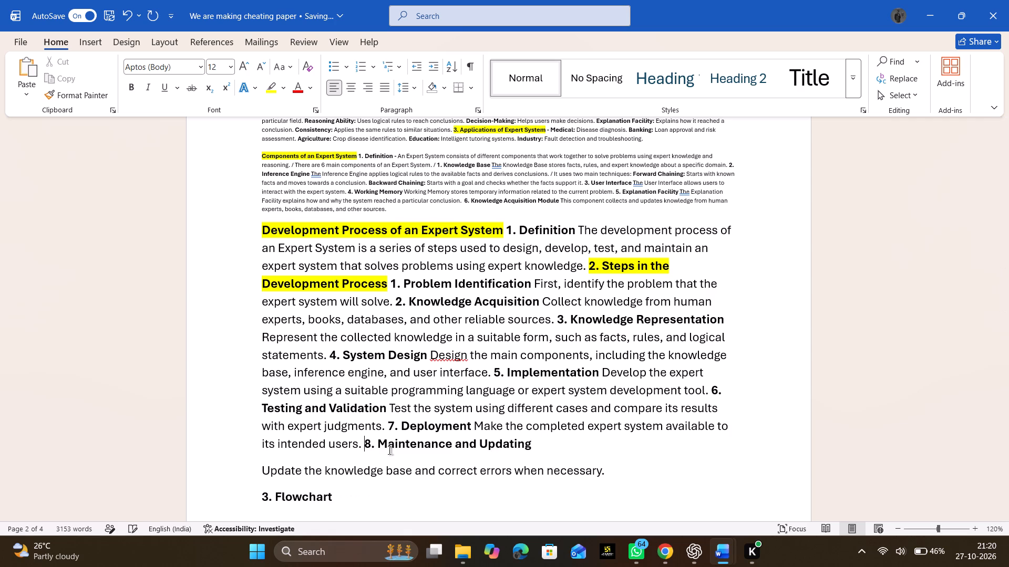
click(553, 445)
key(space)
key(Delete)
Run "3. Flowchart" on after the Maintenance description, and delete everything from that heading through the Advantages, Conclusion and closing Topic 3 note.
scroll(553, 445, down, 1)
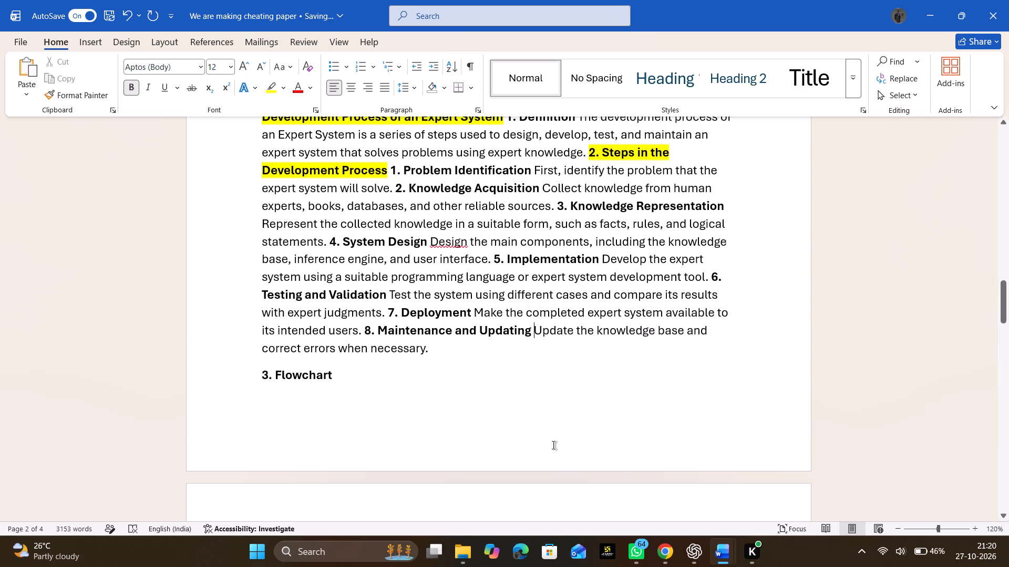
click(455, 353)
key(space)
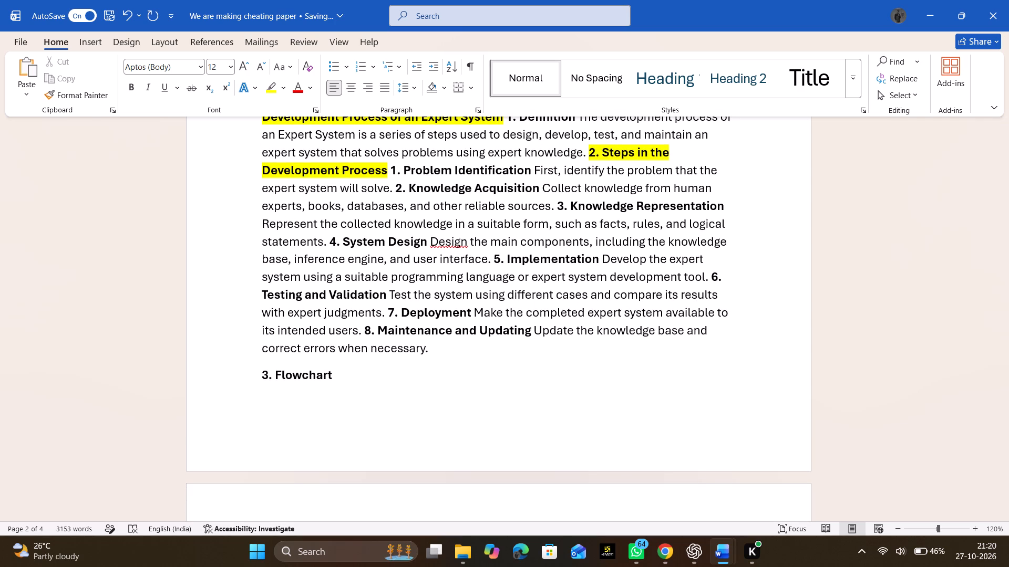
key(Delete)
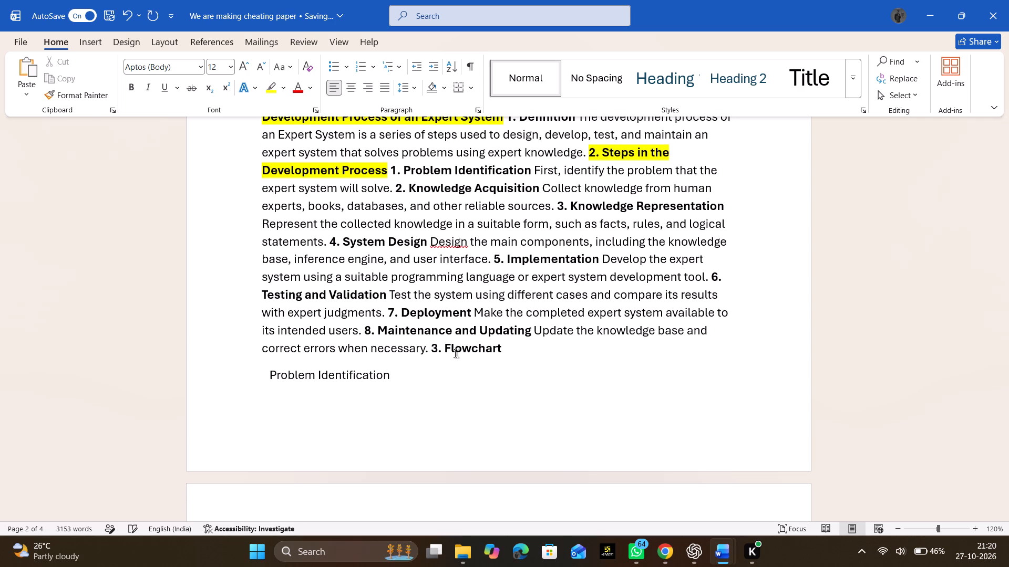
scroll(455, 353, down, 2)
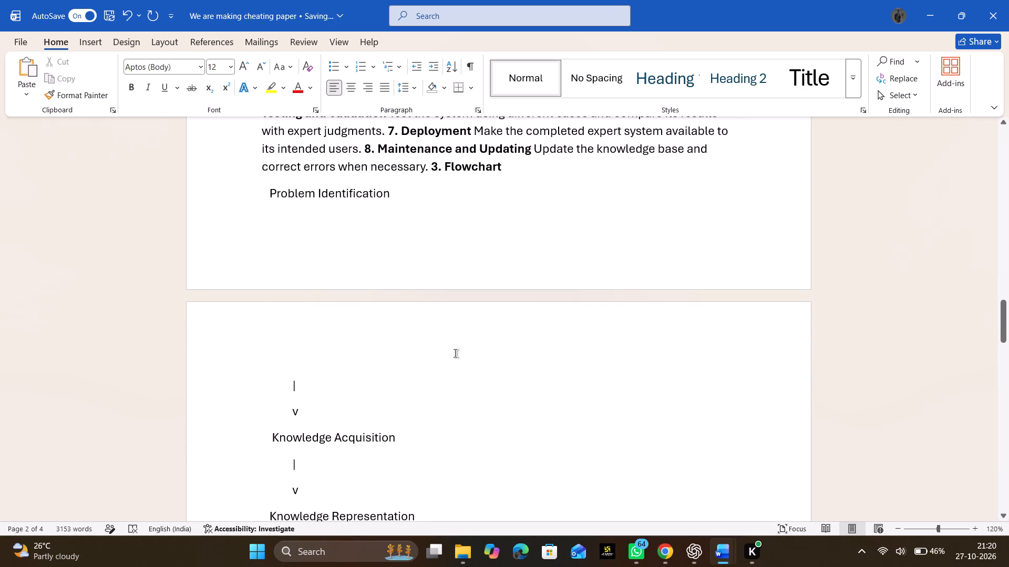
key(shift+Down)
key(shift+Down)
key(shift+Down)
key(shift+Down)
key(shift+Down)
key(shift+Down)
key(shift+Down)
key(shift+Down)
key(shift+Down)
key(shift+Down)
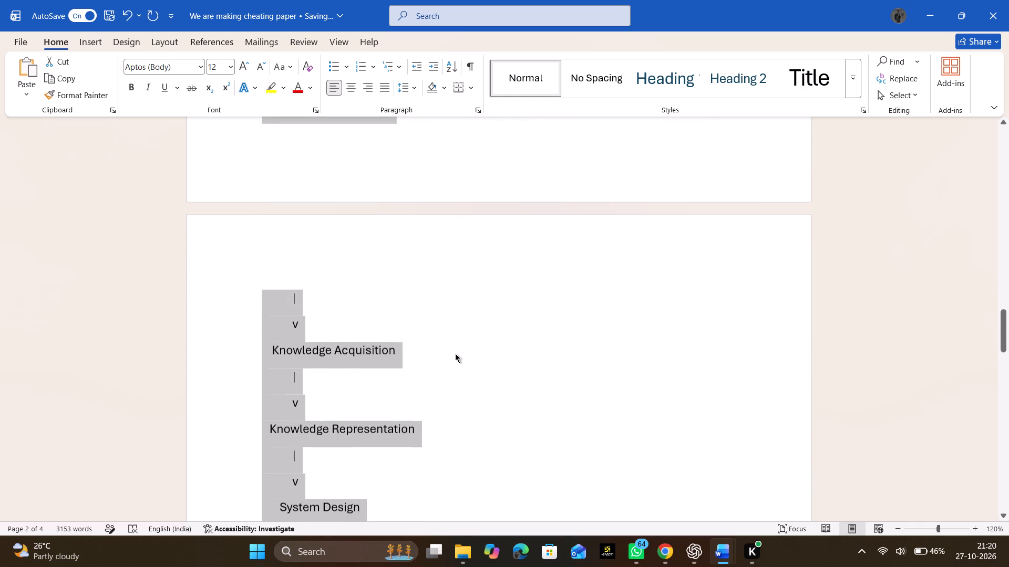
key(shift+Down)
key(shift+Down)
key(shift+Down)
key(shift+Down)
key(shift+Down)
key(shift+Down)
key(shift+Down)
key(shift+Down)
key(shift+Down)
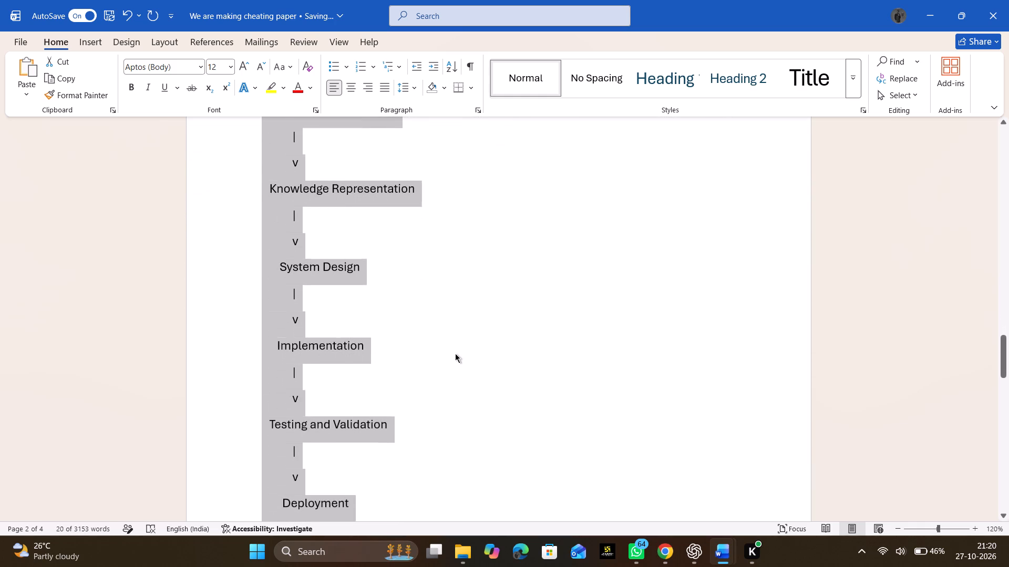
key(shift+Down)
key(shift+Down)
key(shift+Down)
key(shift+Down)
key(shift+Down)
key(shift+Down)
key(shift+Down)
key(shift+Down)
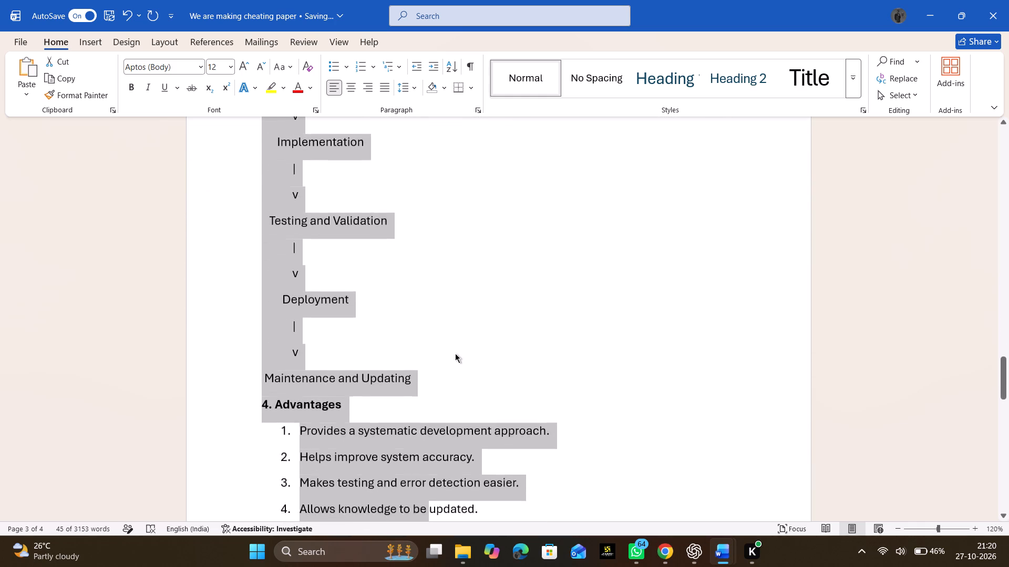
key(shift+Down)
key(shift+Down)
key(shift+Down)
key(shift+Down)
key(shift+Down)
key(shift+Down)
key(shift+Down)
key(shift+Down)
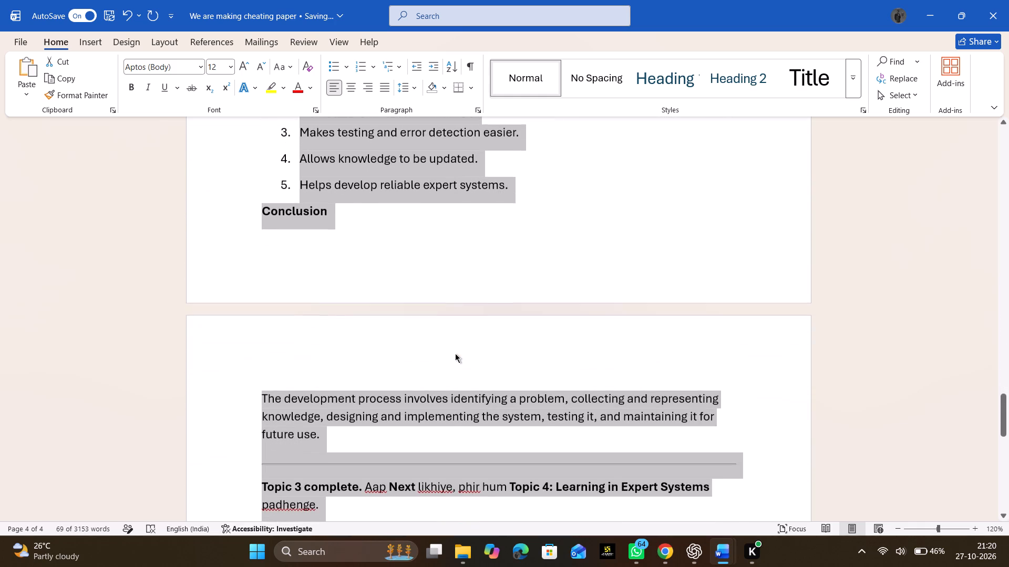
key(shift+Down)
key(shift+Down)
key(BackSpace)
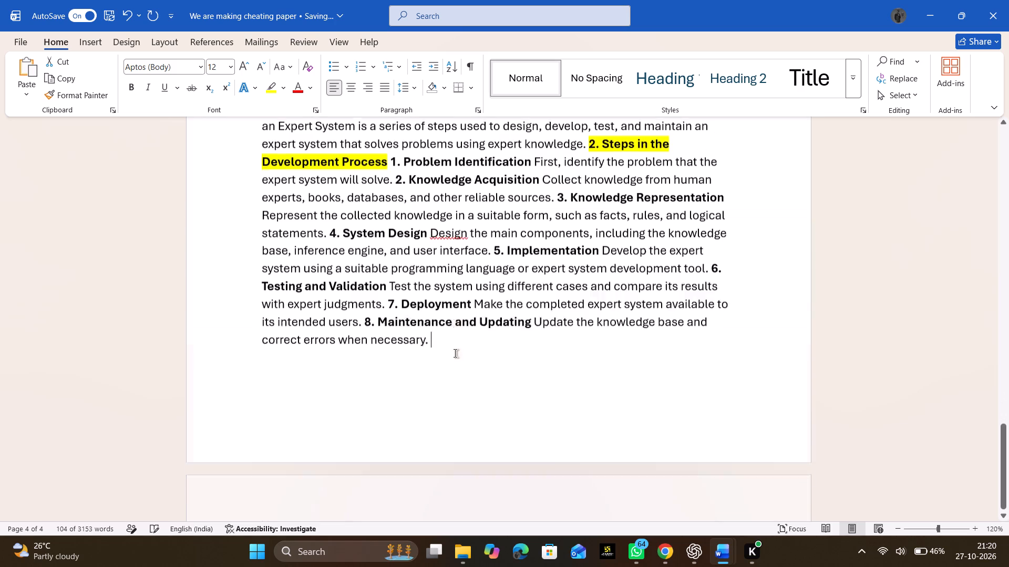
Set the font size of the whole Development Process of an Expert System paragraph to 6.
scroll(455, 353, up, 1)
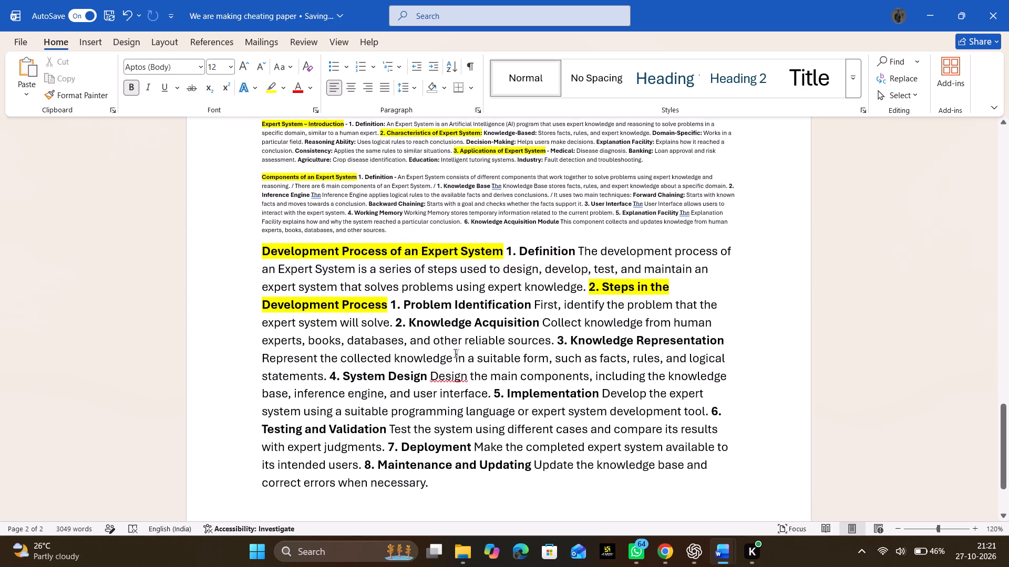
drag(439, 489, 266, 250)
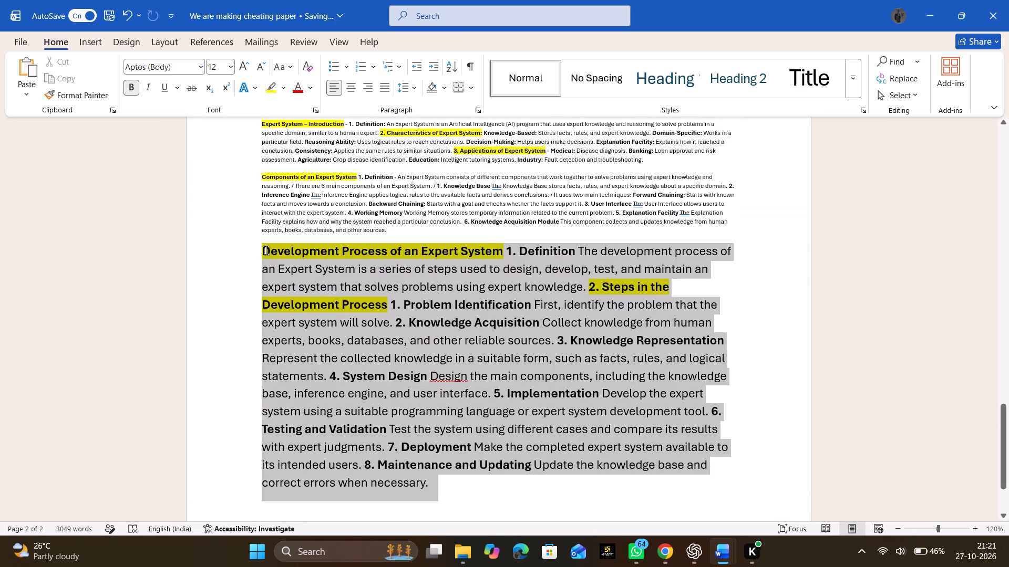
drag(266, 250, 265, 250)
click(353, 213)
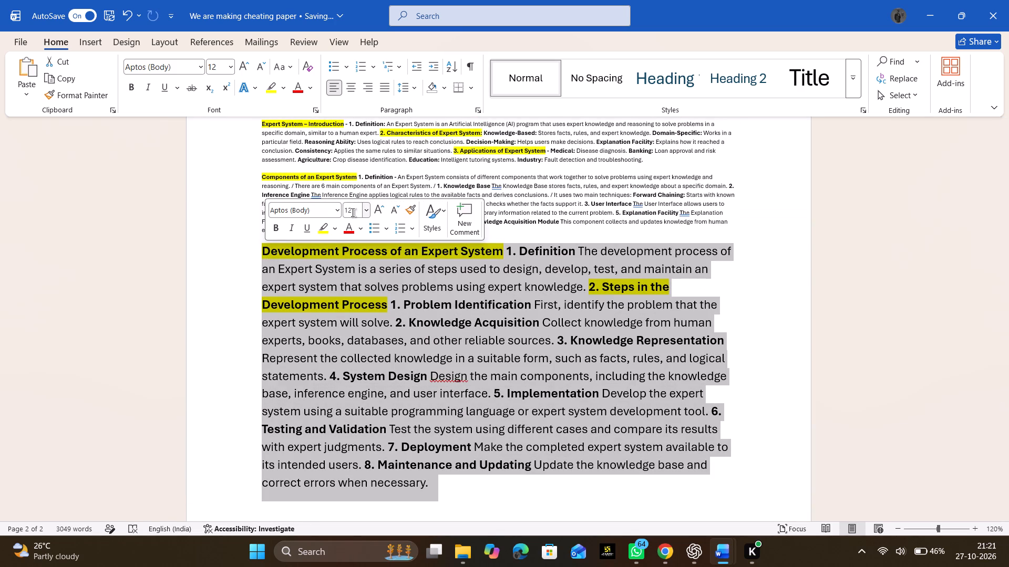
key(6)
key(Return)
click(563, 309)
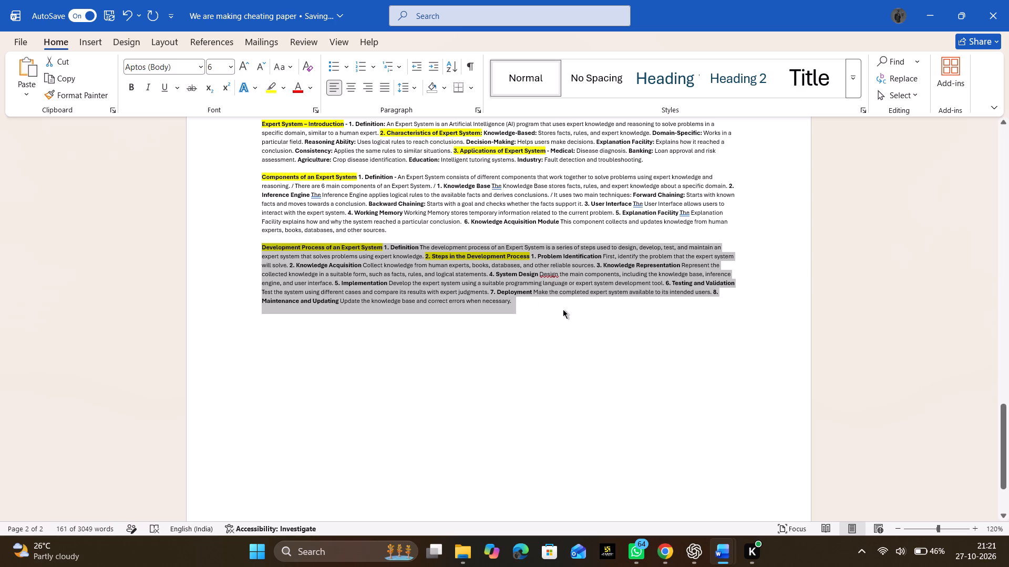
Insert four blank paragraphs between the AND/OR Graphs paragraph and the Expert System – Introduction paragraph.
scroll(563, 309, up, 2)
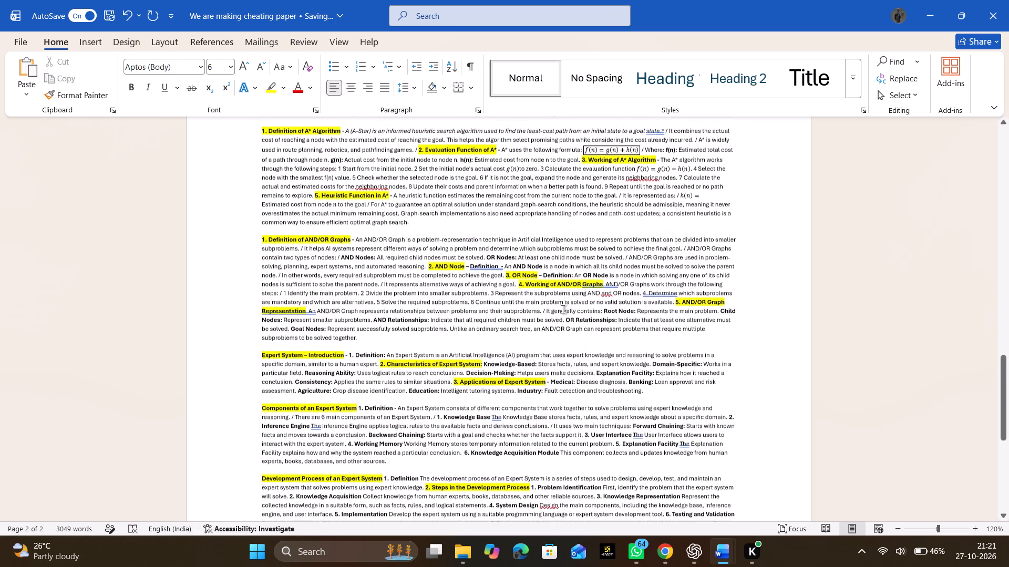
scroll(563, 309, up, 2)
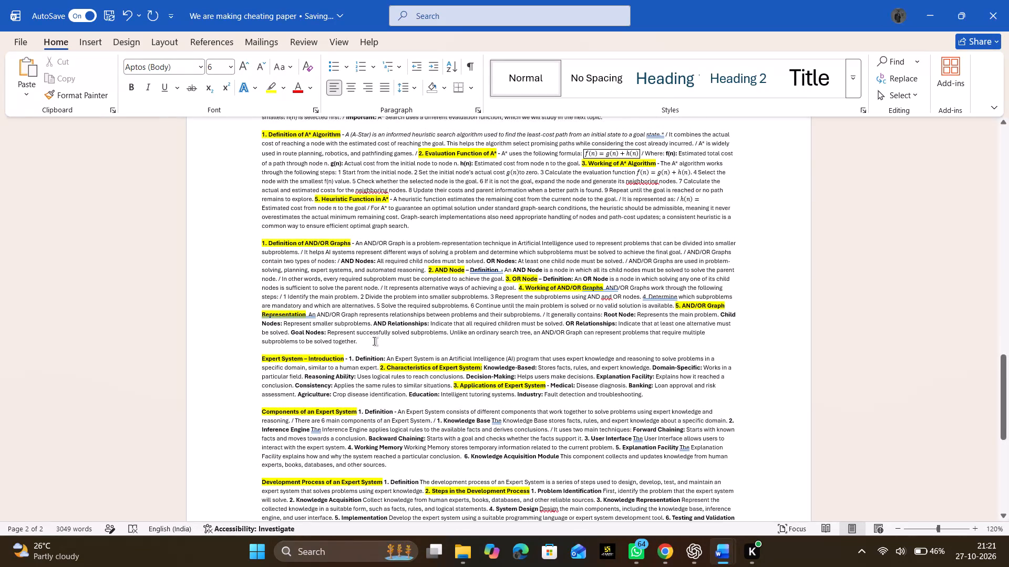
click(374, 341)
key(Return)
key(Return)
key(Return)
key(Return)
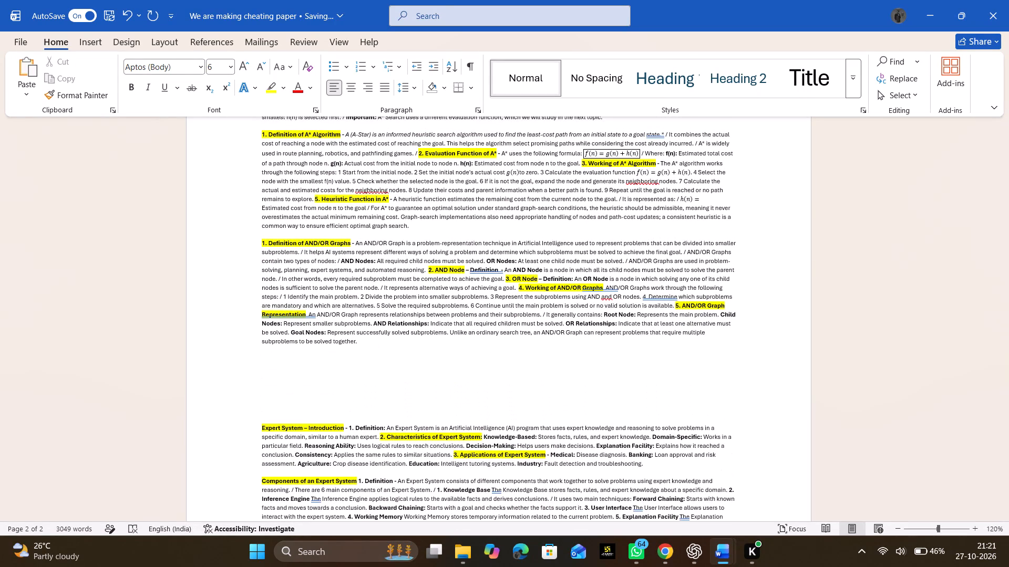
scroll(374, 341, down, 2)
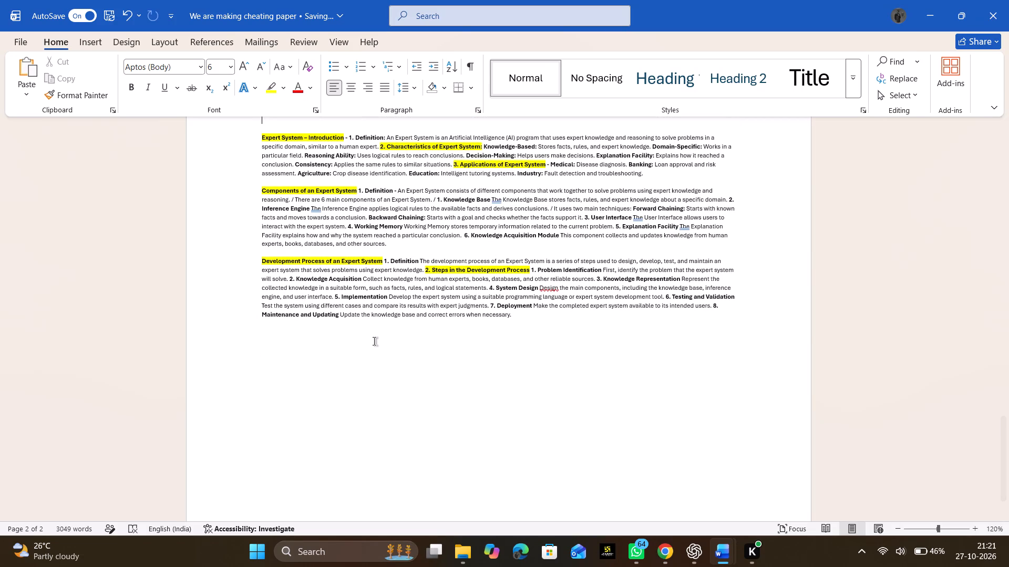
Add the label "Unit 2" in the blank space above the Expert System – Introduction paragraph.
key(Up)
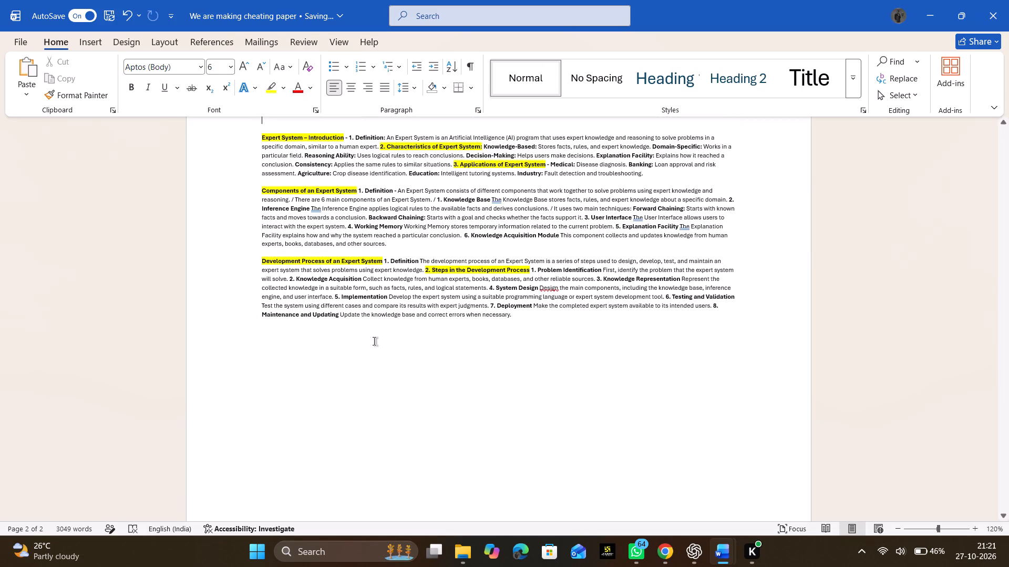
text(unit)
key(space)
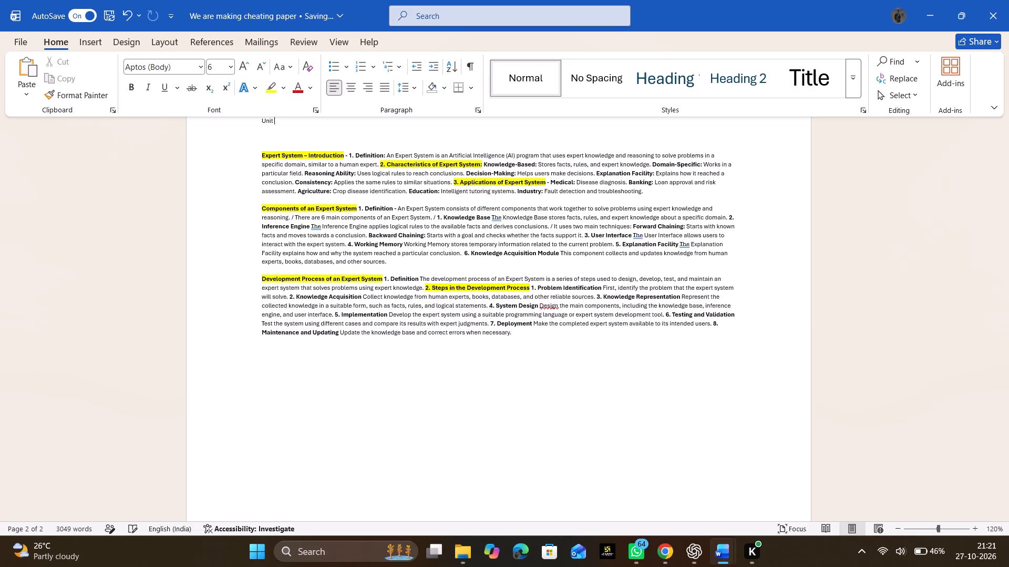
key(3)
key(BackSpace)
key(2)
click(692, 560)
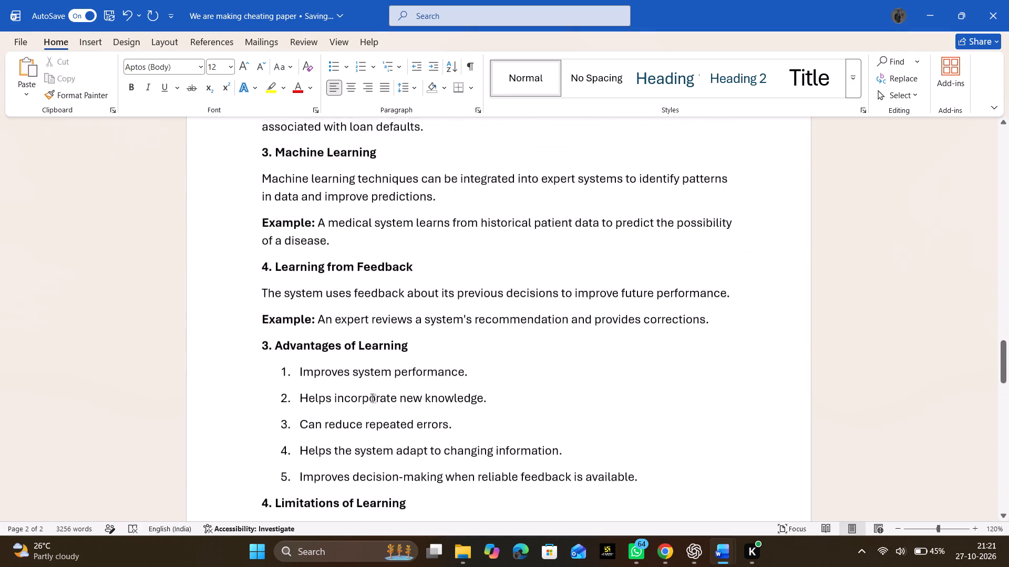
scroll(372, 398, up, 6)
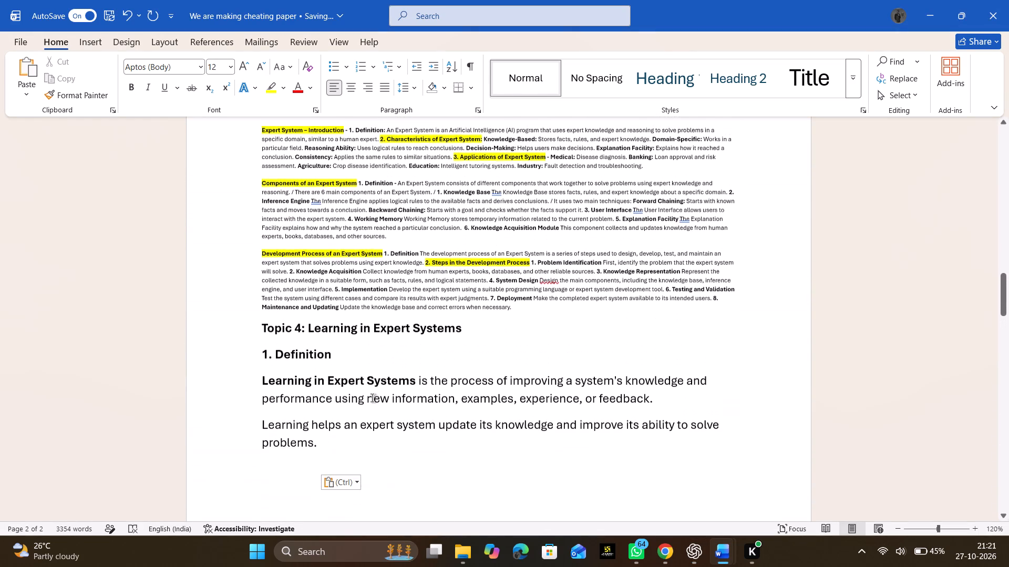
click(310, 332)
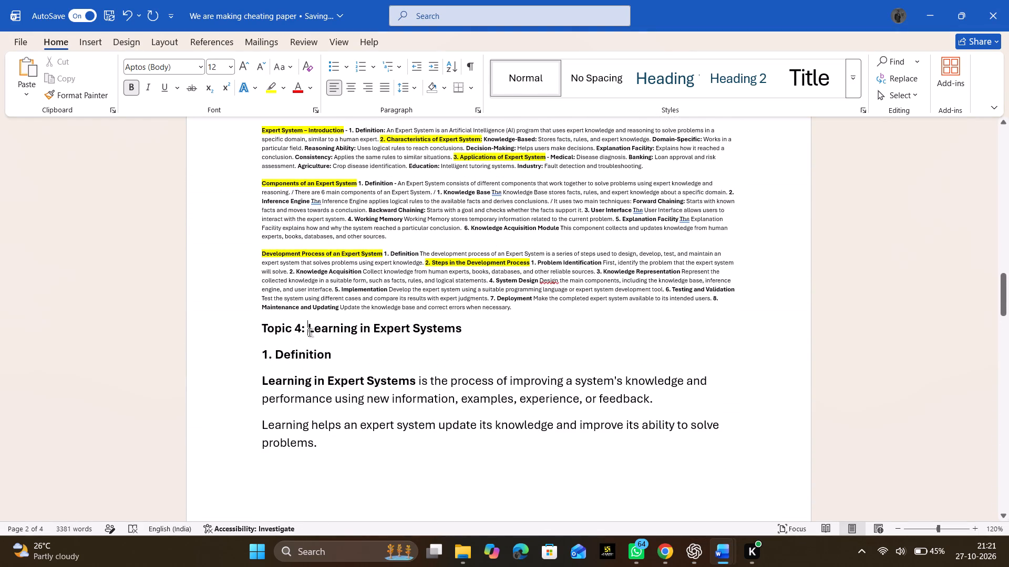
key(BackSpace)
key(BackSpace)
key(BackSpace)
key(BackSpace)
key(BackSpace)
key(BackSpace)
key(BackSpace)
key(BackSpace)
key(BackSpace)
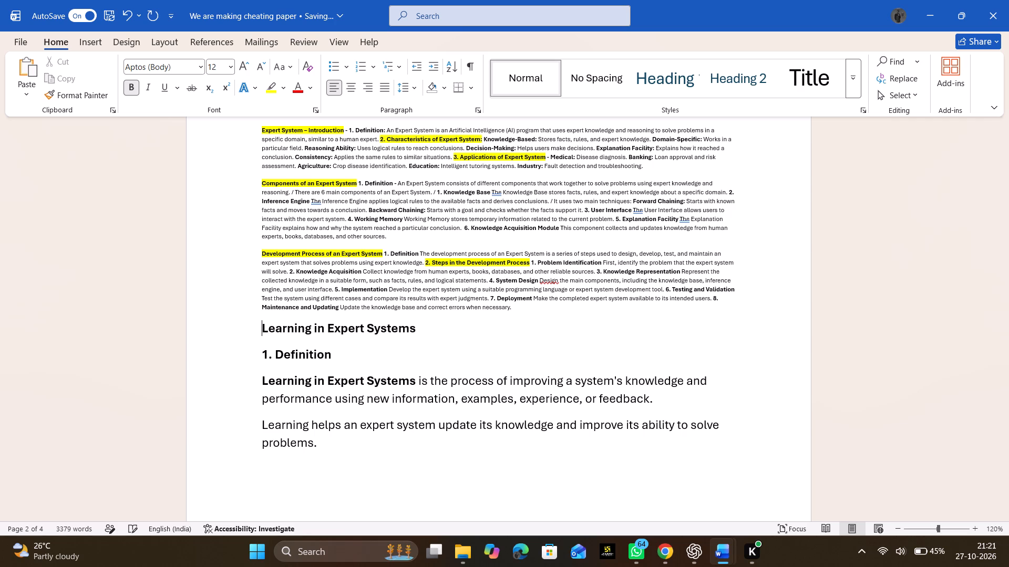
key(shift+Down)
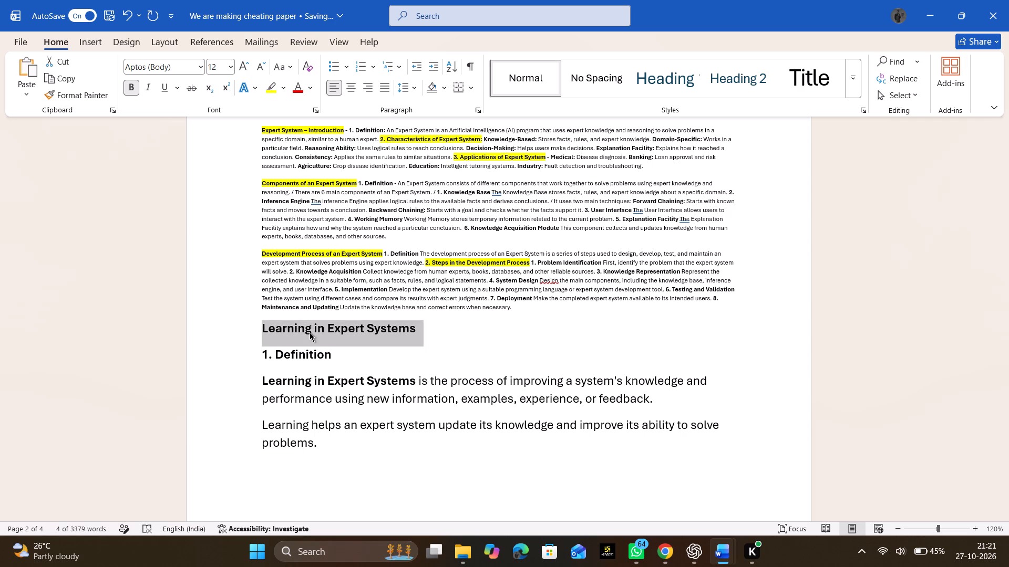
click(271, 90)
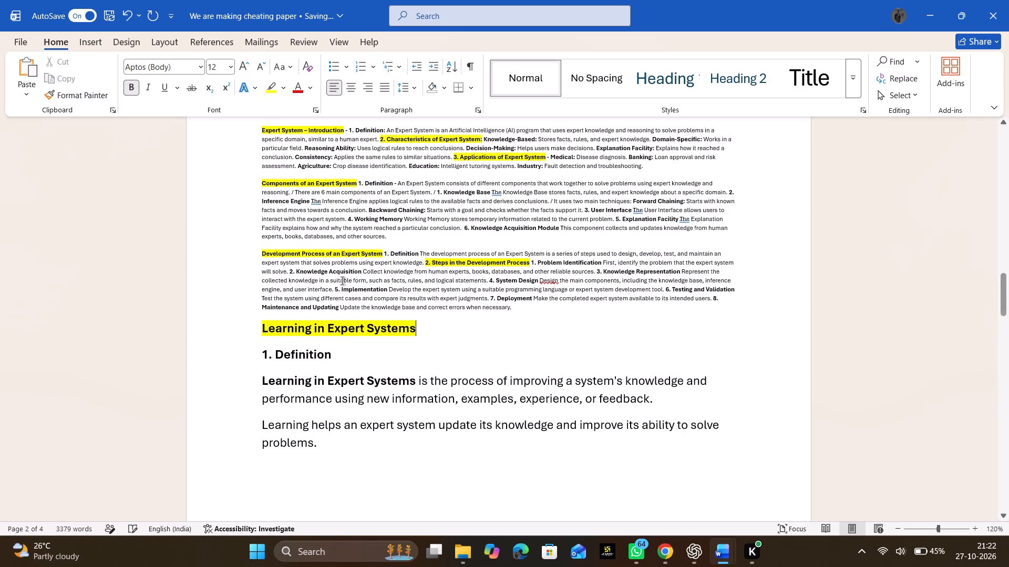
Run "1. Definition" and its first sentence on after the Learning in Expert Systems heading, separated by spaces.
click(435, 329)
key(space)
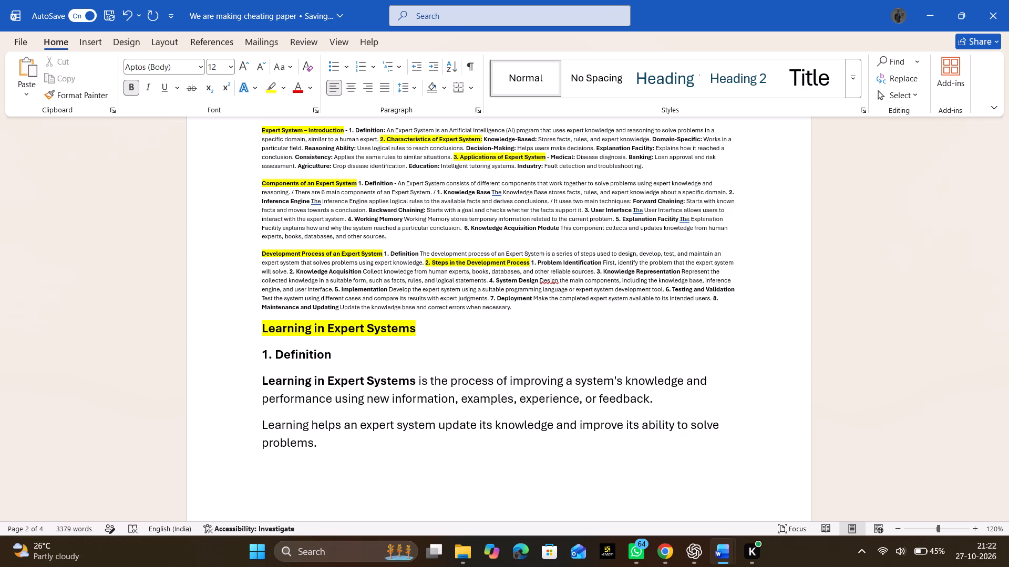
key(Delete)
click(499, 332)
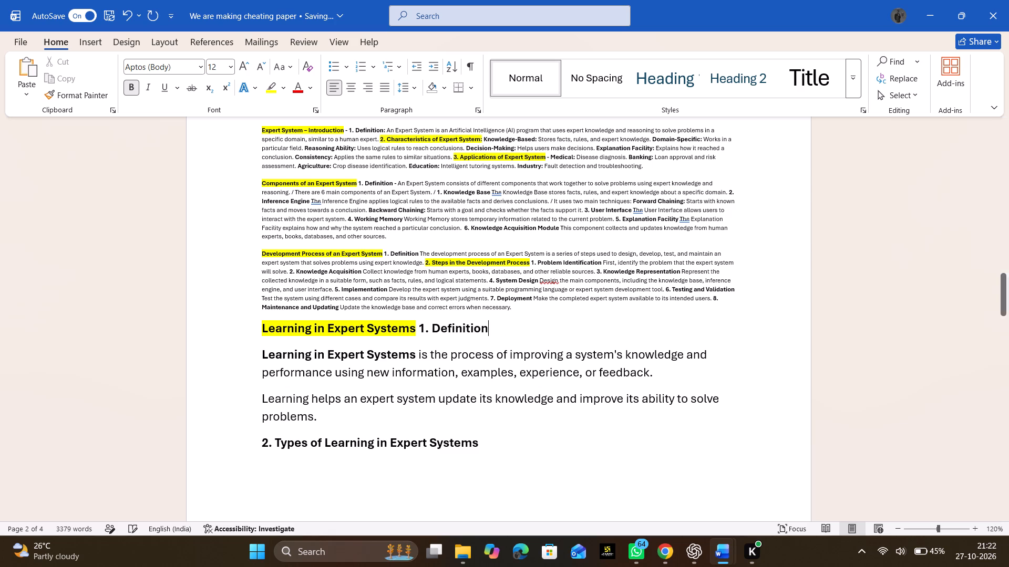
key(space)
key(Delete)
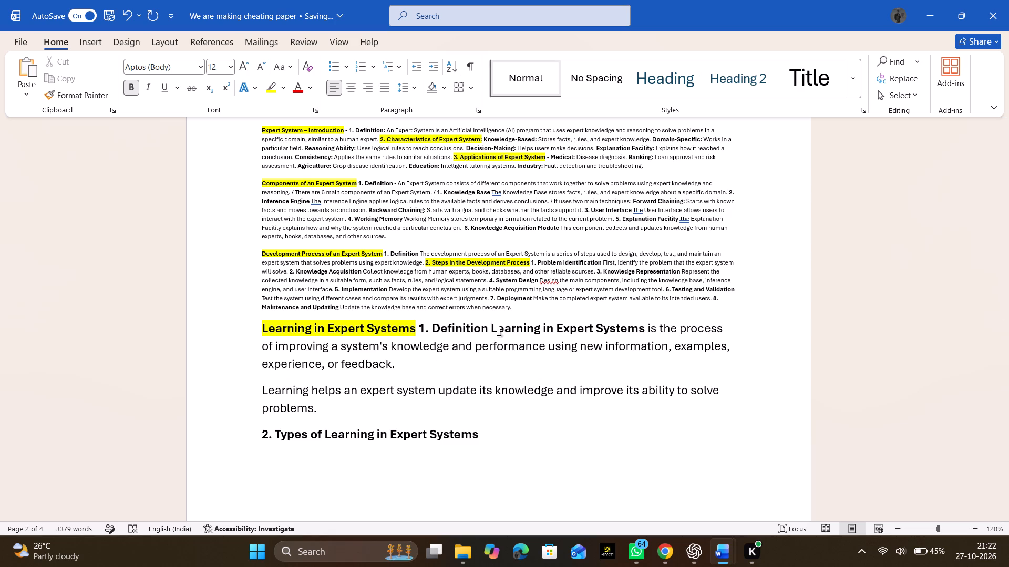
Remove the bold from "Learning in Expert Systems" at the start of the definition sentence.
key(shift+Down)
key(shift+Down)
double_click(138, 89)
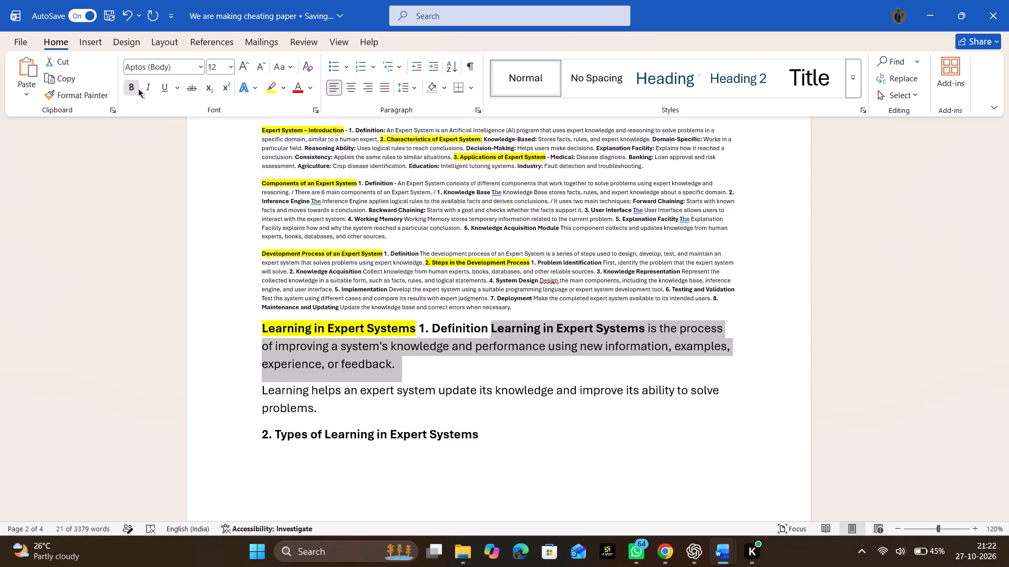
click(128, 84)
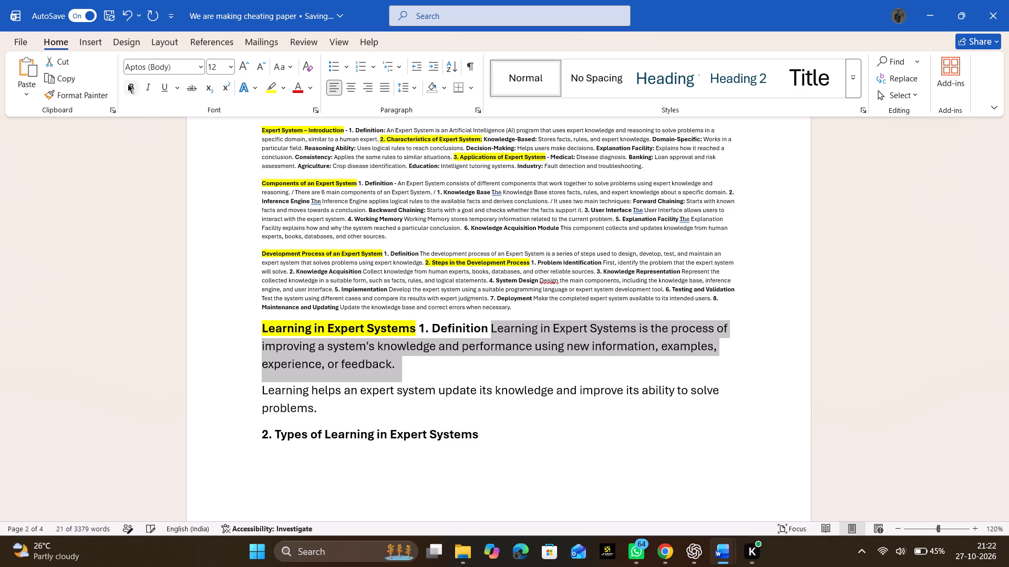
Join the "Learning helps an expert system" paragraph to the definition sentence with a " / " separator.
click(426, 375)
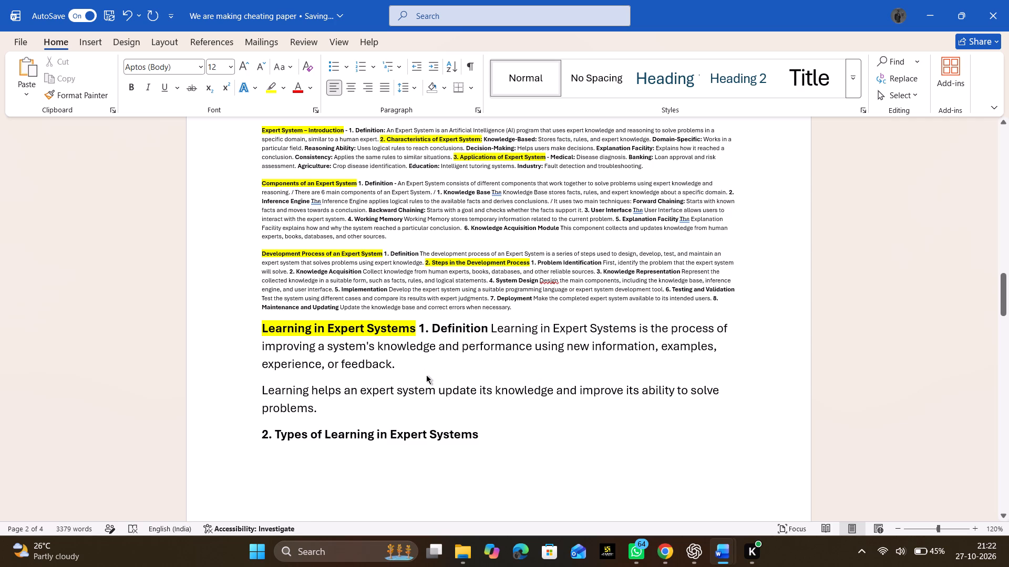
key(space)
text(/)
key(space)
key(Delete)
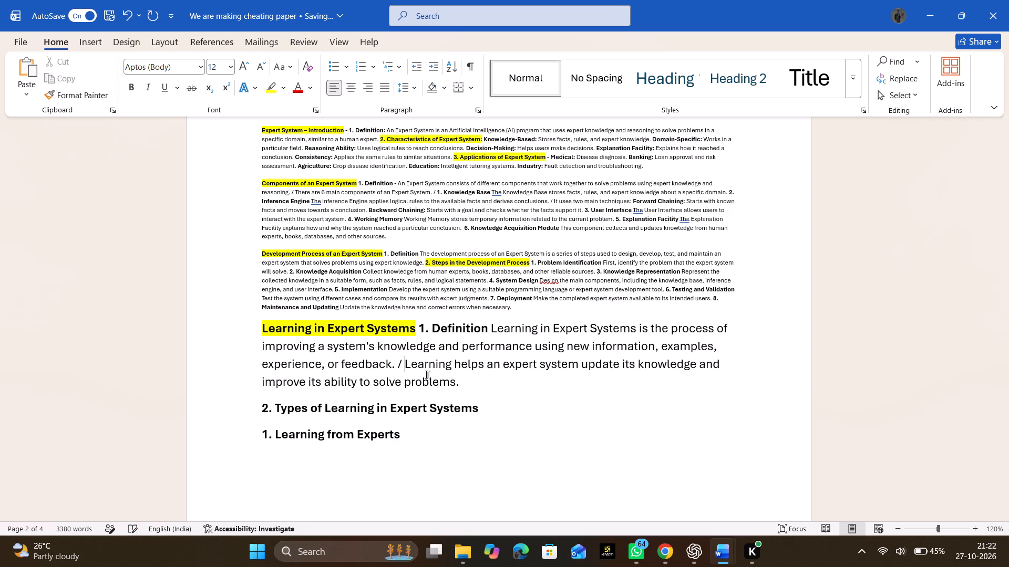
Run "2. Types of Learning in Expert Systems" on after the definition text with a space and highlight that heading in yellow.
click(465, 384)
key(space)
key(Delete)
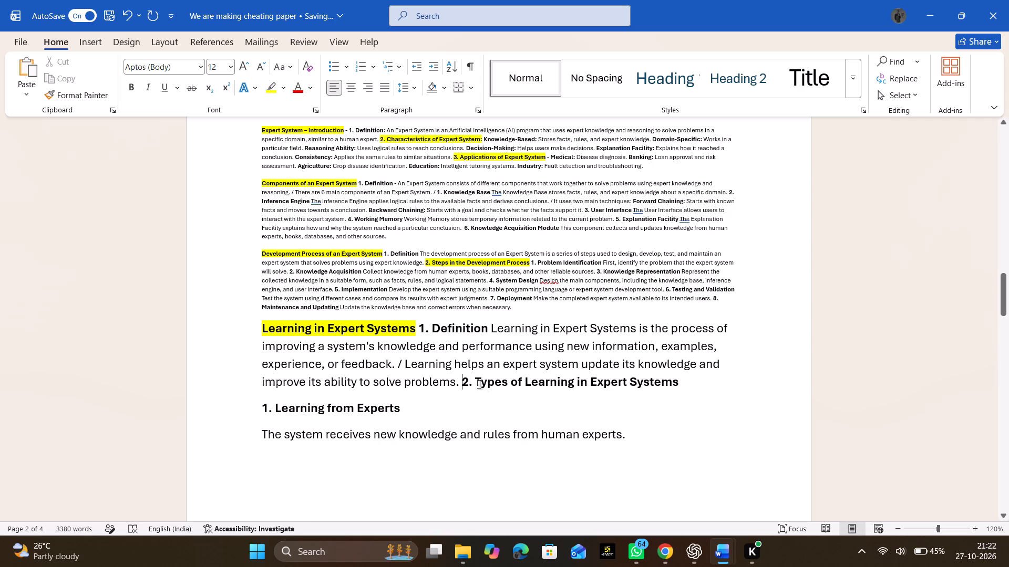
drag(461, 377, 684, 373)
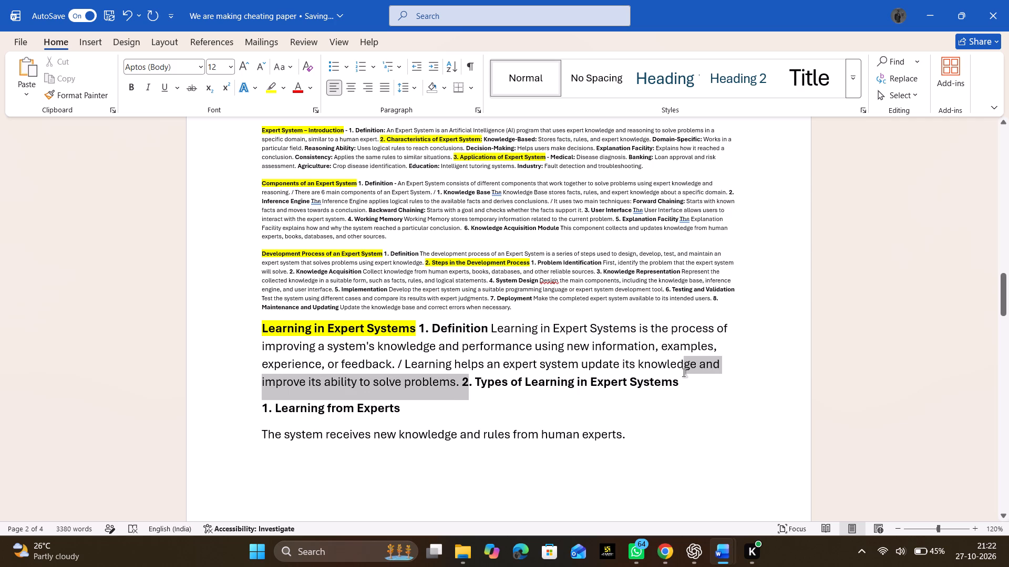
drag(684, 373, 684, 380)
click(736, 357)
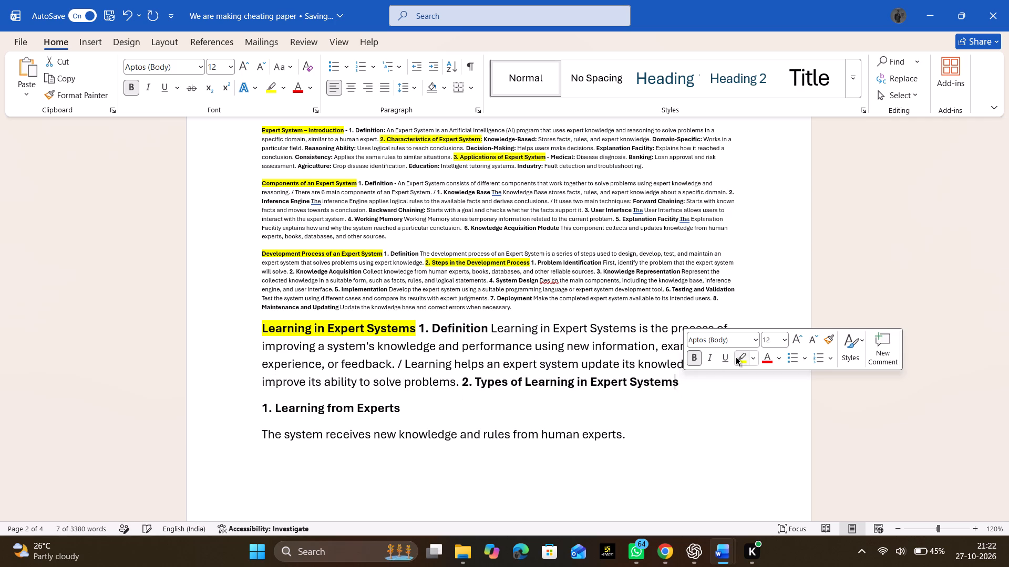
Run "1. Learning from Experts" and its description on after the Types of Learning heading, separated by spaces.
click(703, 383)
key(space)
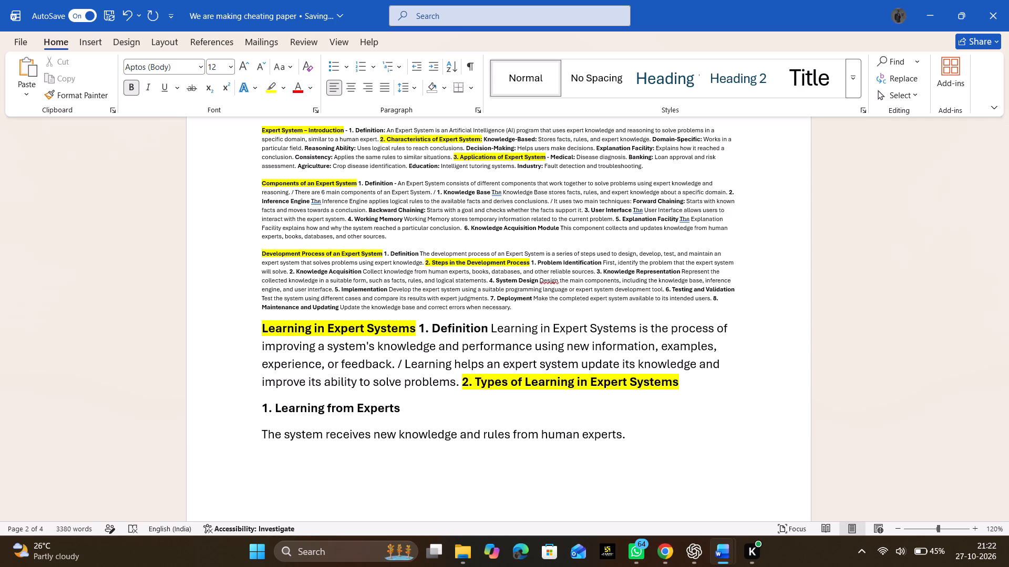
key(Delete)
click(454, 402)
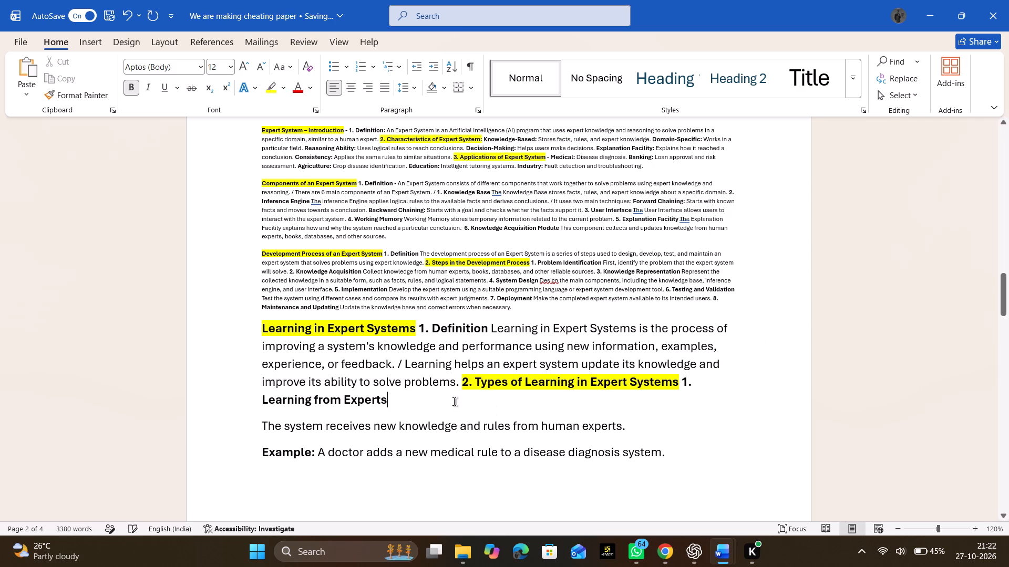
key(space)
key(Delete)
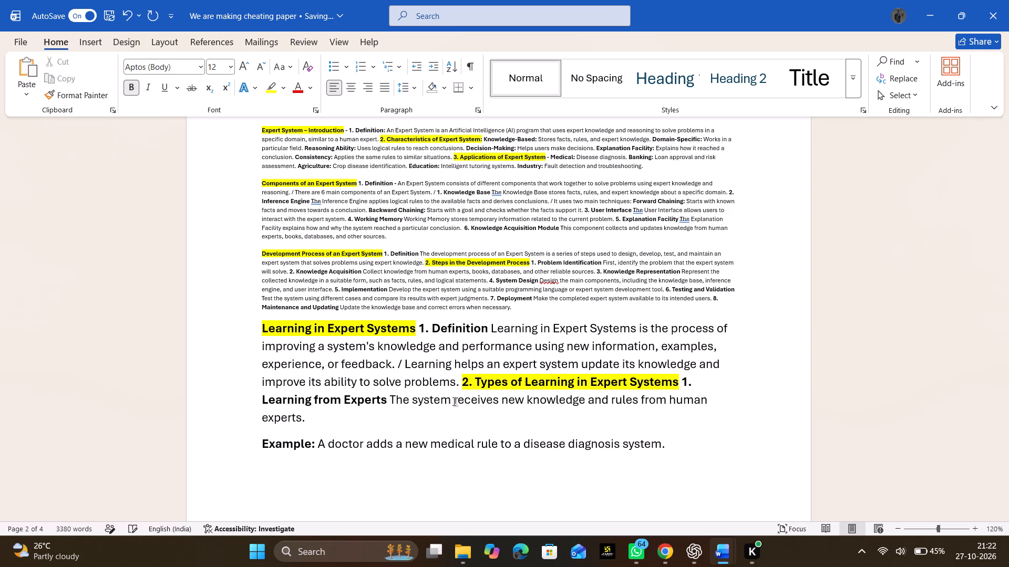
Delete the Example about a doctor adding a medical rule from below the Learning from Experts description.
drag(336, 417, 665, 458)
key(BackSpace)
Run "2. Learning from Examples" and its description on after the Learning from Experts text, separated by spaces.
scroll(665, 458, down, 1)
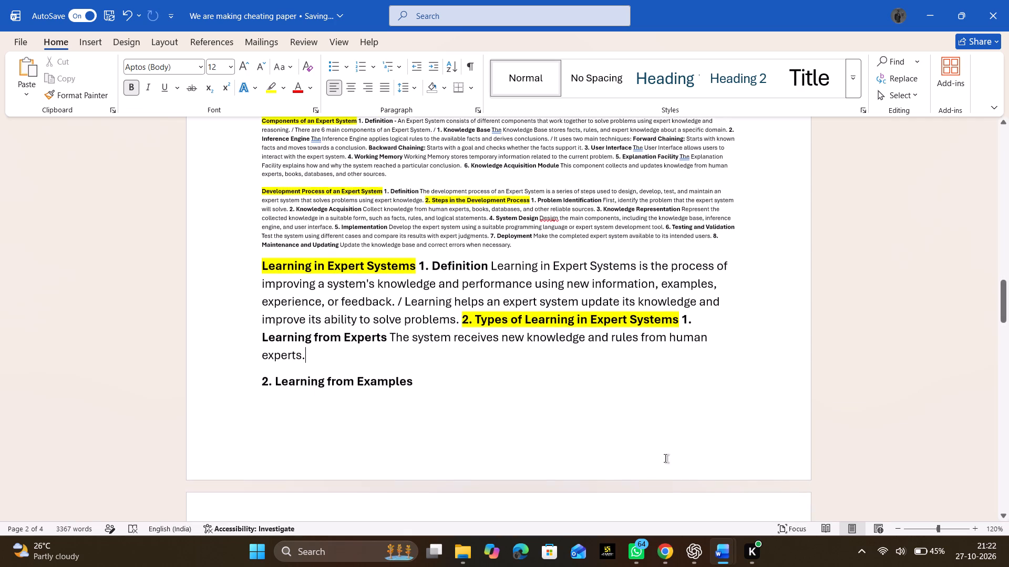
key(space)
key(Delete)
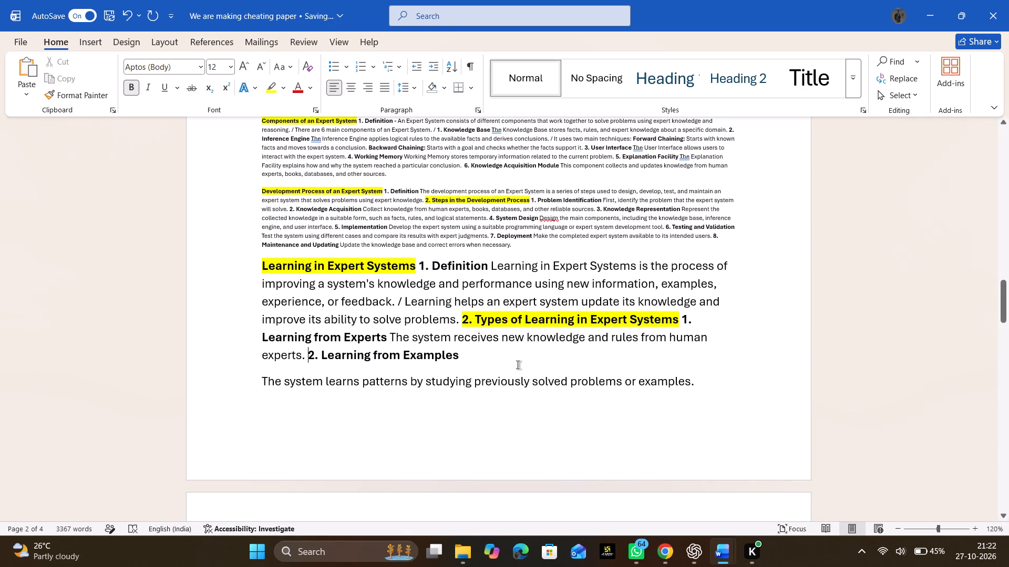
click(512, 359)
key(space)
key(Delete)
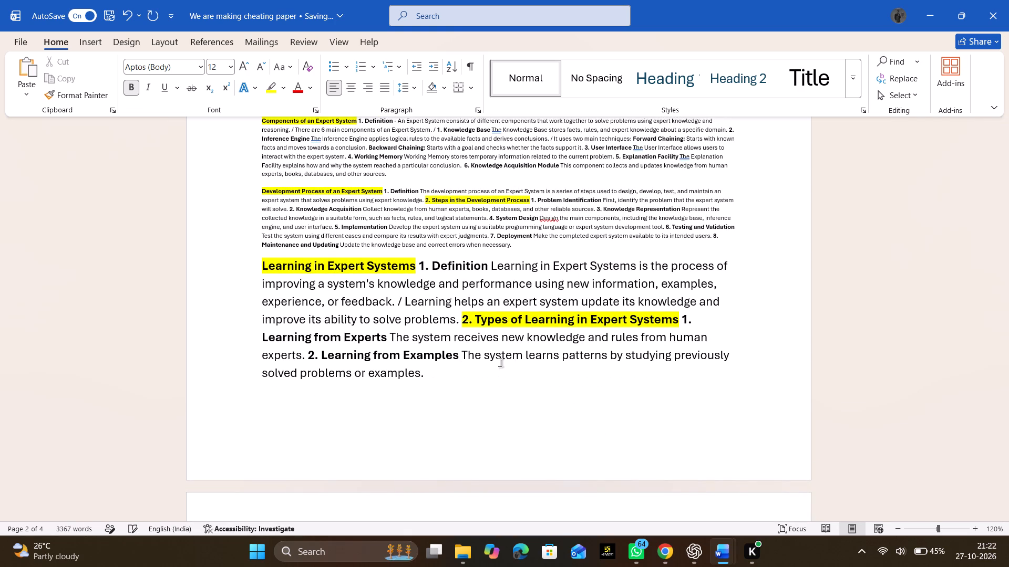
Delete the Example about a banking system studying loan applications from below the Learning from Examples description.
click(440, 377)
scroll(440, 377, down, 2)
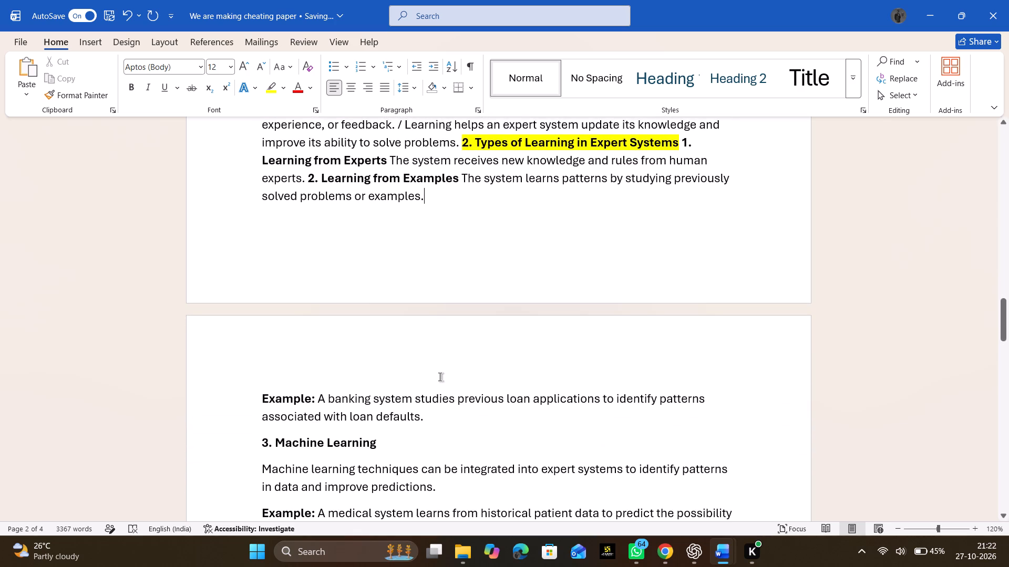
drag(439, 202, 456, 417)
key(BackSpace)
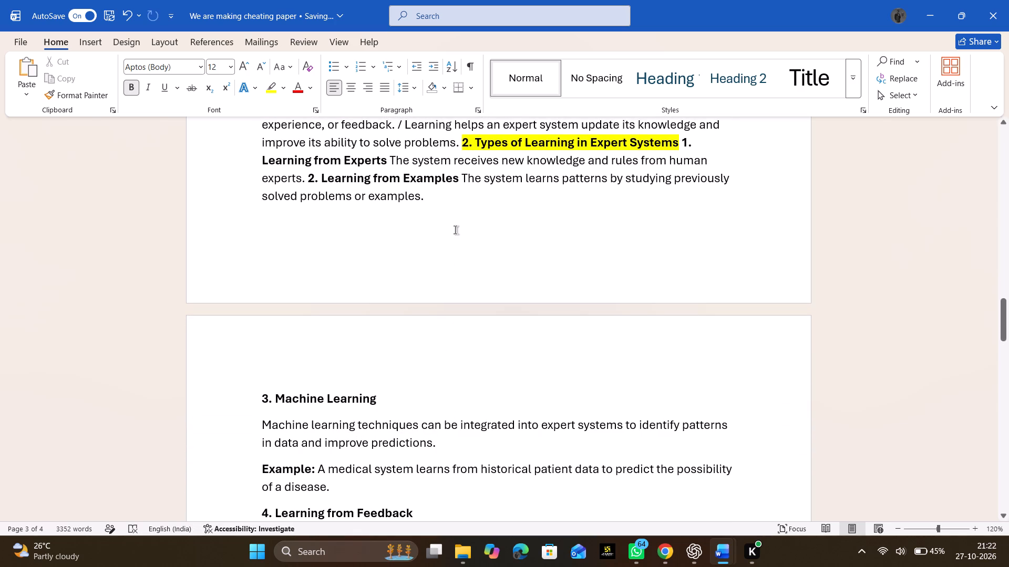
Run "3. Machine Learning" and its description on after the Learning from Examples text, separated by spaces.
key(space)
key(Delete)
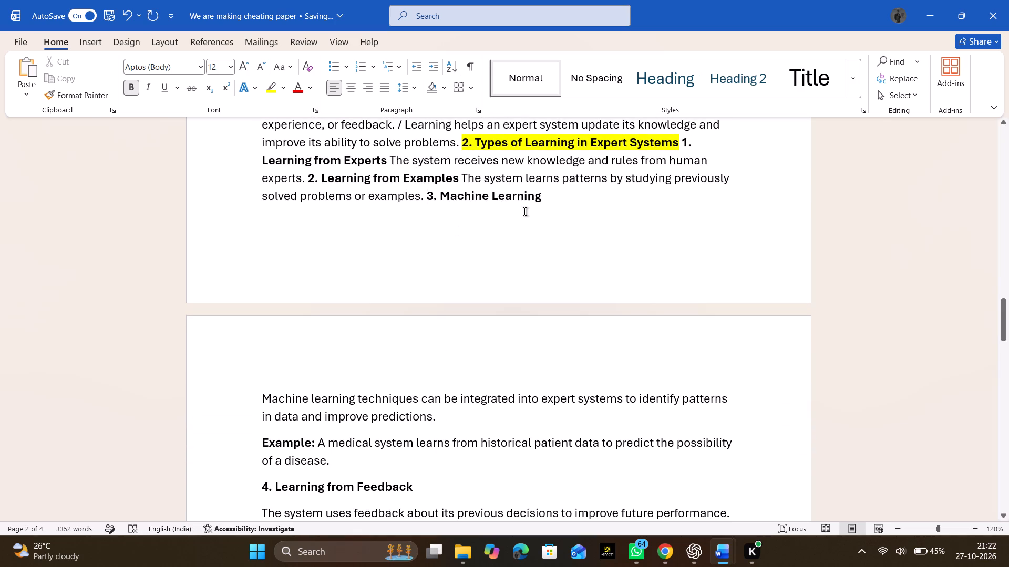
click(550, 204)
key(space)
key(Delete)
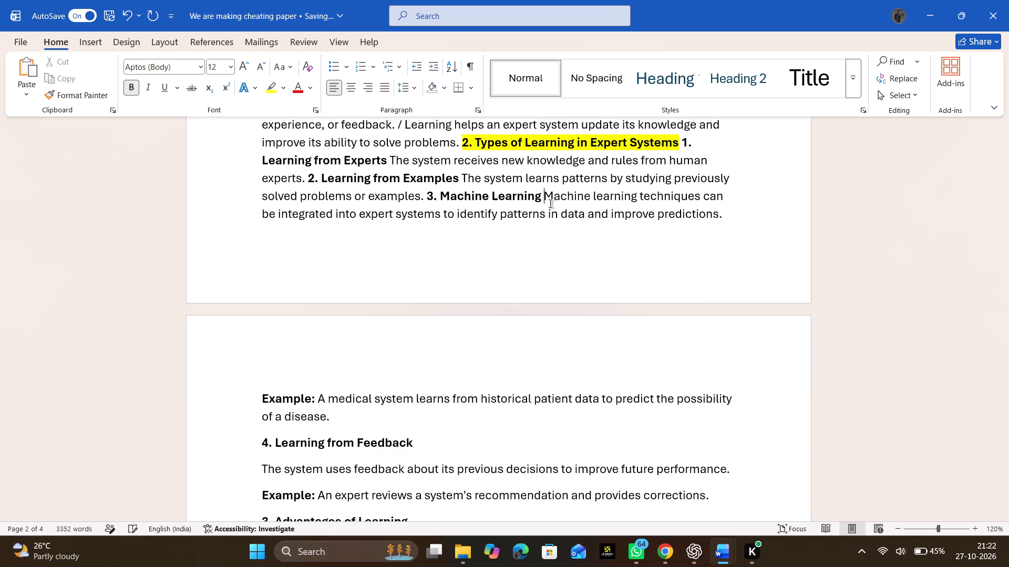
Delete the Example about a medical system learning from patient data from below the Machine Learning description.
drag(727, 218, 759, 423)
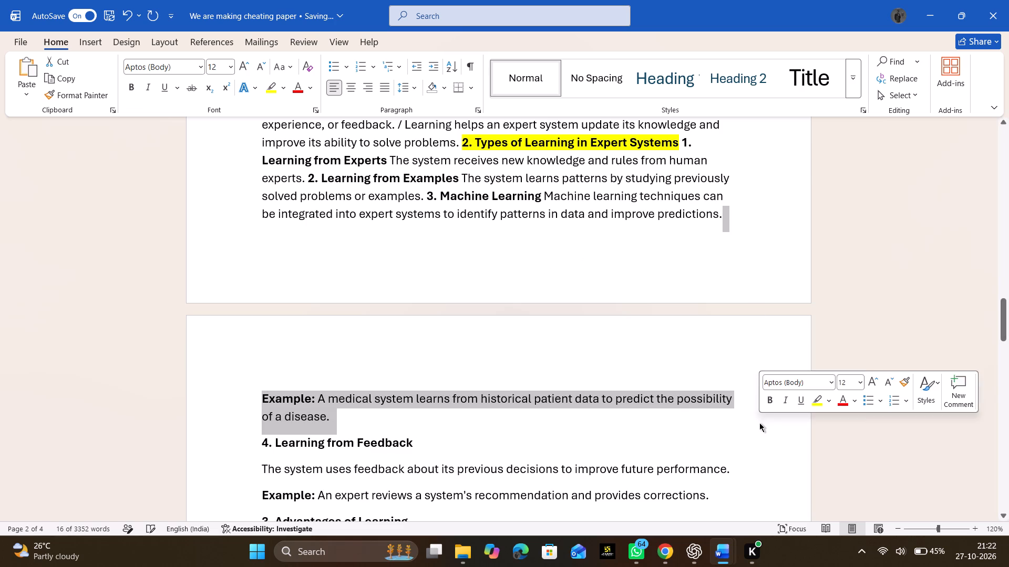
key(BackSpace)
Run "4. Learning from Feedback" and its description on after the Machine Learning text, separated by spaces.
key(space)
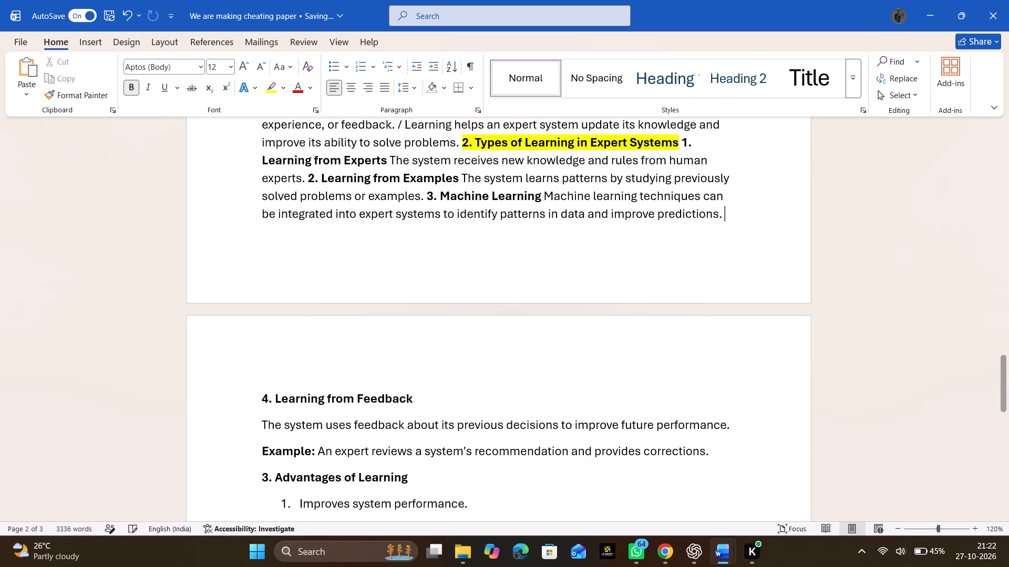
key(Delete)
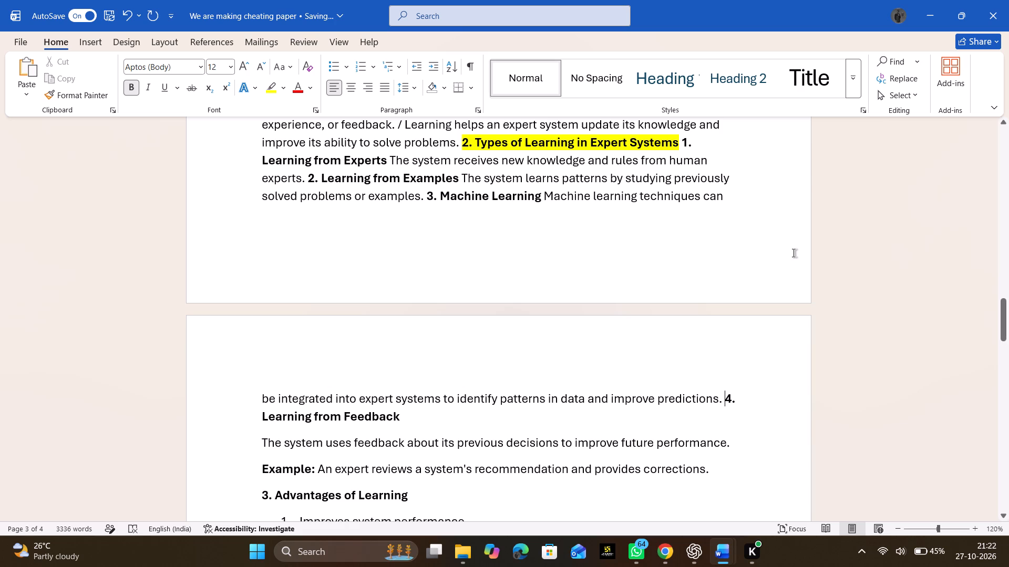
key(space)
click(468, 415)
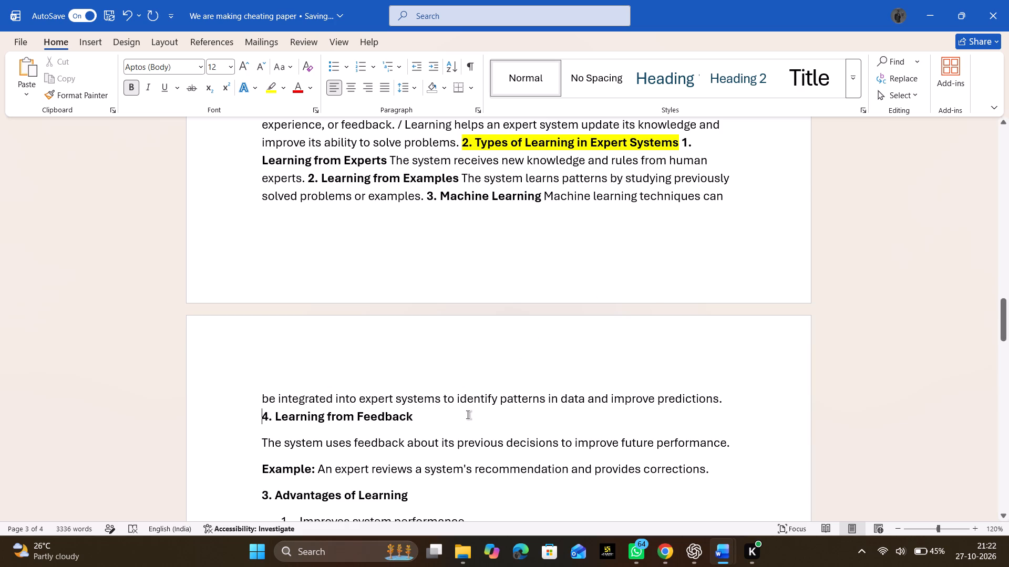
key(space)
key(Delete)
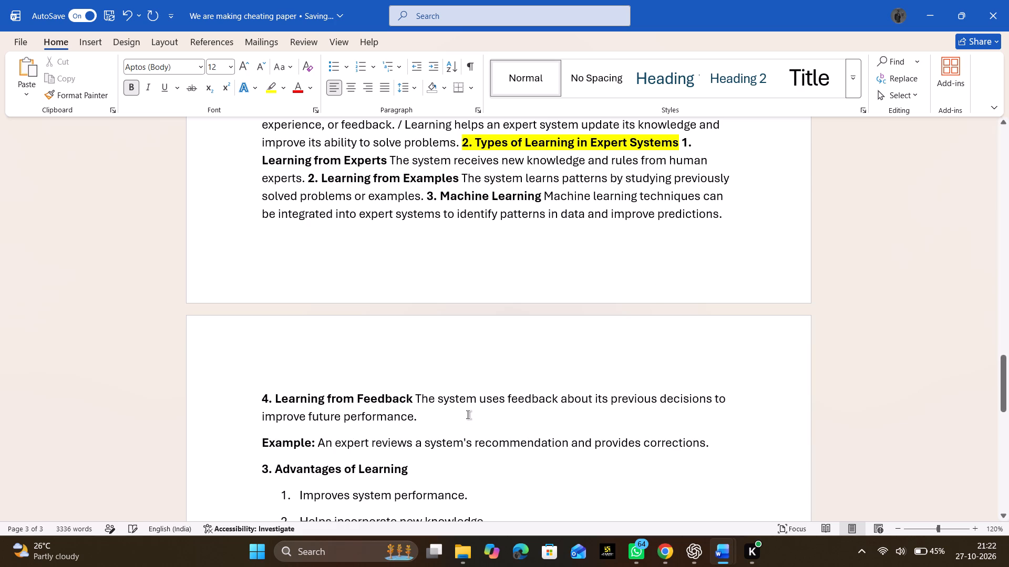
key(space)
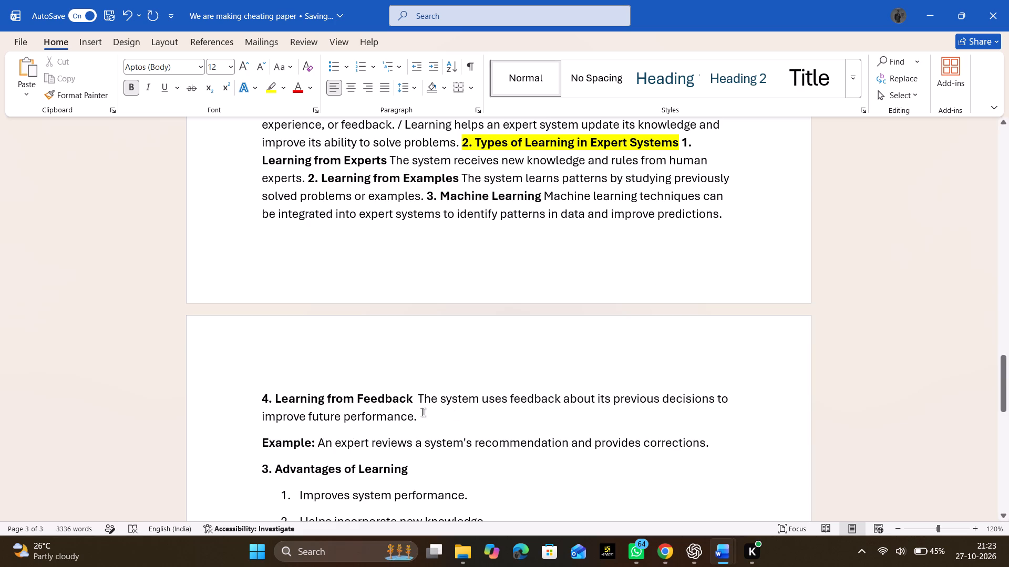
Delete the Example about an expert reviewing a recommendation from below the Learning from Feedback description.
drag(422, 418, 705, 449)
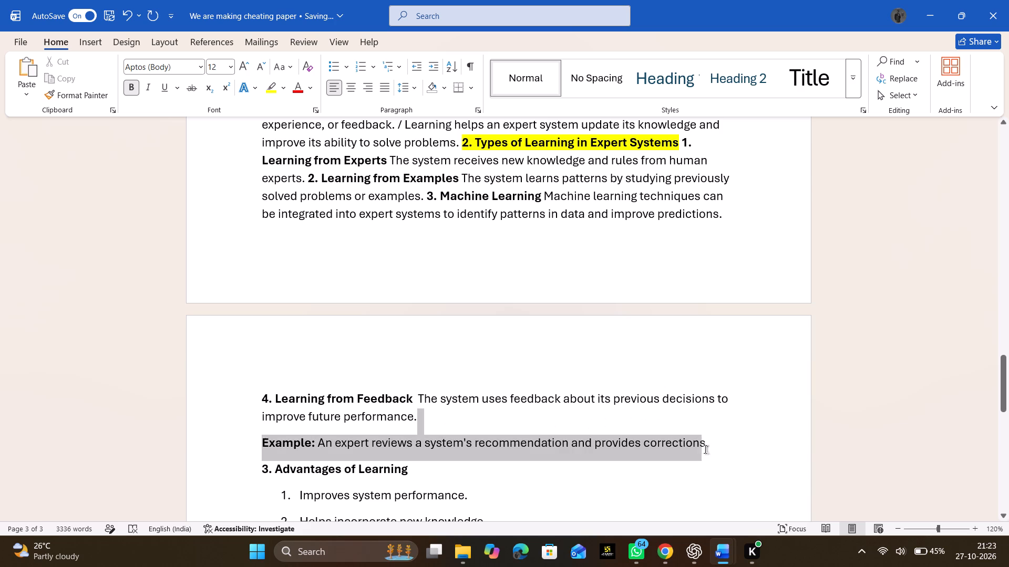
drag(705, 449, 716, 456)
key(BackSpace)
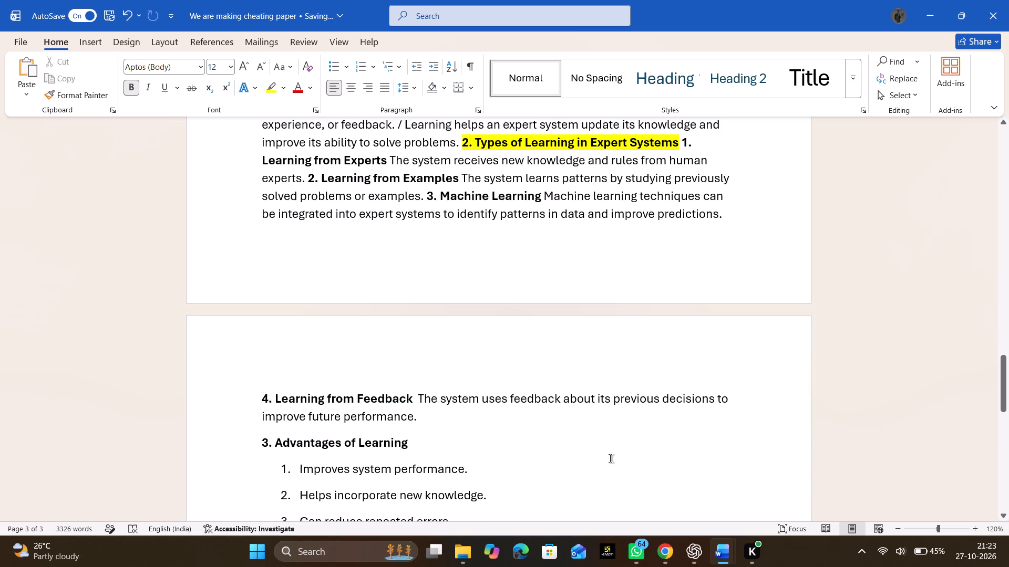
Delete everything after the Learning from Feedback description, from "3. Advantages of Learning" through the "Topic 4 complete" line.
scroll(561, 457, down, 2)
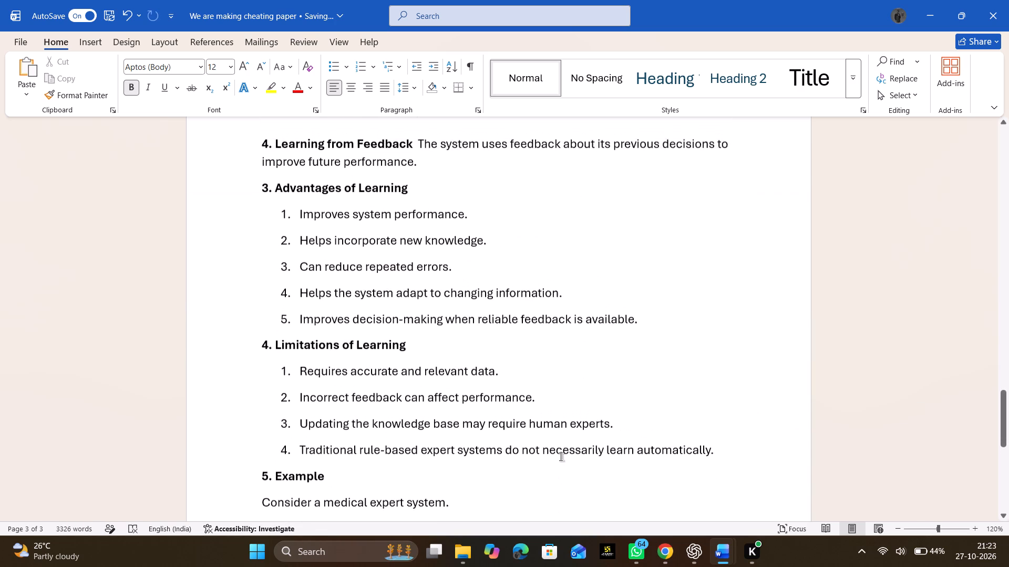
scroll(561, 457, down, 1)
key(shift+Down)
key(shift+Down)
key(shift+Down)
key(shift+Down)
key(shift+Down)
key(shift+Down)
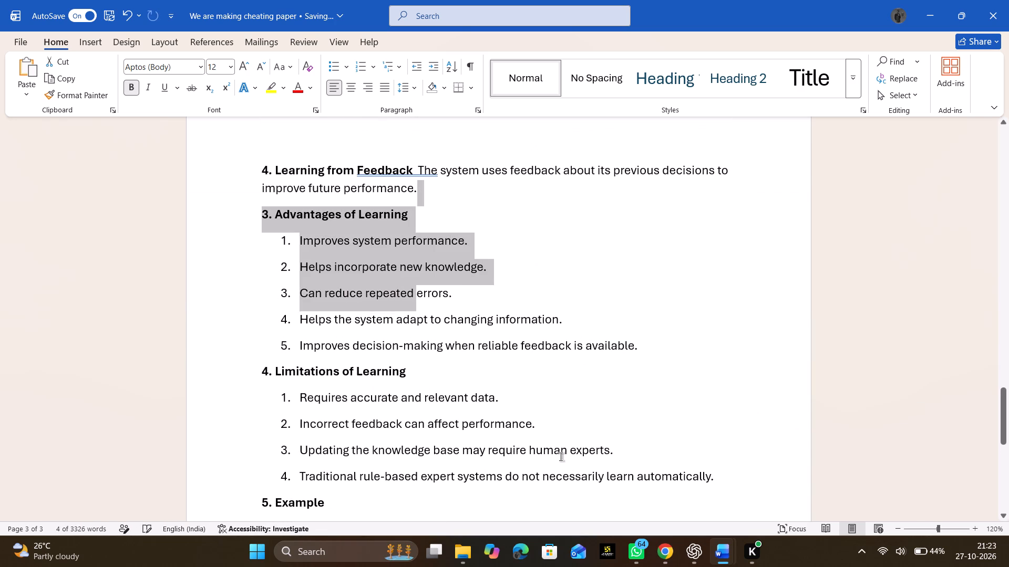
key(shift+Down)
key(shift+Down)
key(shift+Down)
key(shift+Down)
key(shift+Down)
key(shift+Down)
key(shift+Down)
key(shift+Down)
key(shift+Down)
key(shift+Down)
key(shift+Down)
key(shift+Down)
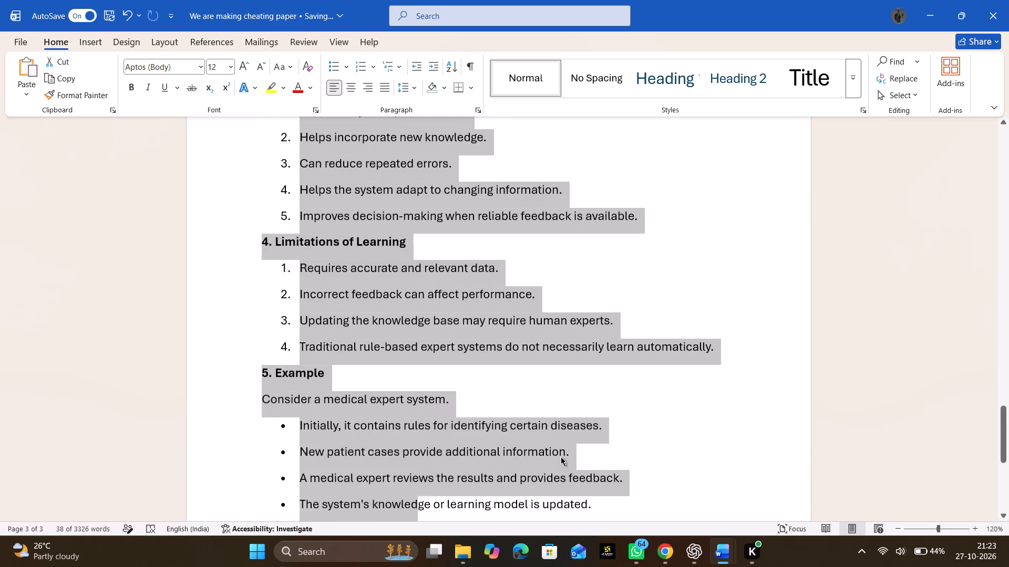
key(shift+Down)
key(shift+Down)
key(shift+Down)
key(shift+Down)
key(shift+Down)
key(shift+Down)
key(shift+Down)
key(shift+Down)
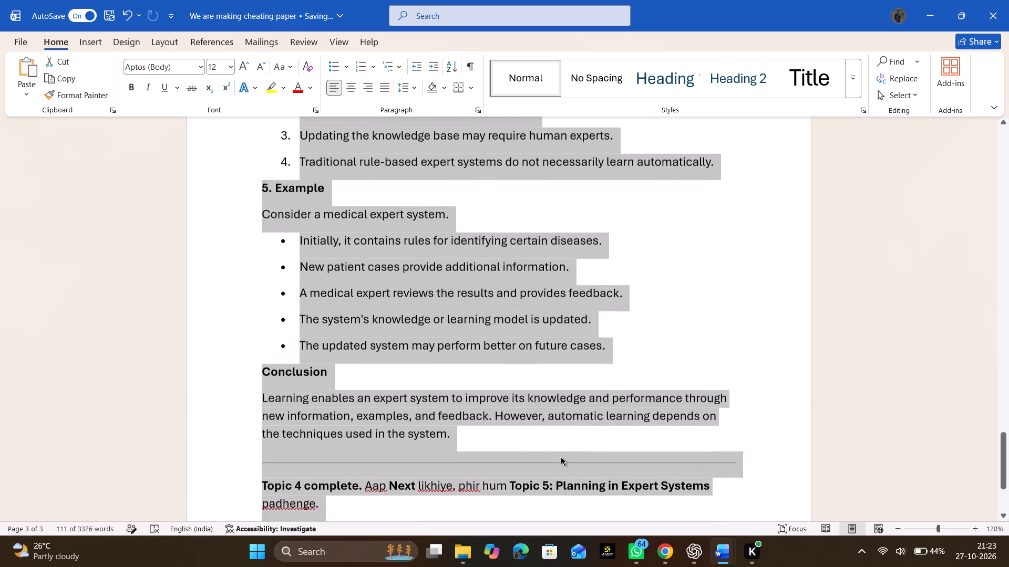
key(BackSpace)
Set the whole Learning in Expert Systems paragraph, from its highlighted title to the Learning from Feedback text, to font size 6.
scroll(561, 457, up, 1)
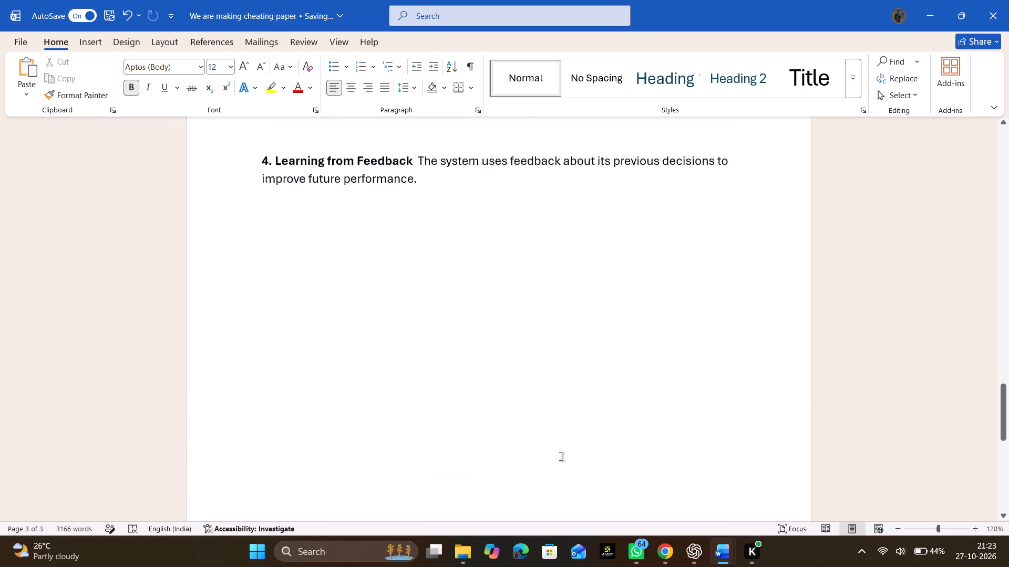
scroll(561, 457, up, 2)
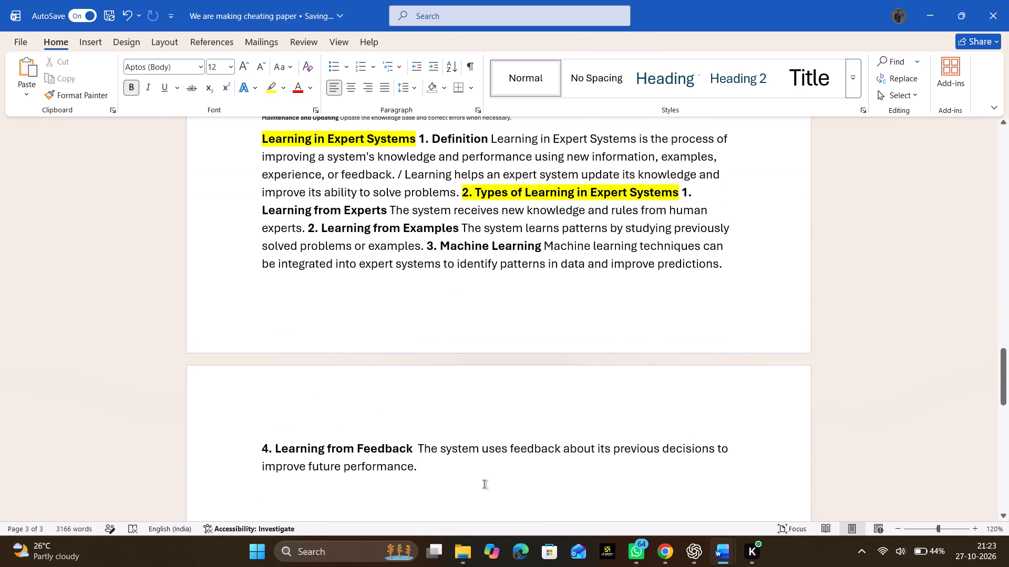
key(shift+Up)
key(shift+Up)
key(shift+Up)
key(shift+Up)
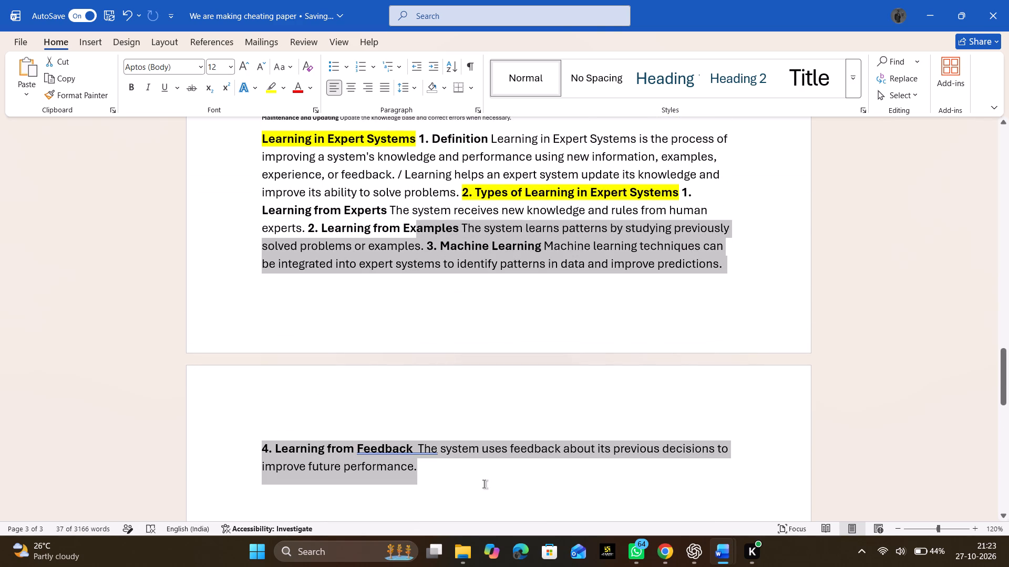
key(shift+Up)
key(shift+Up)
key(shift+Up)
key(shift+Up)
key(shift+Up)
key(shift+Left)
key(shift+Left)
key(shift+Left)
key(shift+Left)
key(shift+Left)
key(shift+Left)
key(shift+Left)
key(shift+Left)
key(shift+Left)
key(shift+Left)
key(shift+Left)
key(shift+Left)
key(shift+Left)
key(shift+Left)
key(shift+Left)
key(shift+Left)
key(shift+Left)
key(shift+Left)
key(shift+Left)
key(shift+Left)
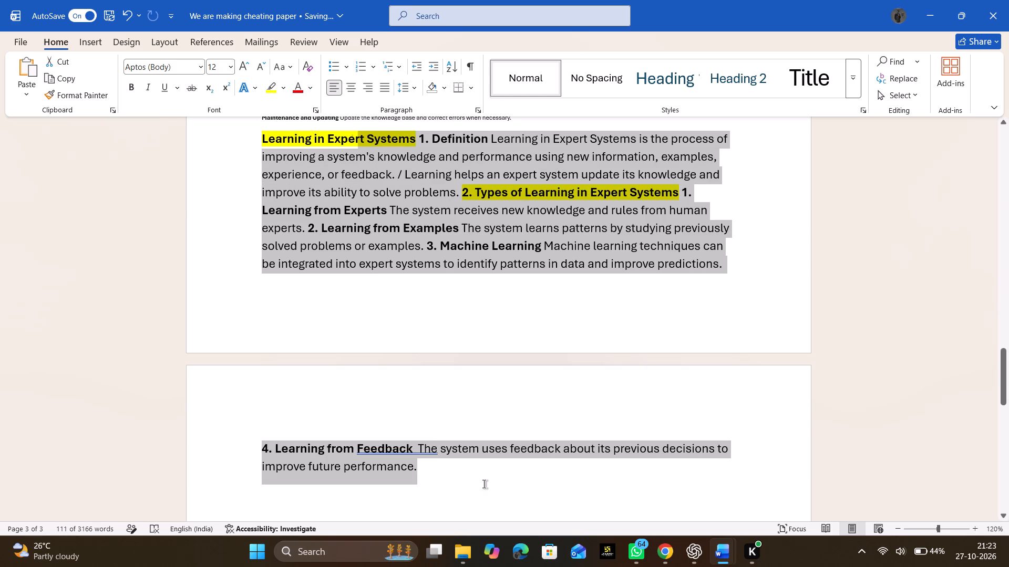
key(shift+Left)
key(shift+Left)
key(shift+Left)
key(shift+Left)
key(shift+Left)
key(shift+Left)
key(shift+Left)
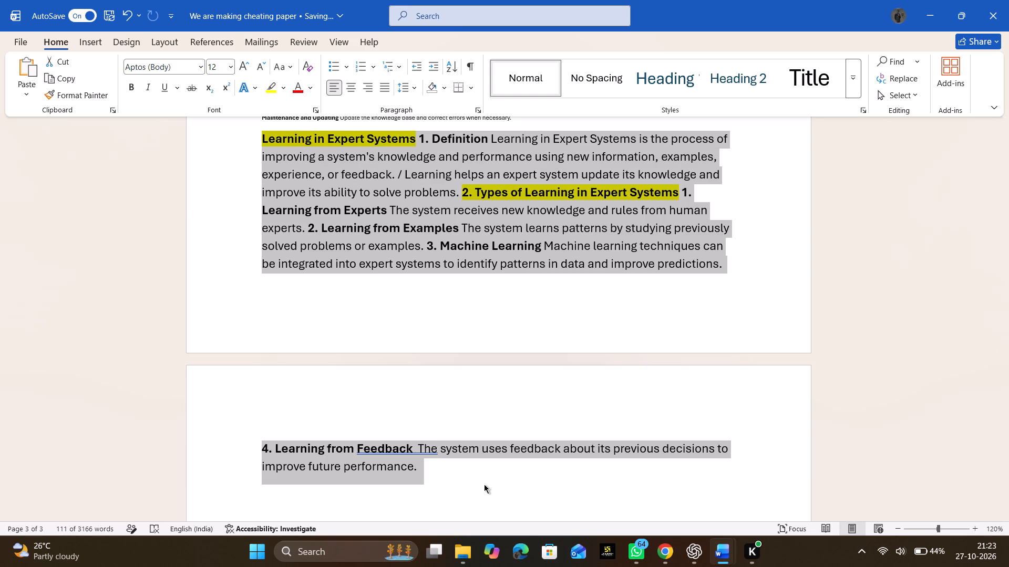
click(218, 67)
key(6)
key(Return)
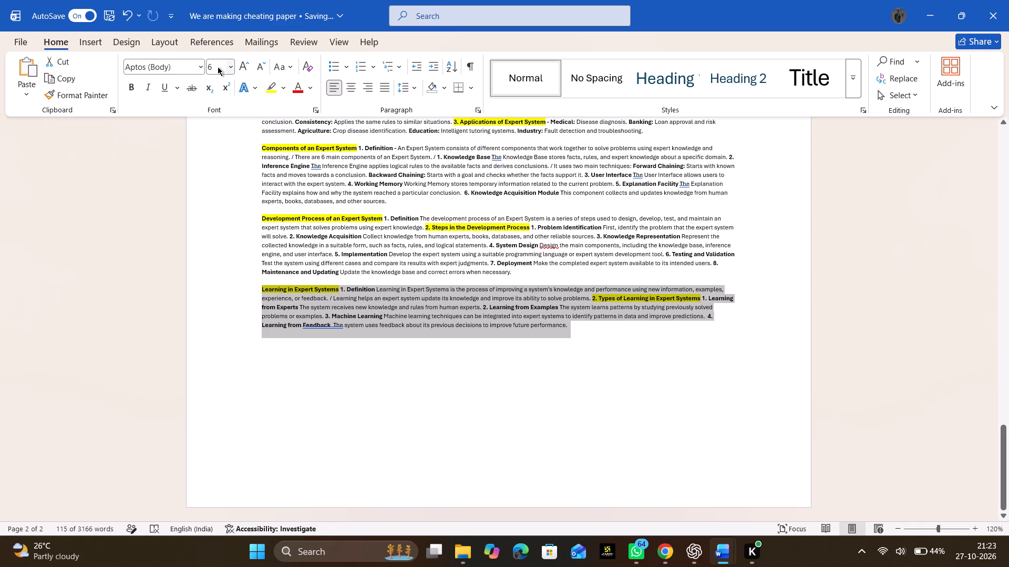
click(693, 545)
click(448, 501)
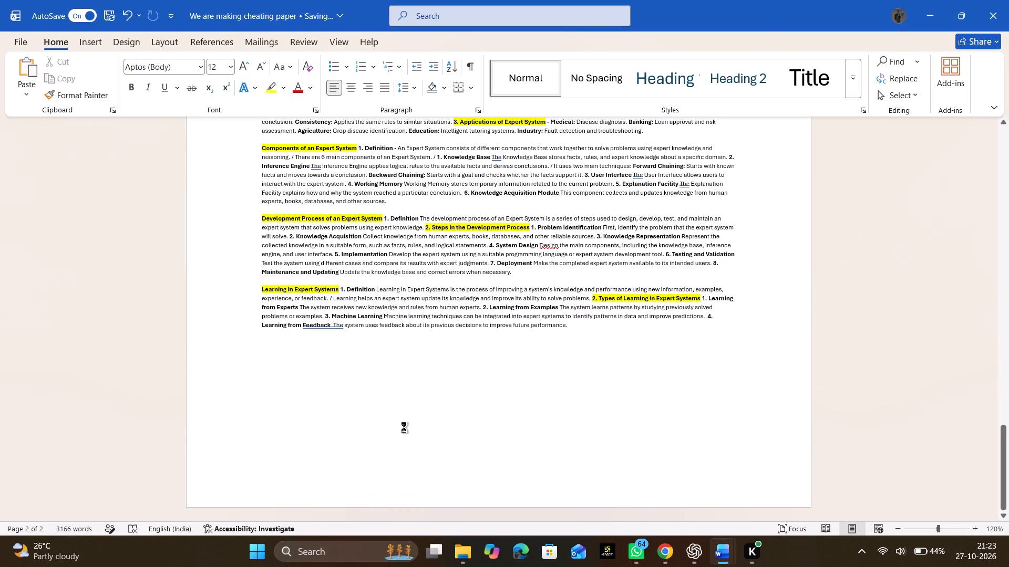
Remove the "Topic 5:" prefix from the pasted "Planning in Expert Systems" heading.
scroll(404, 427, up, 7)
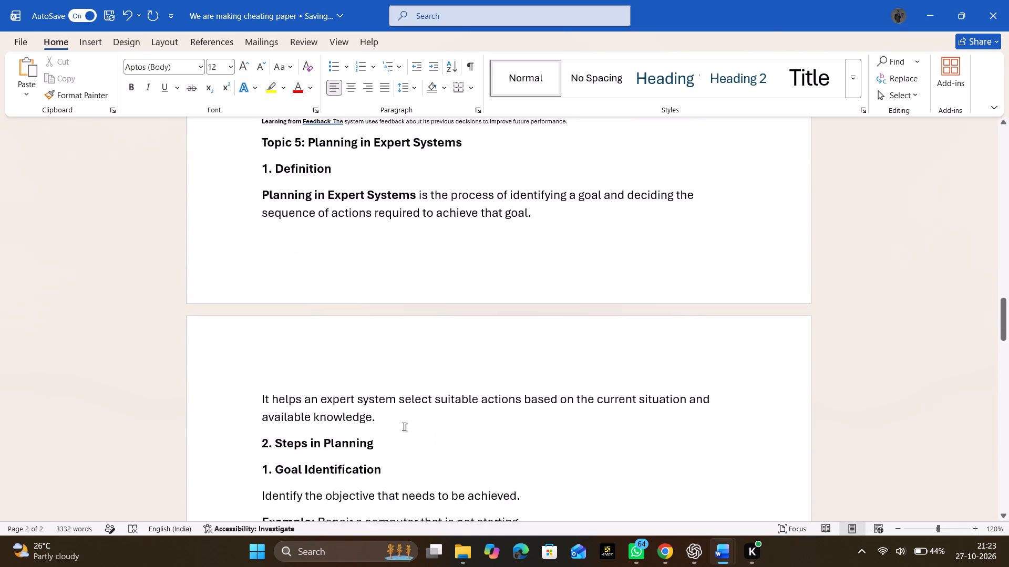
scroll(404, 427, up, 1)
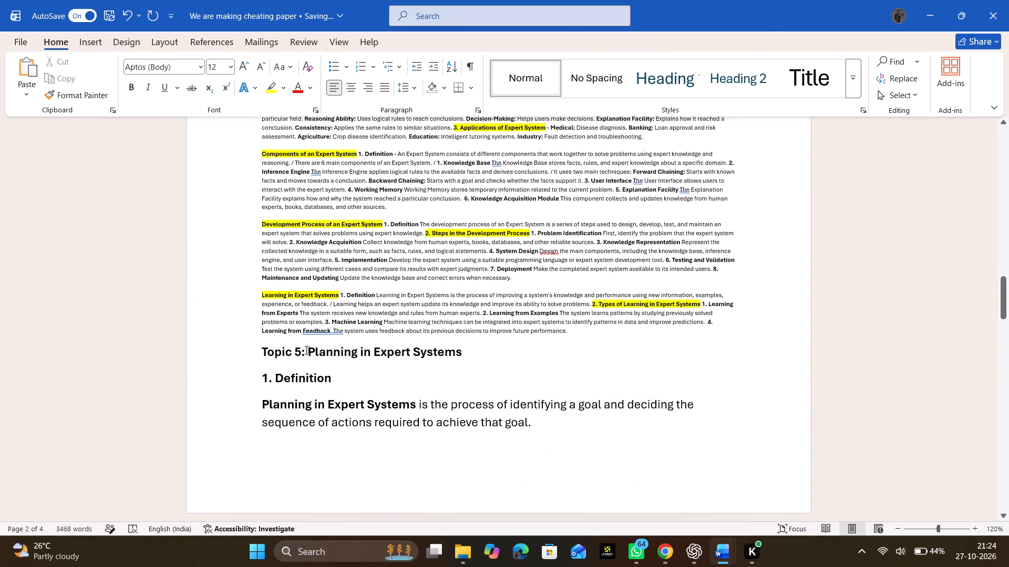
drag(306, 350, 266, 349)
key(BackSpace)
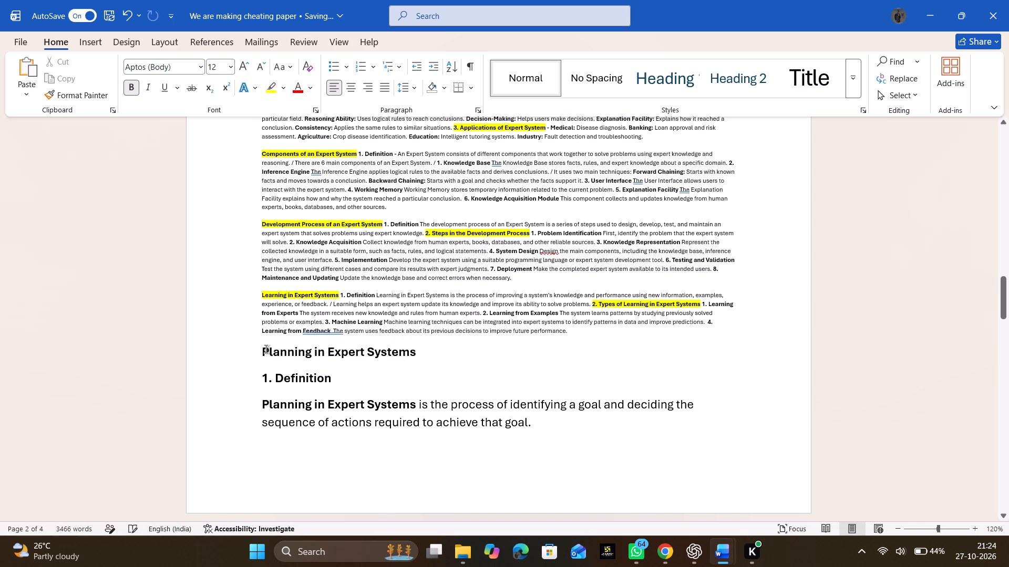
Highlight the "Planning in Expert Systems" heading in yellow.
key(shift+Right)
key(shift+Right)
key(shift+Right)
key(shift+Right)
key(shift+Right)
key(shift+Right)
key(shift+Right)
key(shift+Right)
key(shift+Right)
key(shift+Right)
key(shift+Right)
key(shift+Right)
key(shift+Right)
key(shift+Right)
key(shift+Right)
key(shift+Right)
key(shift+Right)
key(shift+Right)
key(shift+Right)
key(shift+Right)
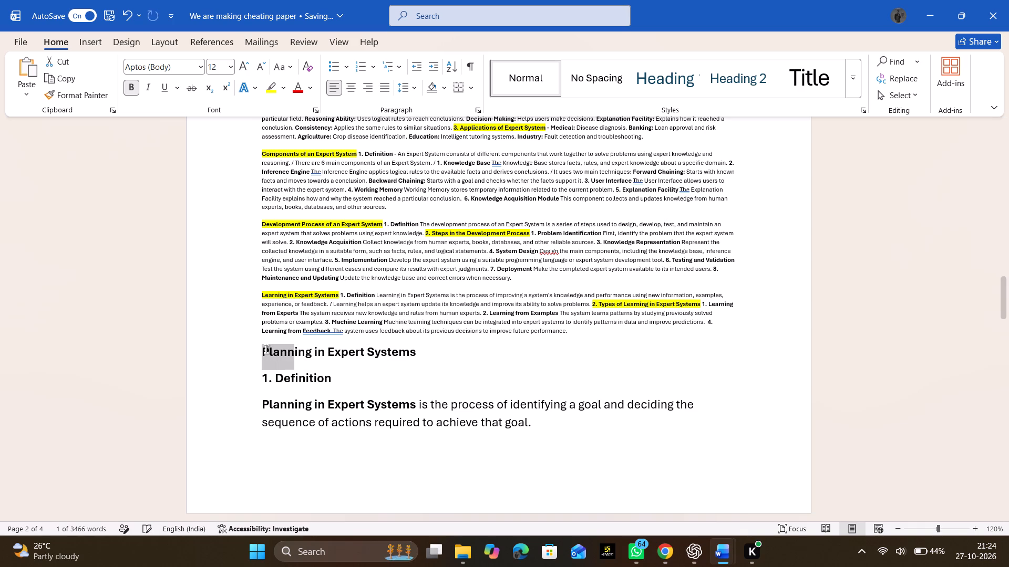
key(shift+Left)
key(shift+Left)
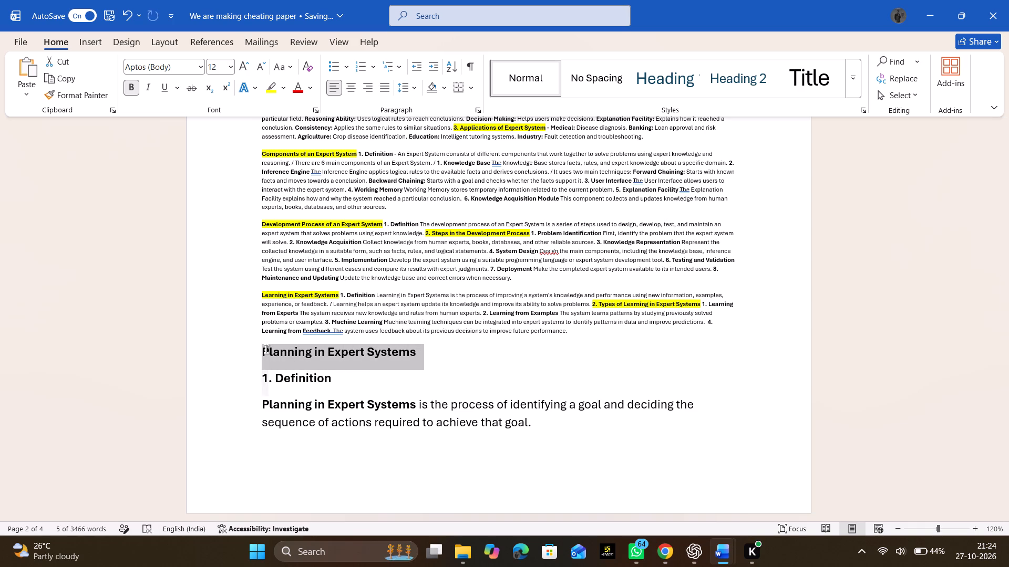
key(shift+Left)
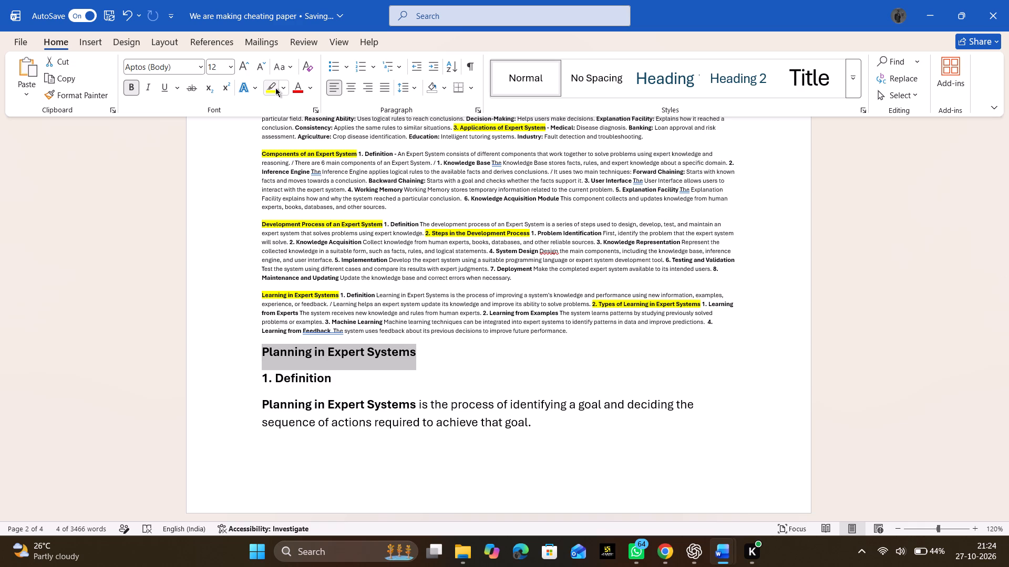
click(275, 88)
Run "1. Definition" and its first sentence onto the highlighted Planning heading's line, adding a hyphen after "Definition".
click(442, 354)
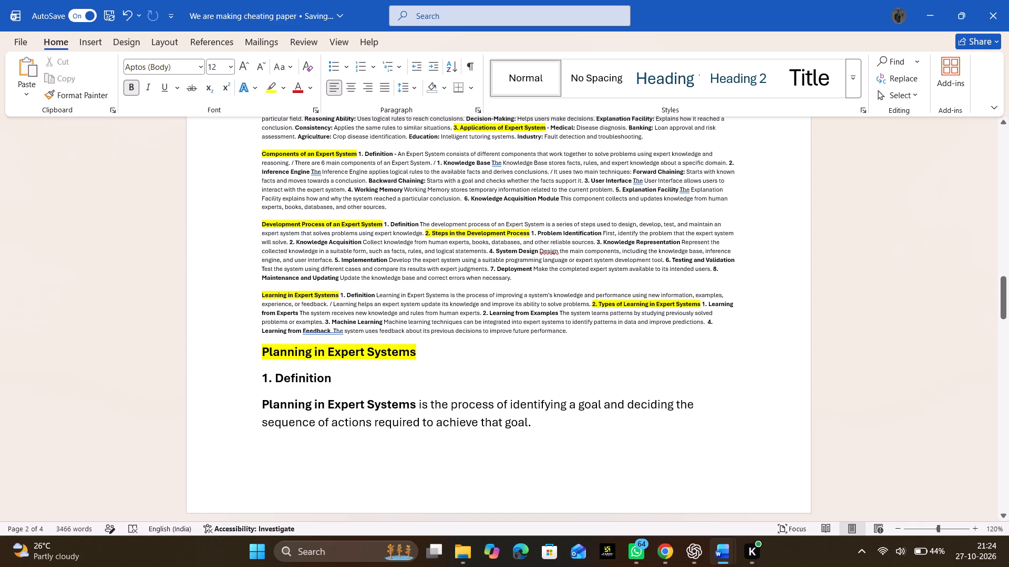
key(space)
key(Delete)
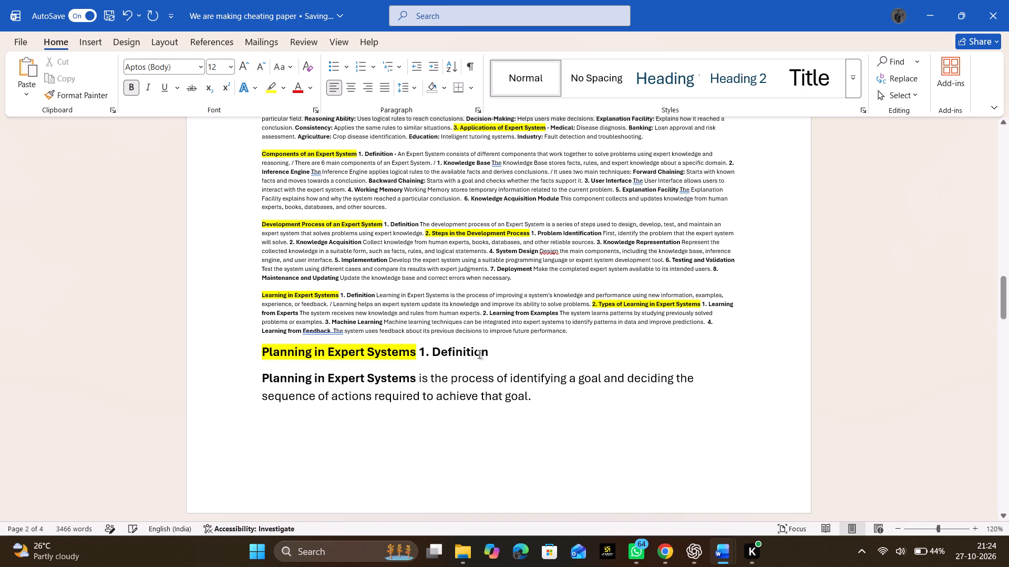
click(503, 355)
key(space)
key(Delete)
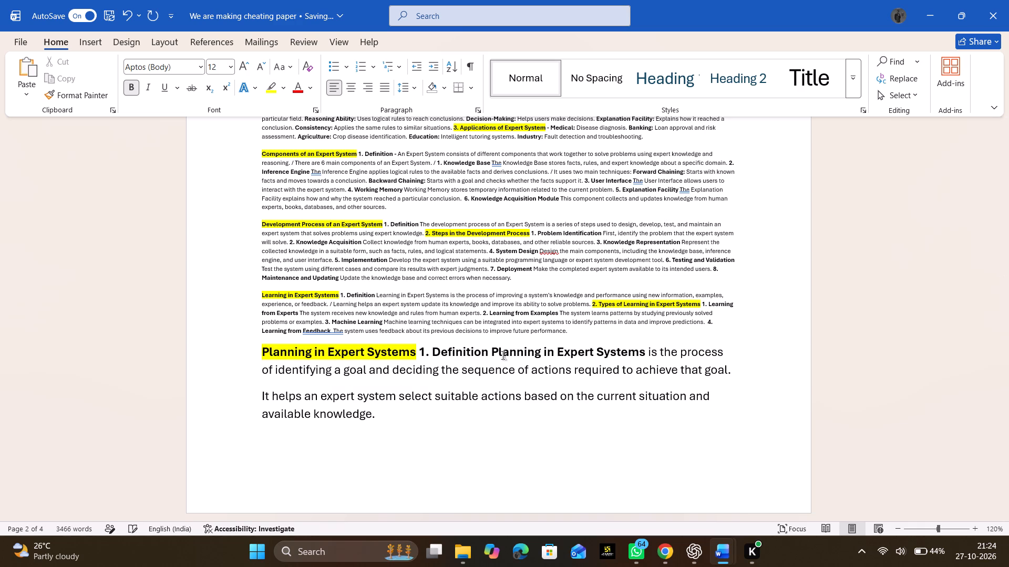
key(Left)
key(minus)
key(Right)
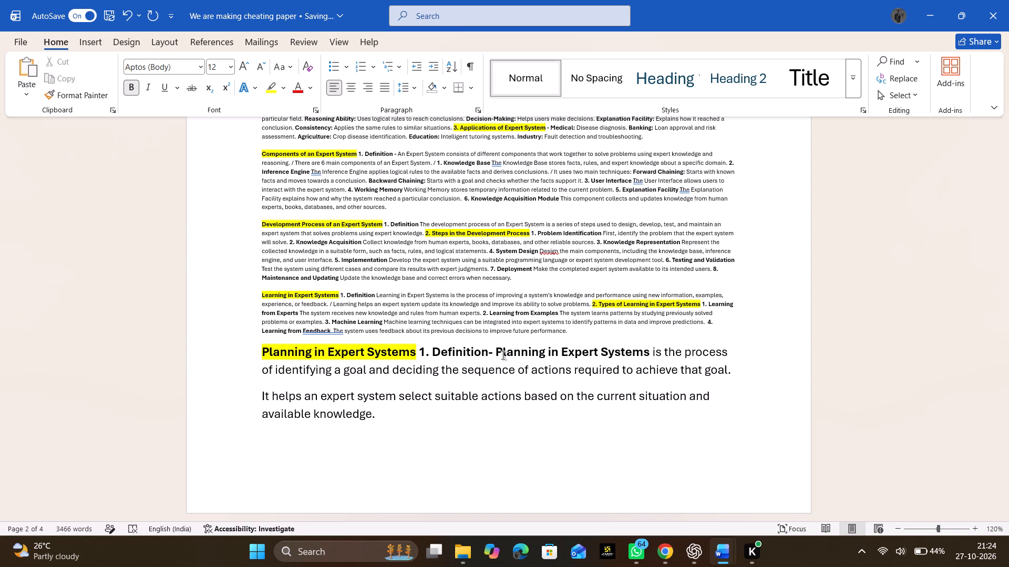
Remove the bold from "Planning in Expert Systems" at the start of the definition sentence.
click(503, 355)
drag(503, 355, 538, 350)
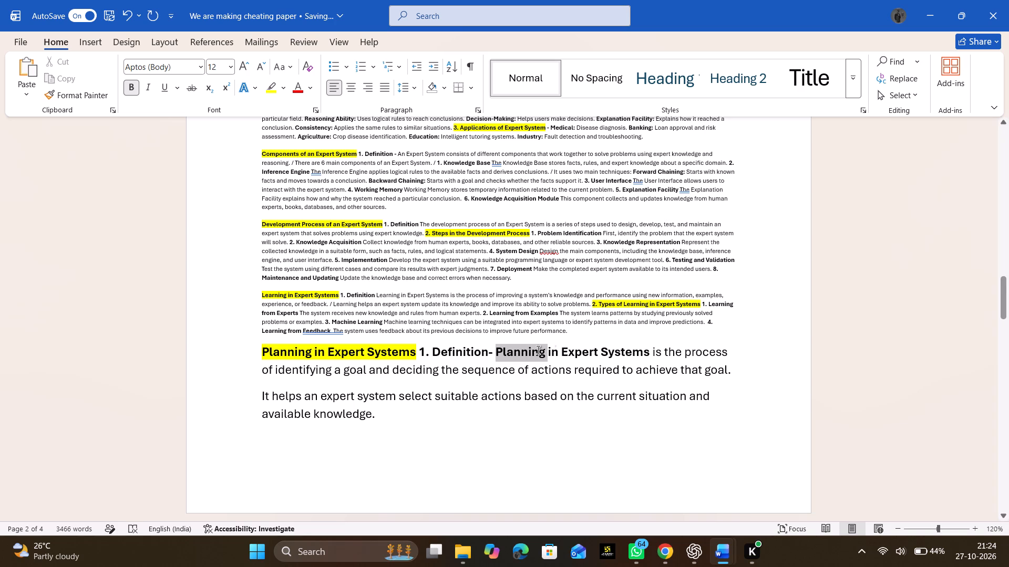
drag(538, 350, 627, 348)
click(640, 326)
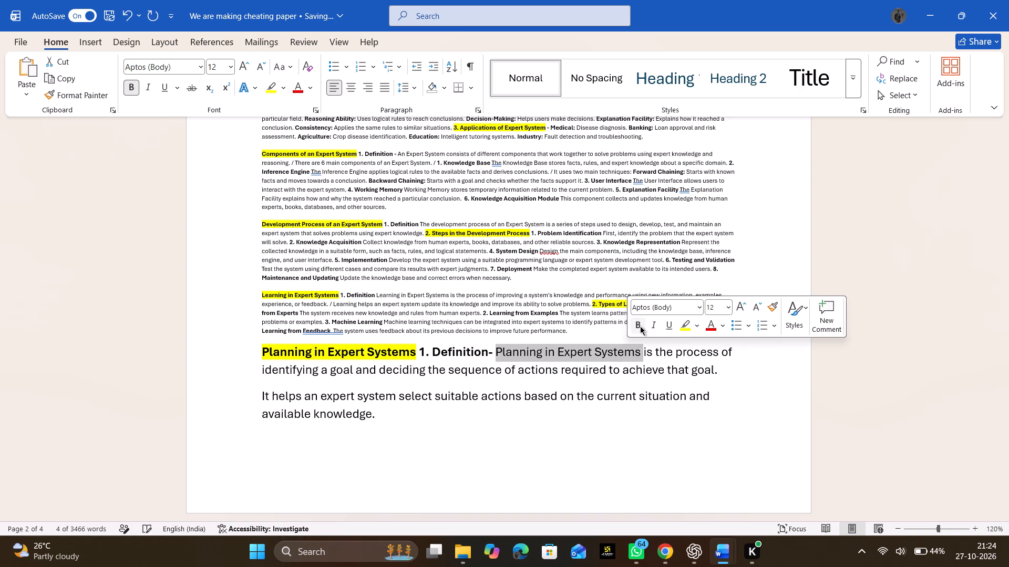
Join the "It helps an expert system select suitable actions" sentence to the definition, separated by a "/".
click(729, 368)
key(space)
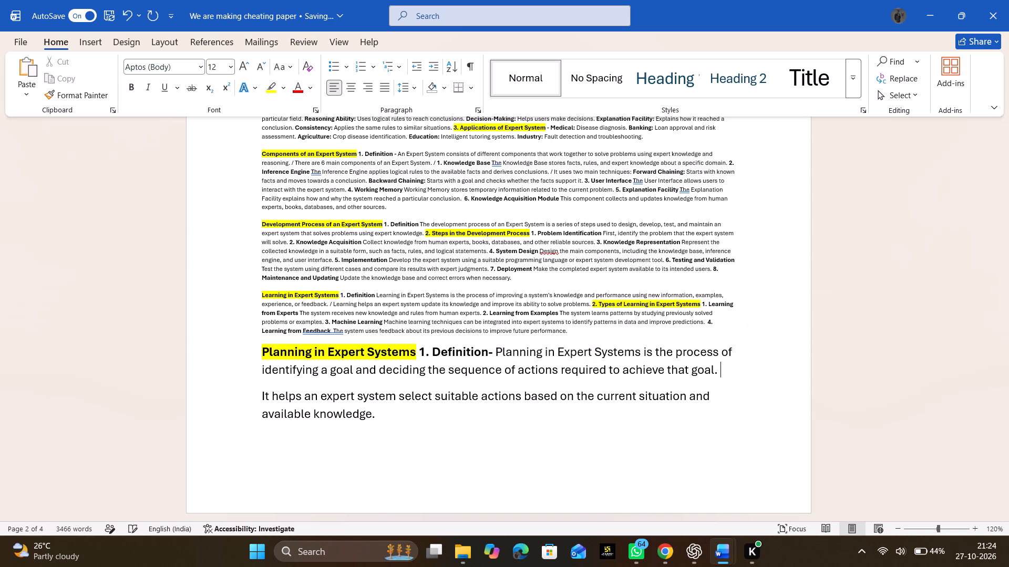
text(/)
key(space)
key(Delete)
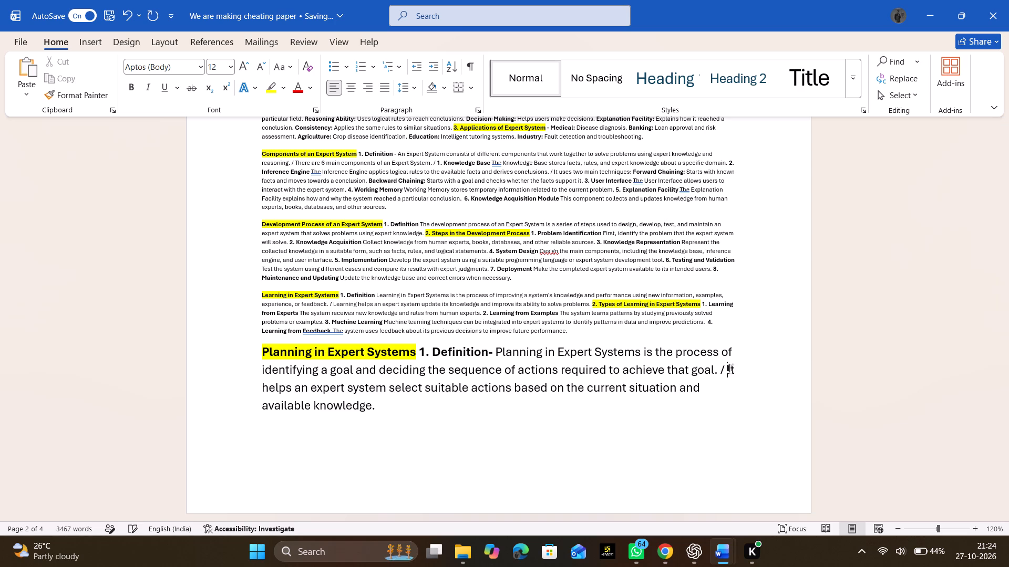
Pull the "2. Steps in Planning" heading up after "available knowledge." and highlight it in yellow.
scroll(475, 415, down, 1)
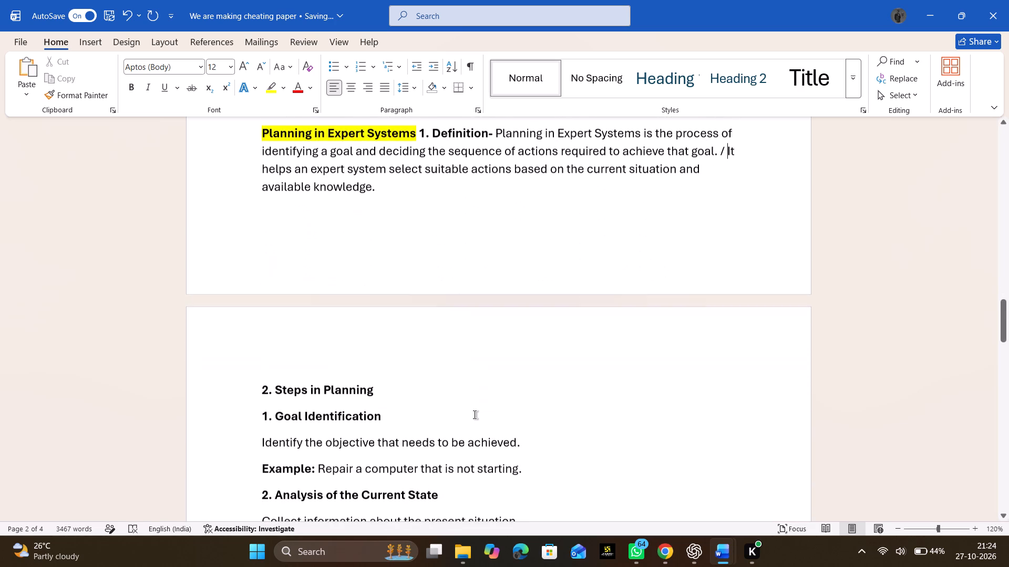
scroll(475, 415, down, 1)
click(402, 208)
key(space)
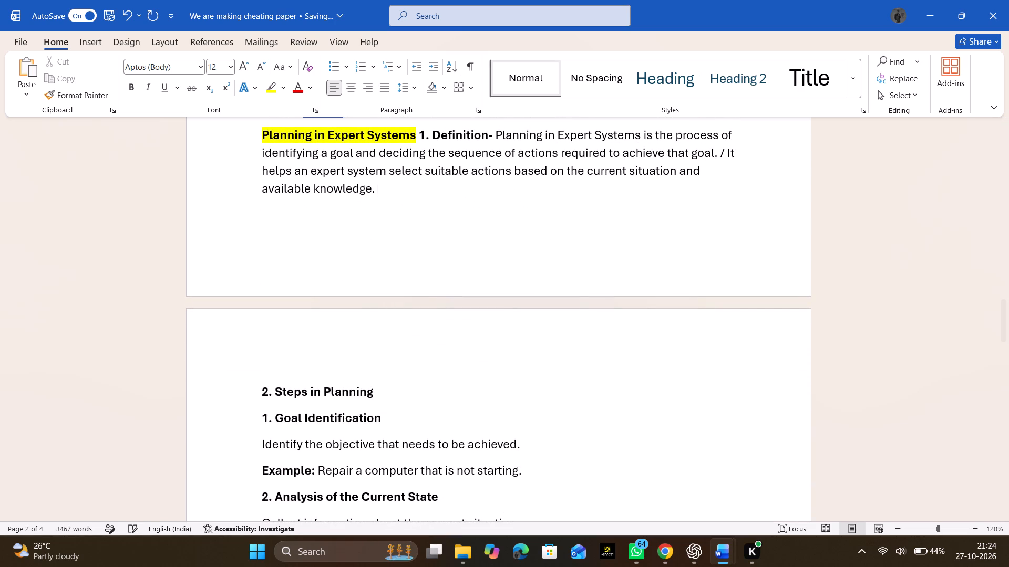
key(Delete)
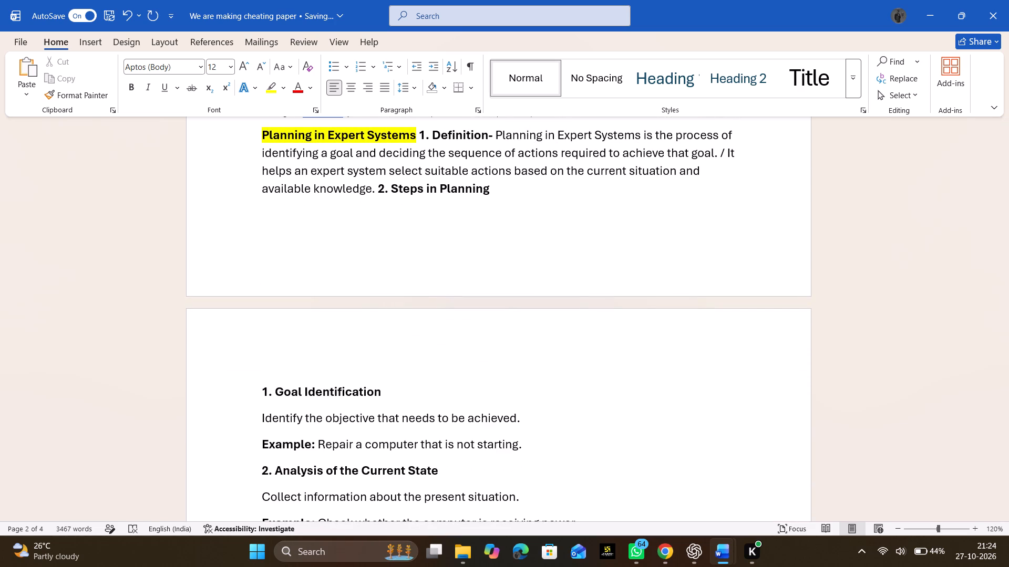
drag(377, 193, 445, 193)
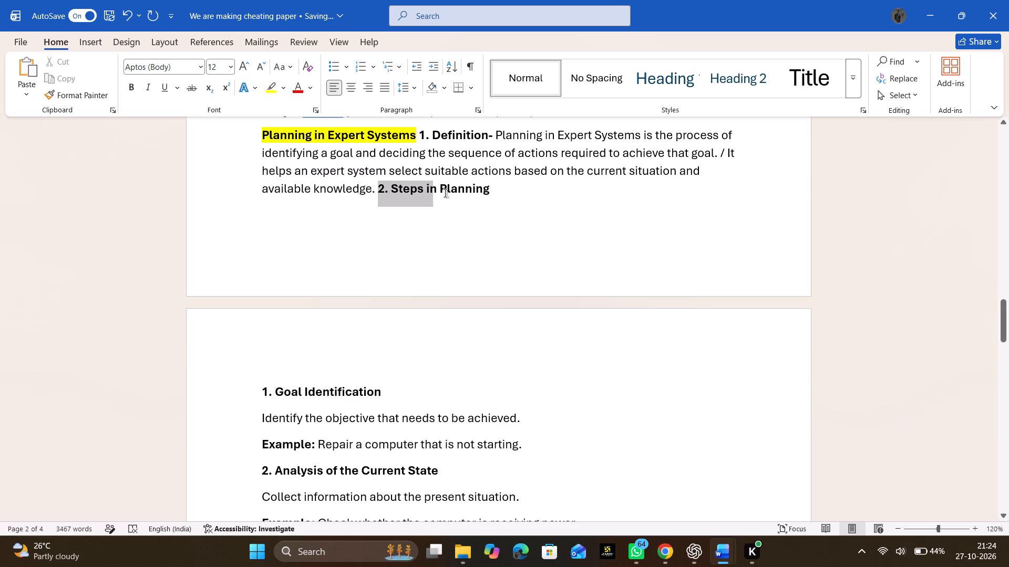
drag(445, 193, 477, 192)
click(529, 169)
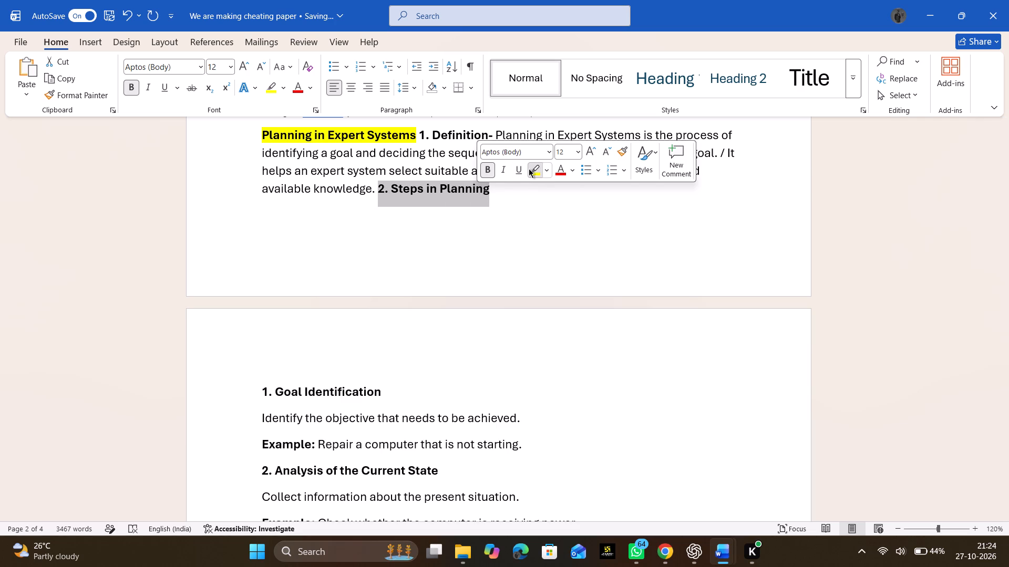
Run the "1. Goal Identification" heading and its description on after the highlighted "2. Steps in Planning".
click(514, 200)
key(space)
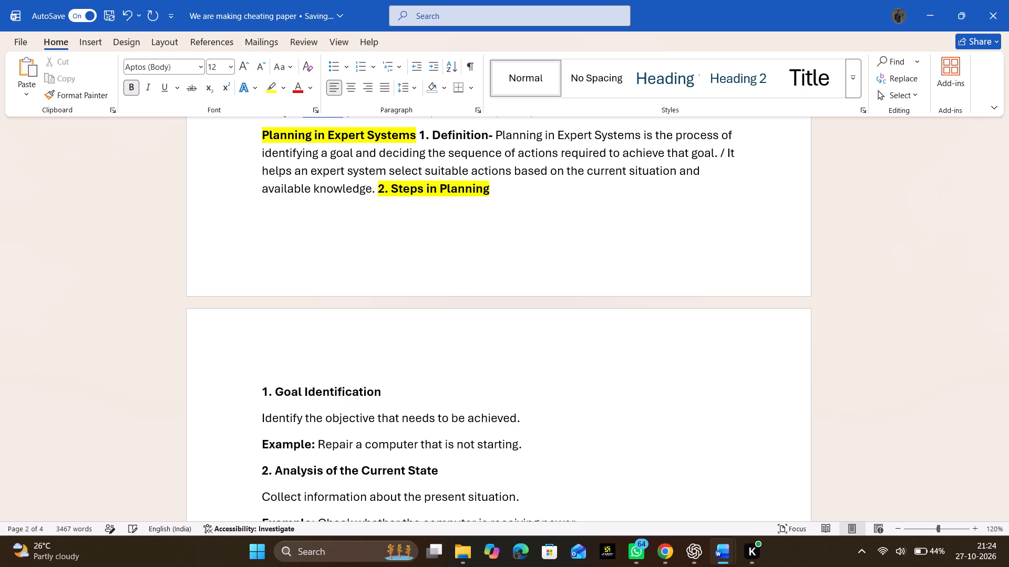
key(Delete)
key(space)
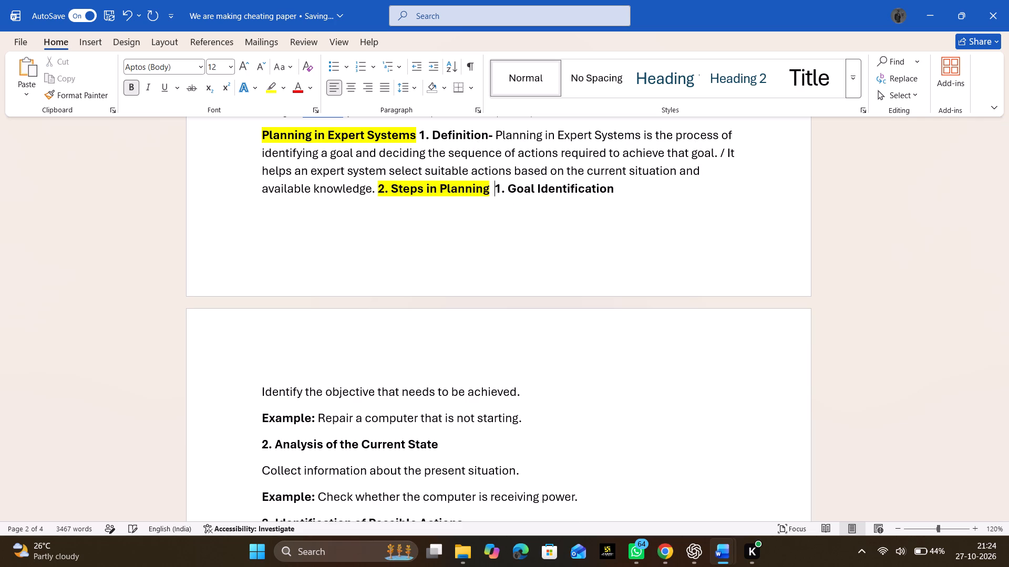
click(621, 193)
key(space)
key(Delete)
Delete the Goal Identification example and run "2. Analysis of the Current State" with its description into the paragraph.
click(457, 207)
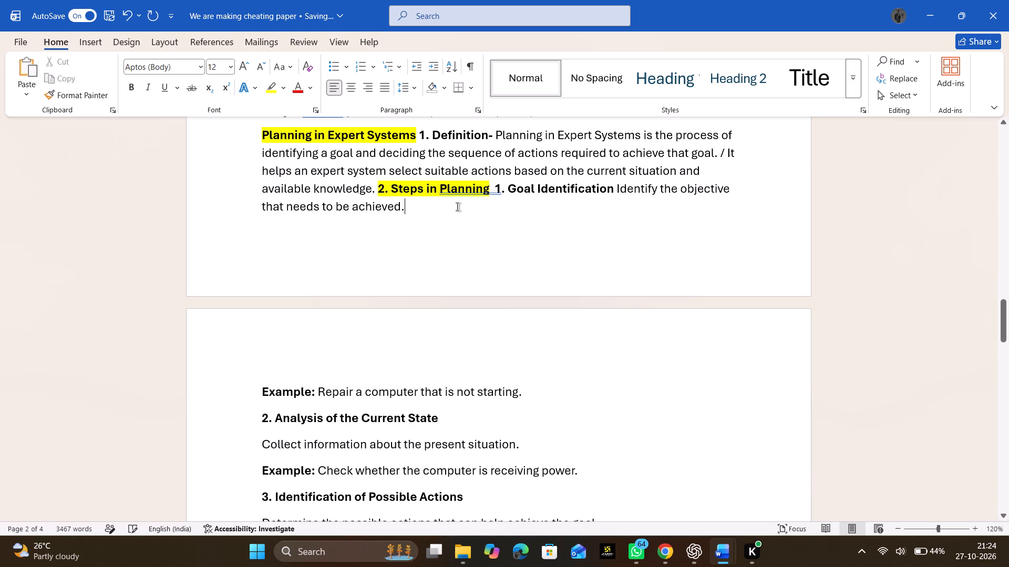
drag(457, 207, 565, 389)
key(BackSpace)
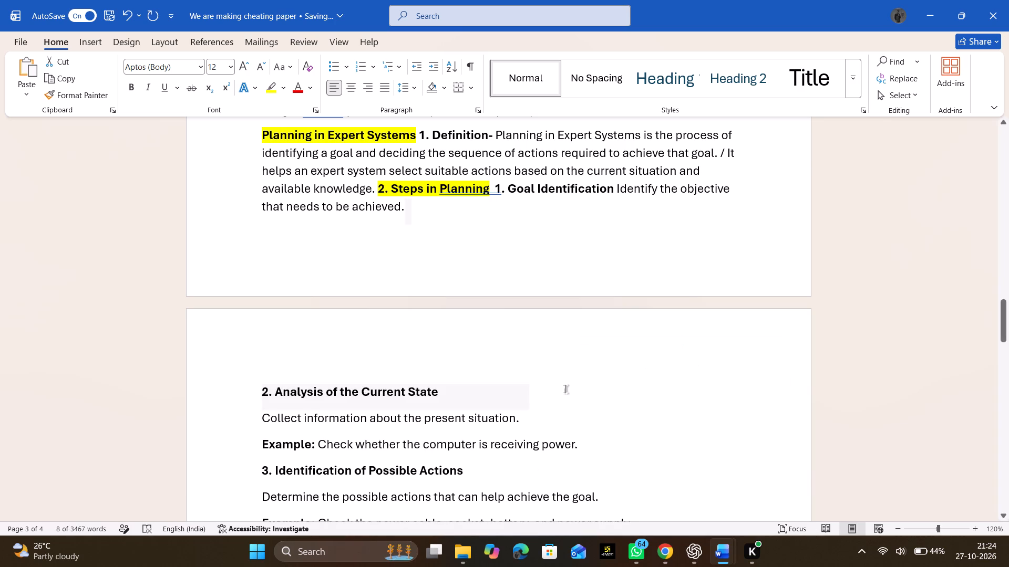
click(435, 212)
key(space)
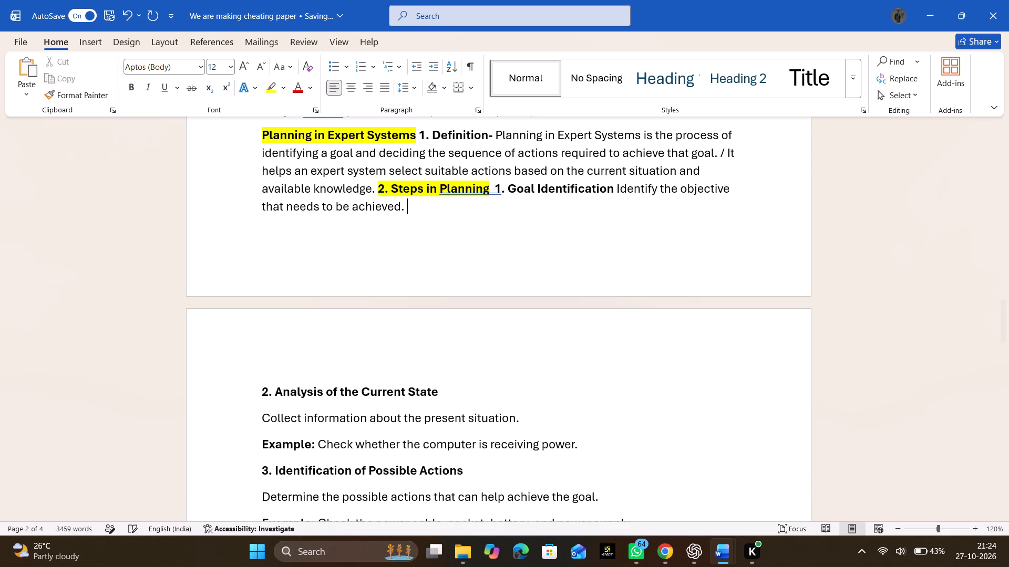
key(Delete)
click(601, 207)
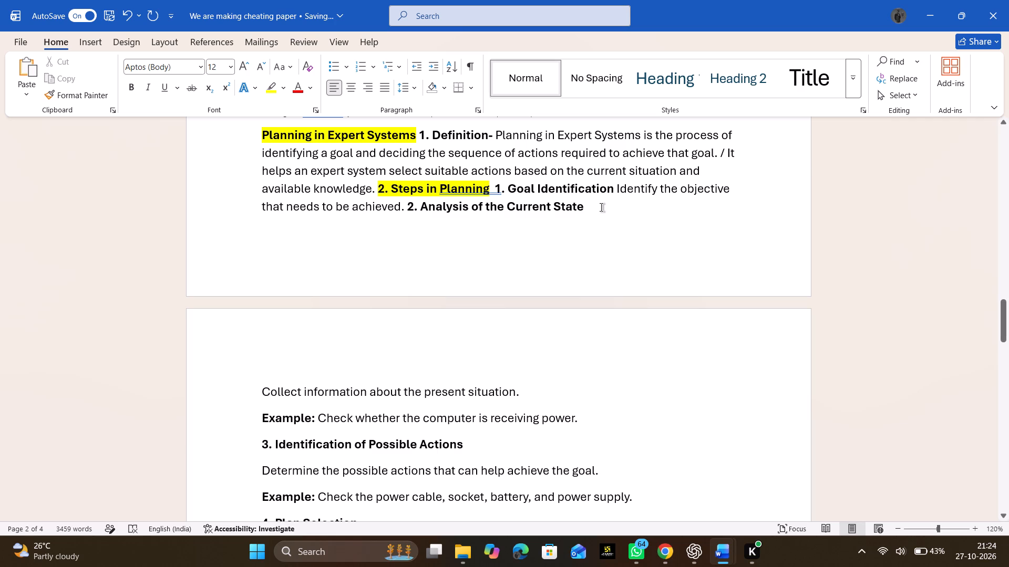
key(space)
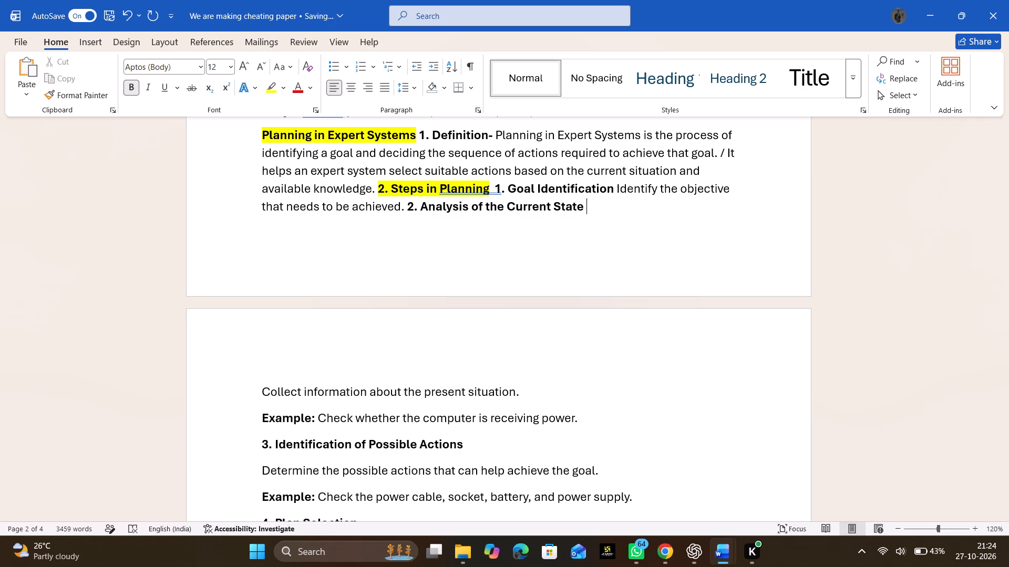
key(Delete)
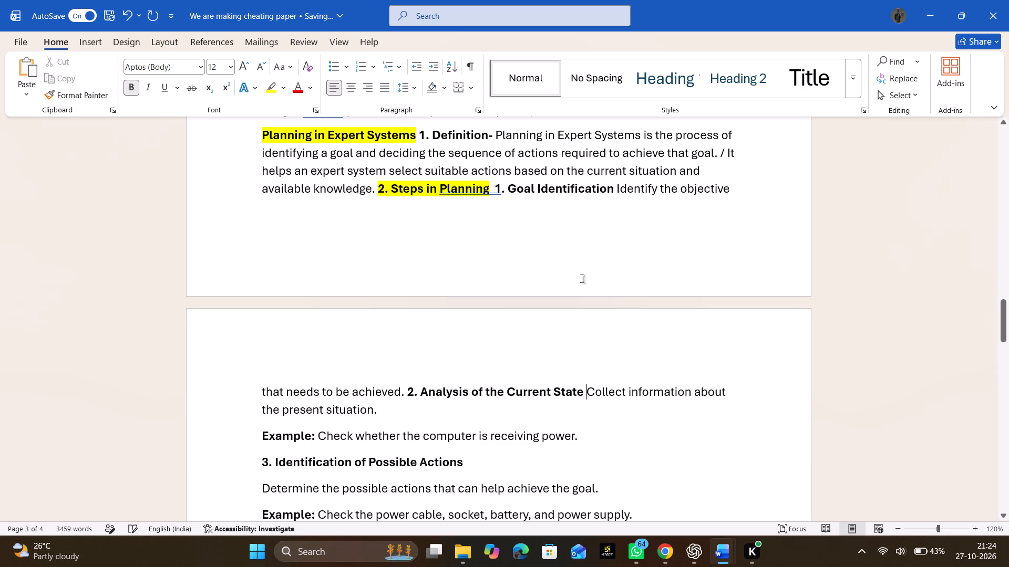
Delete the Analysis of the Current State example and run "3. Identification of Possible Actions" with its description into the paragraph.
drag(416, 405, 461, 415)
drag(461, 415, 611, 435)
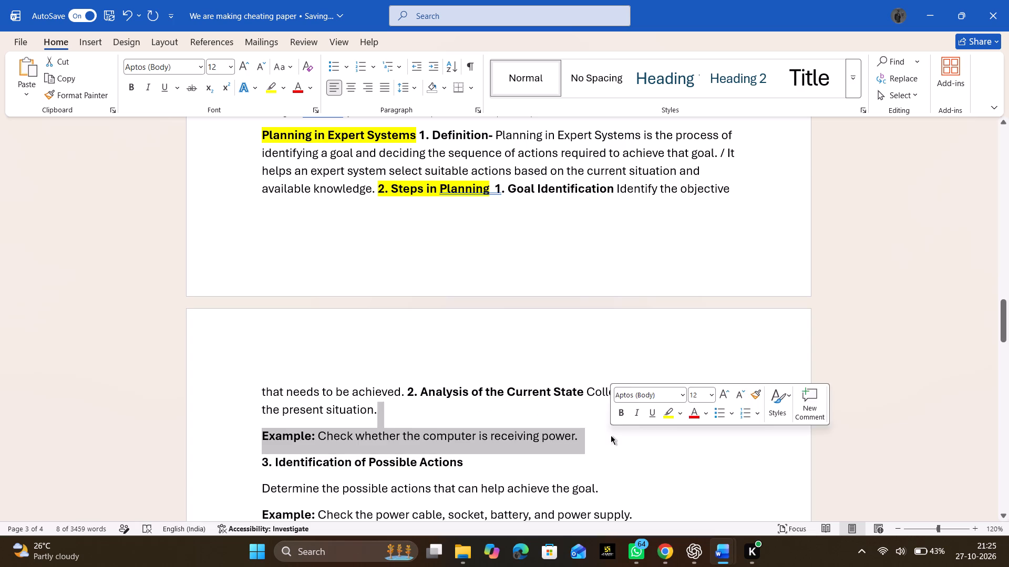
key(BackSpace)
click(461, 409)
key(space)
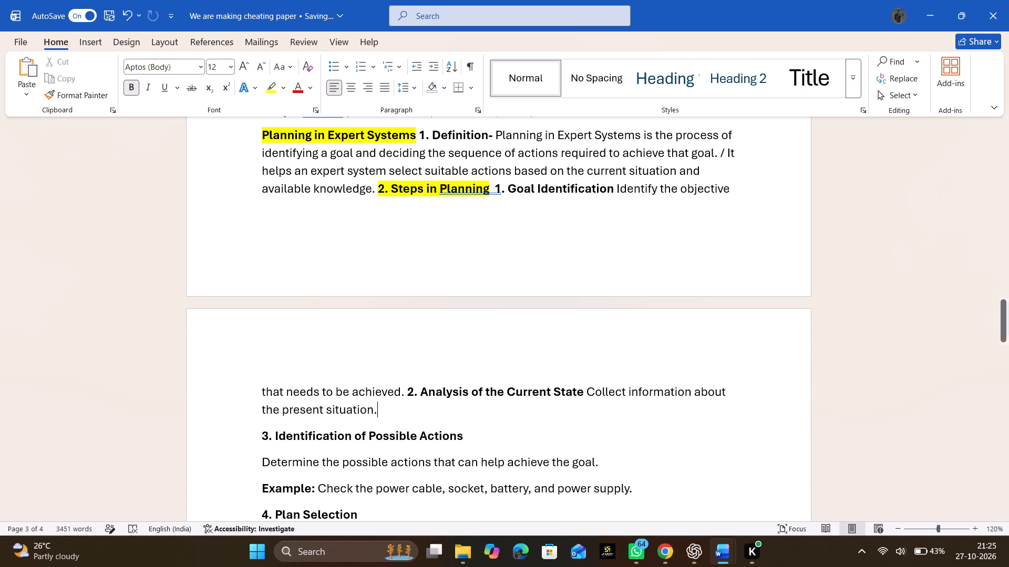
key(Delete)
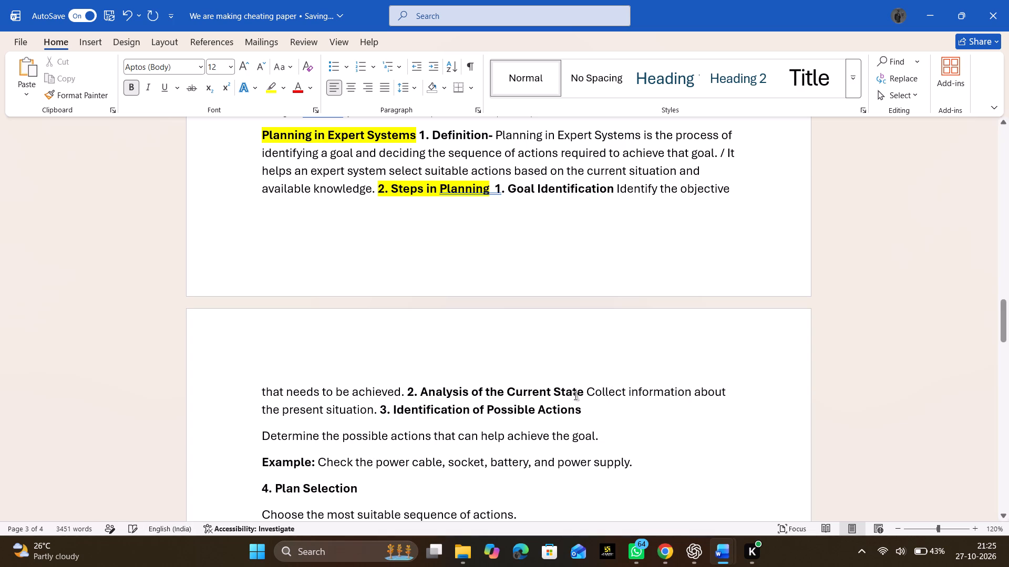
click(611, 414)
key(space)
key(Delete)
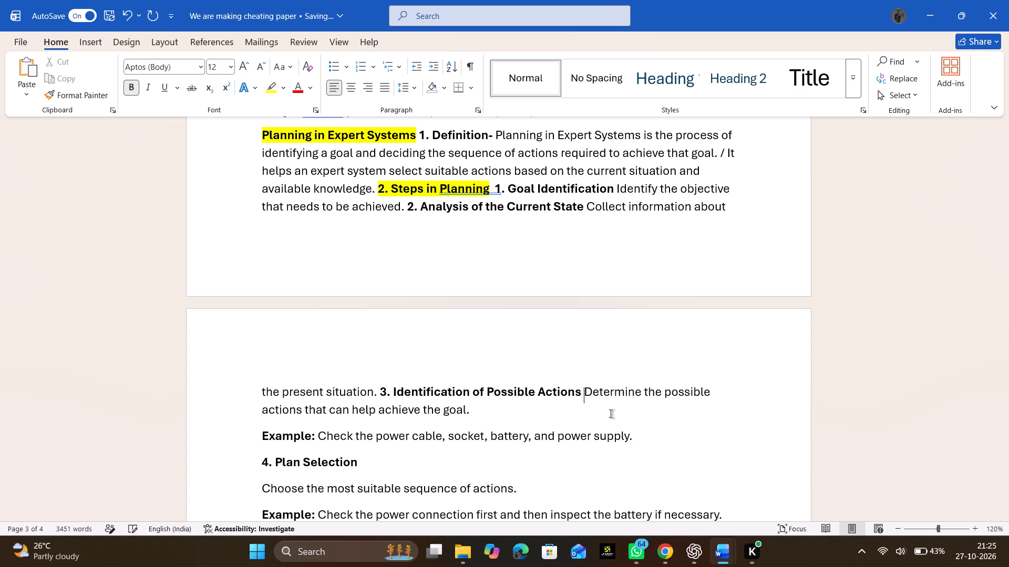
Delete the Identification of Possible Actions example and run "4. Plan Selection" with its description into the paragraph.
click(502, 416)
drag(502, 416, 639, 440)
key(BackSpace)
key(space)
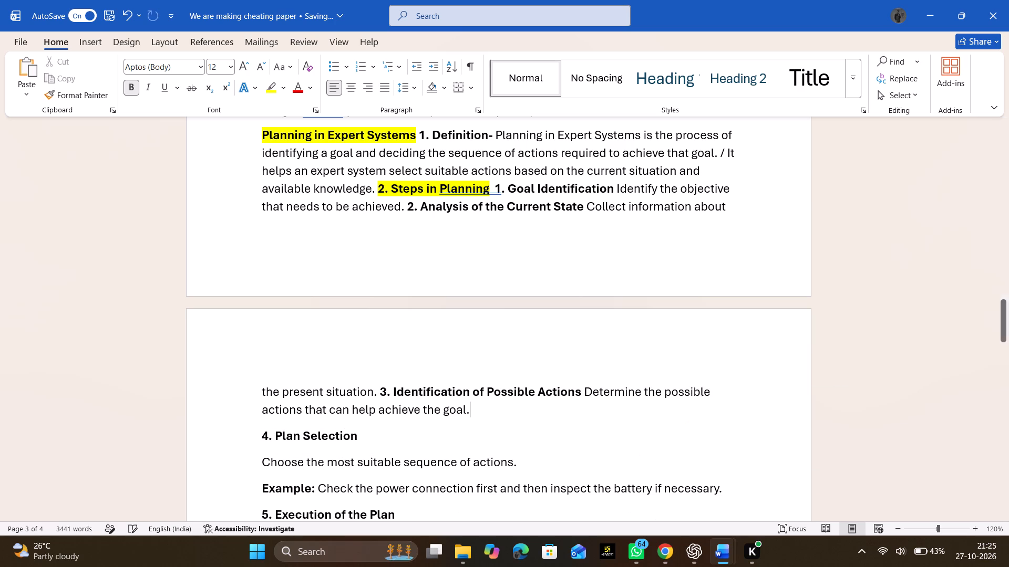
key(Delete)
click(576, 411)
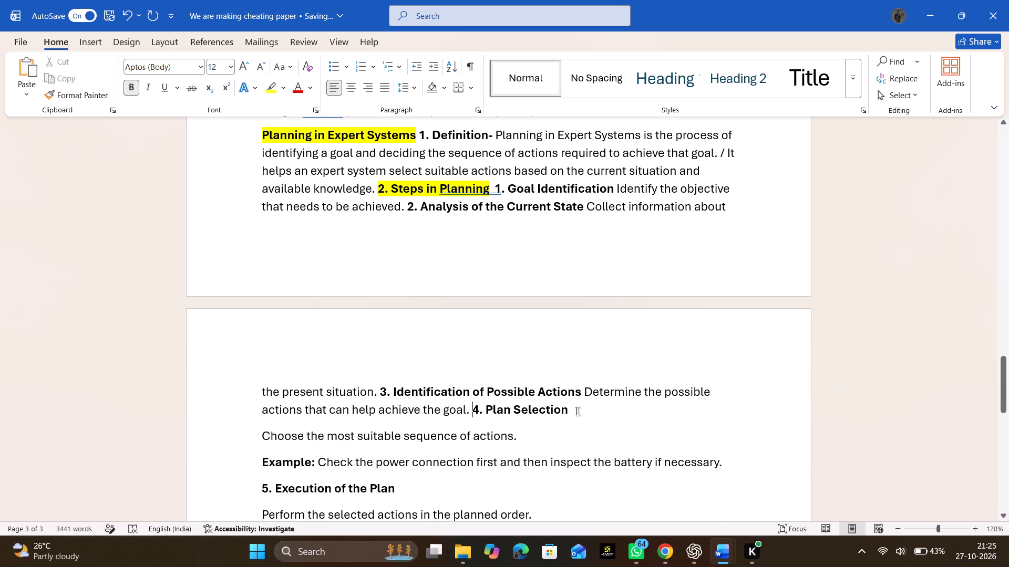
key(space)
key(Delete)
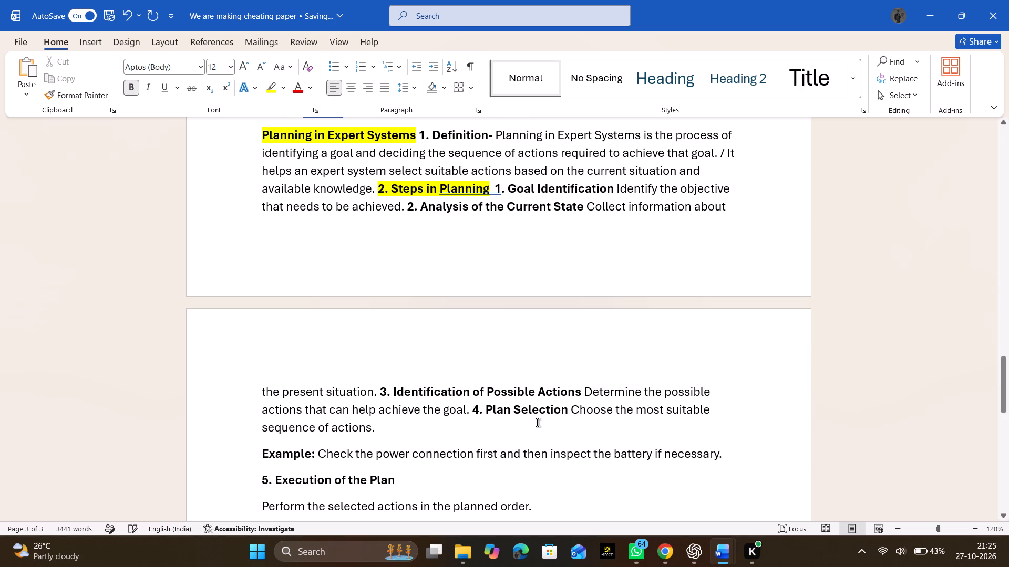
Delete the Plan Selection example and run "5. Execution of the Plan" with its description into the paragraph.
drag(380, 433, 720, 457)
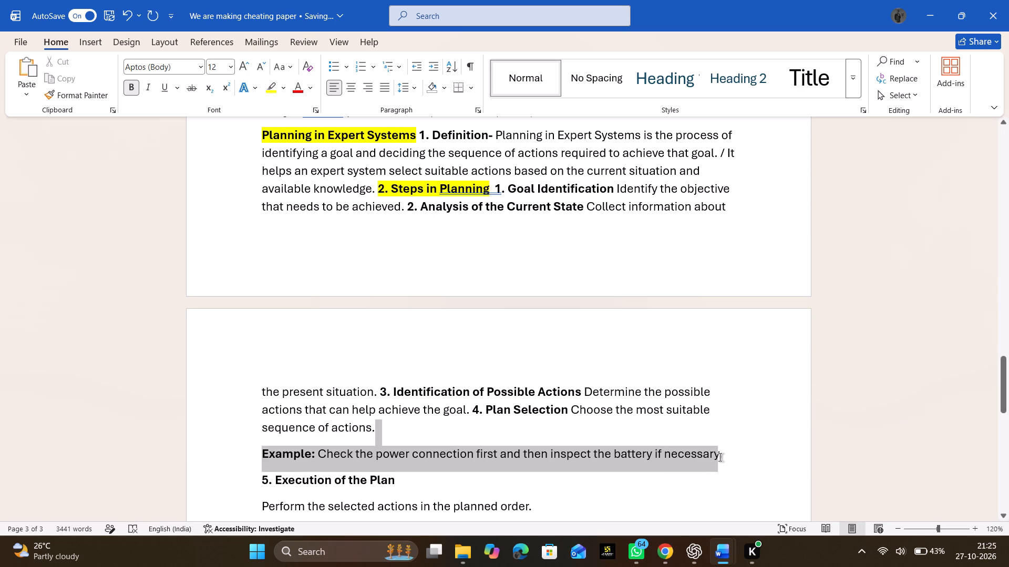
drag(720, 457, 730, 456)
key(BackSpace)
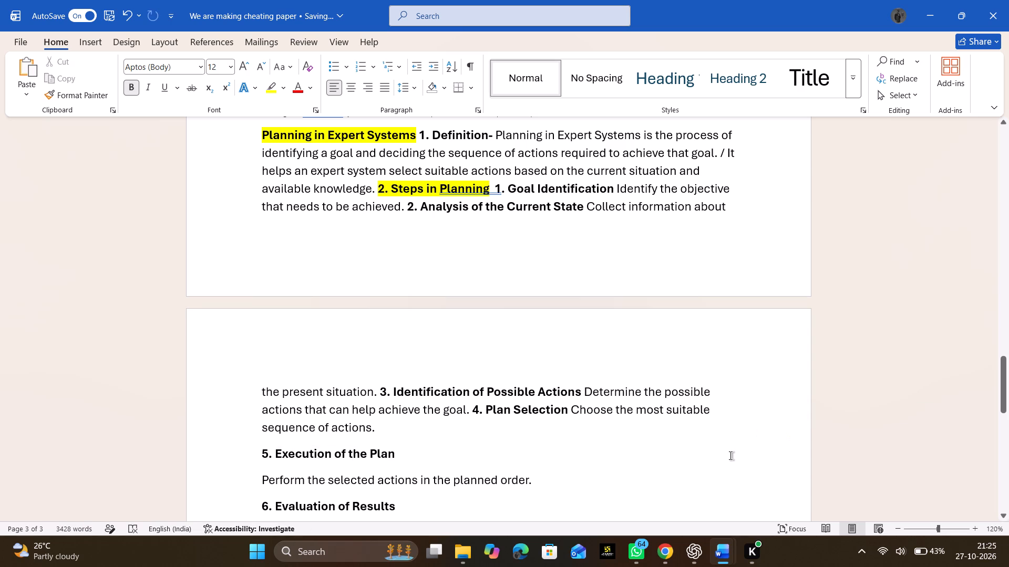
key(space)
key(Delete)
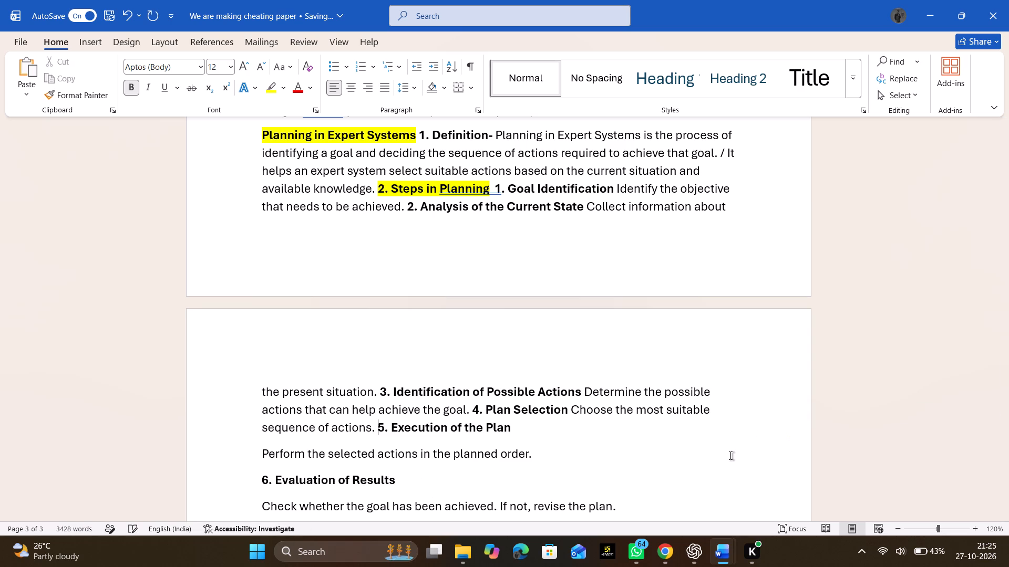
click(546, 433)
key(space)
key(Delete)
Run "6. Evaluation of Results" and its description on after the Execution of the Plan text.
click(420, 450)
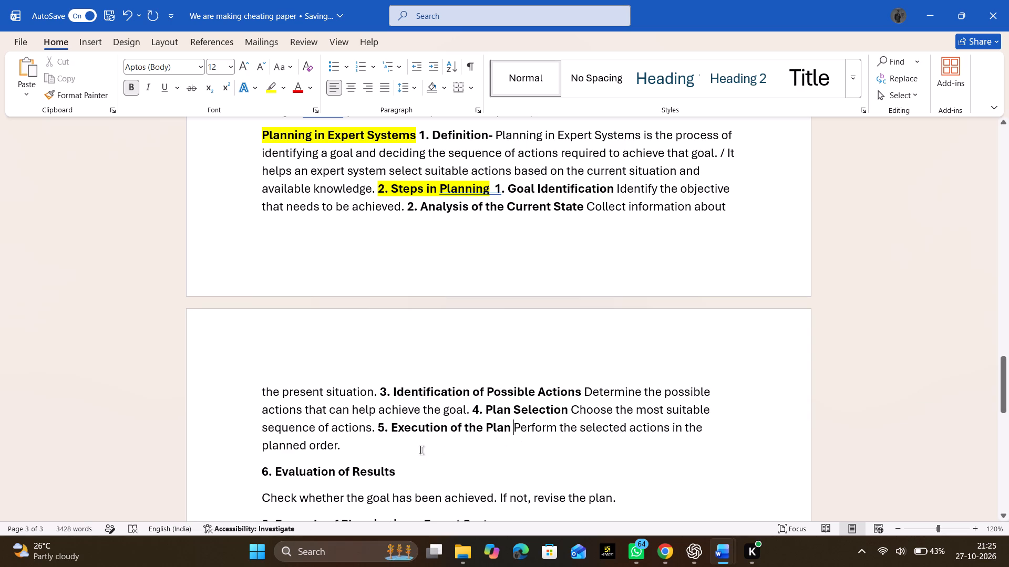
key(space)
key(Delete)
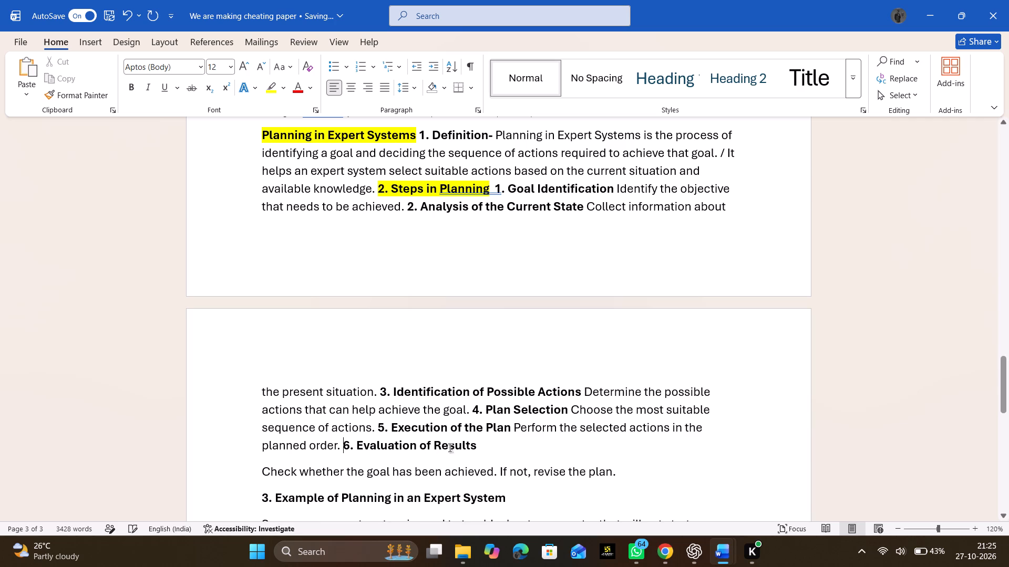
click(493, 445)
key(space)
key(Delete)
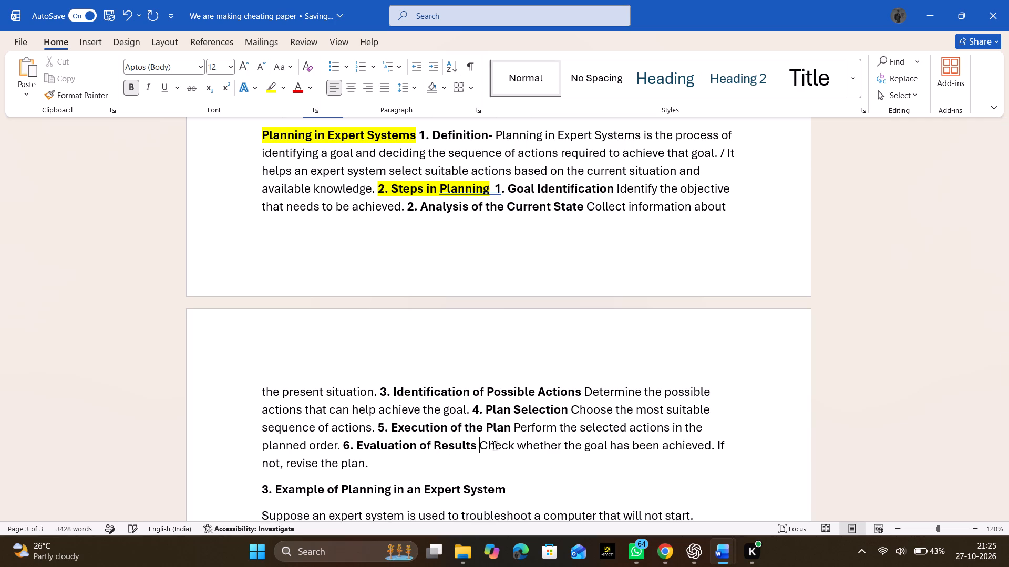
Run the "3. Example of Planning in an Expert System" heading on after the Evaluation of Results description.
click(421, 469)
key(space)
scroll(421, 469, down, 1)
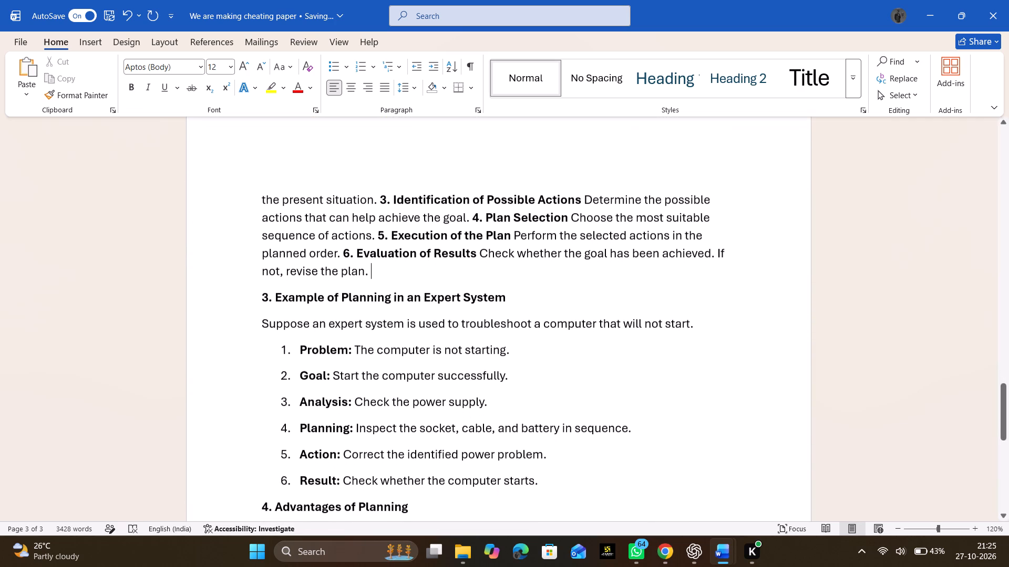
scroll(421, 469, down, 2)
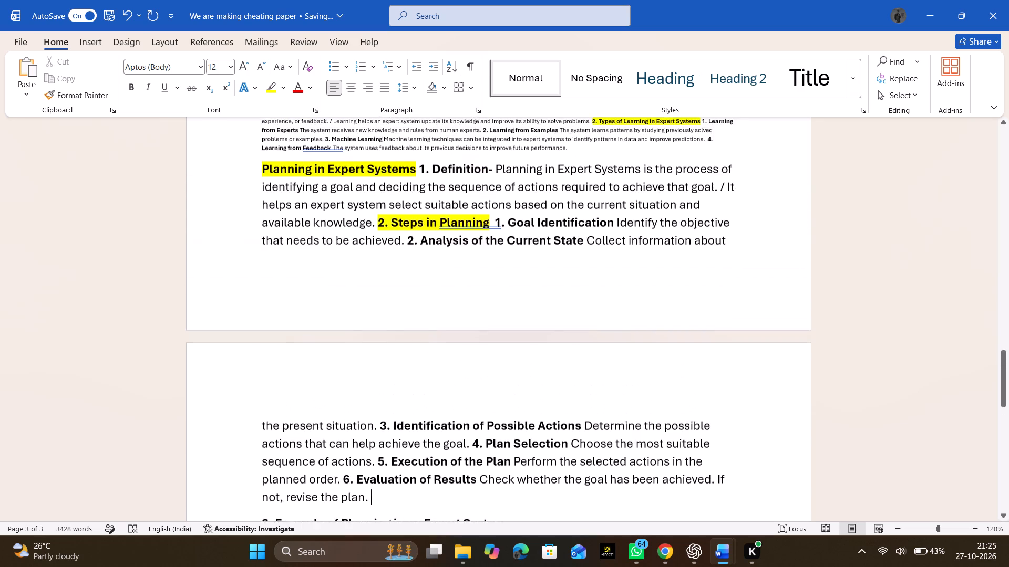
scroll(421, 469, down, 1)
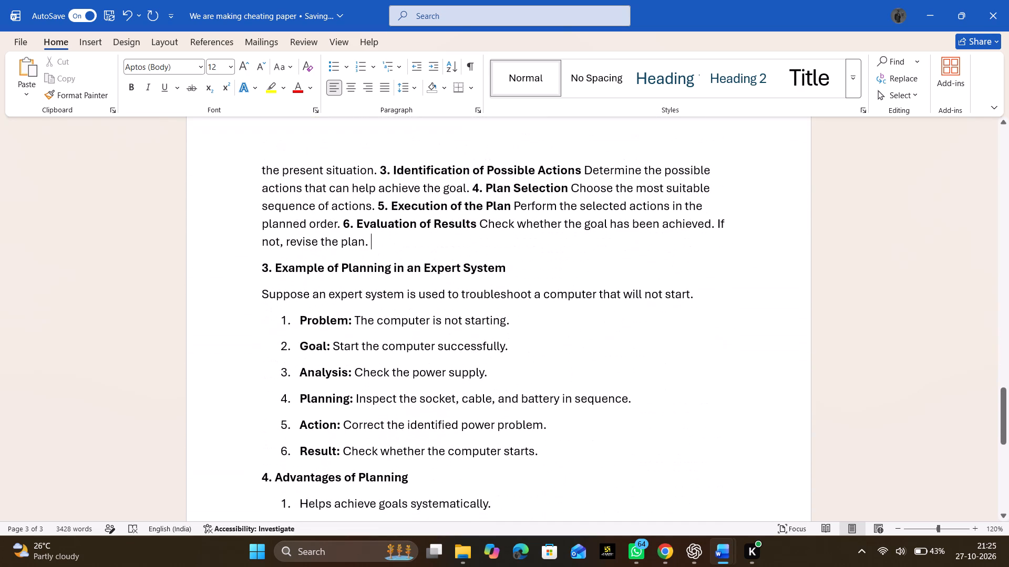
key(Delete)
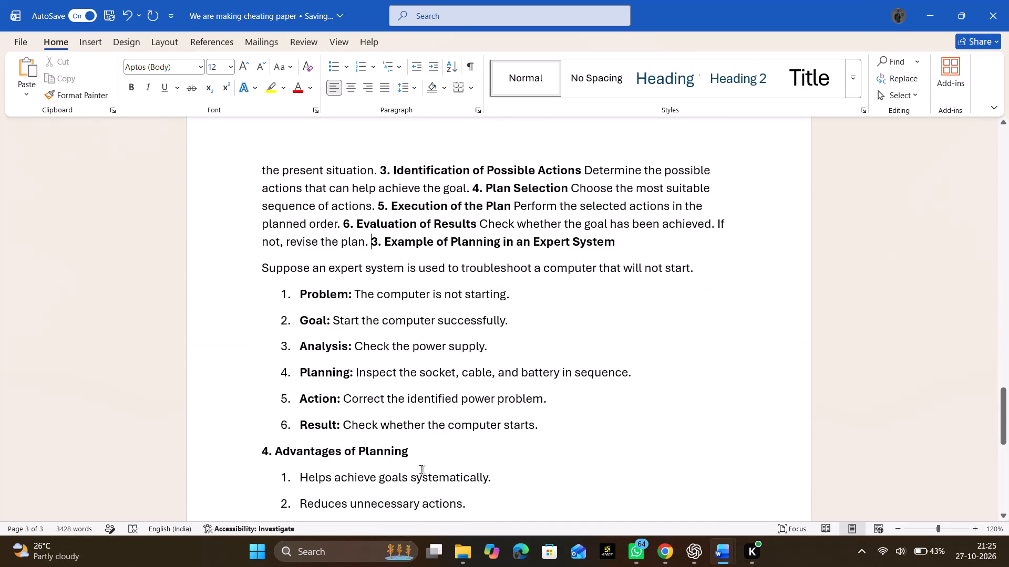
Highlight the "3. Example of Planning in an Expert System" heading in yellow.
key(shift+Right)
key(shift+Right)
key(shift+Right)
key(shift+Right)
key(shift+Right)
key(shift+Right)
key(shift+Right)
key(shift+Right)
key(shift+Right)
key(shift+Right)
key(shift+Right)
key(shift+Right)
key(shift+Right)
key(shift+Right)
key(shift+Right)
key(shift+Right)
key(shift+Right)
key(shift+Right)
key(shift+Right)
key(shift+Right)
key(shift+Right)
key(shift+Right)
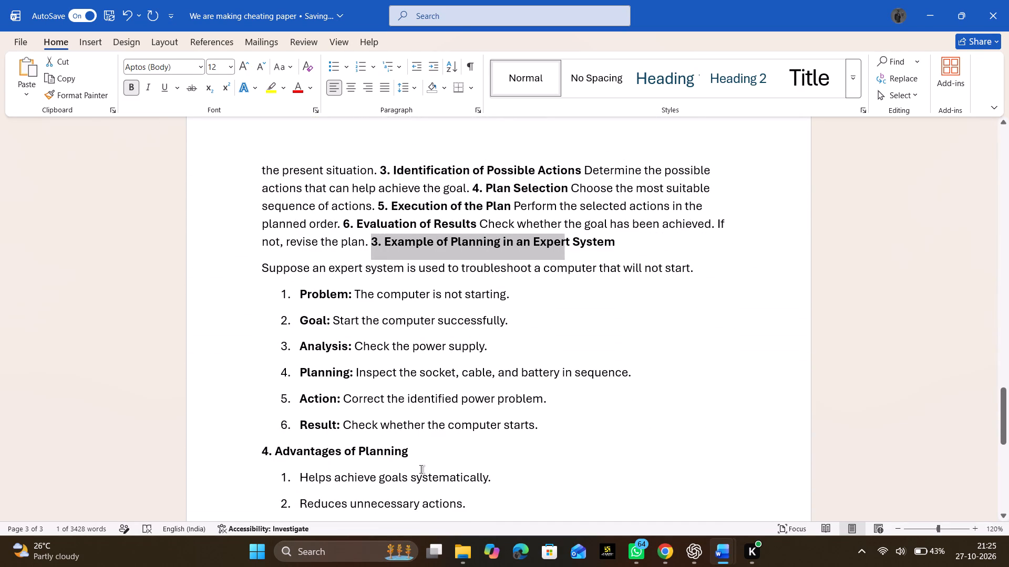
key(shift+Right)
key(shift+Right)
key(shift+Right)
key(shift+Right)
key(shift+Right)
key(shift+Right)
key(shift+Right)
key(shift+Right)
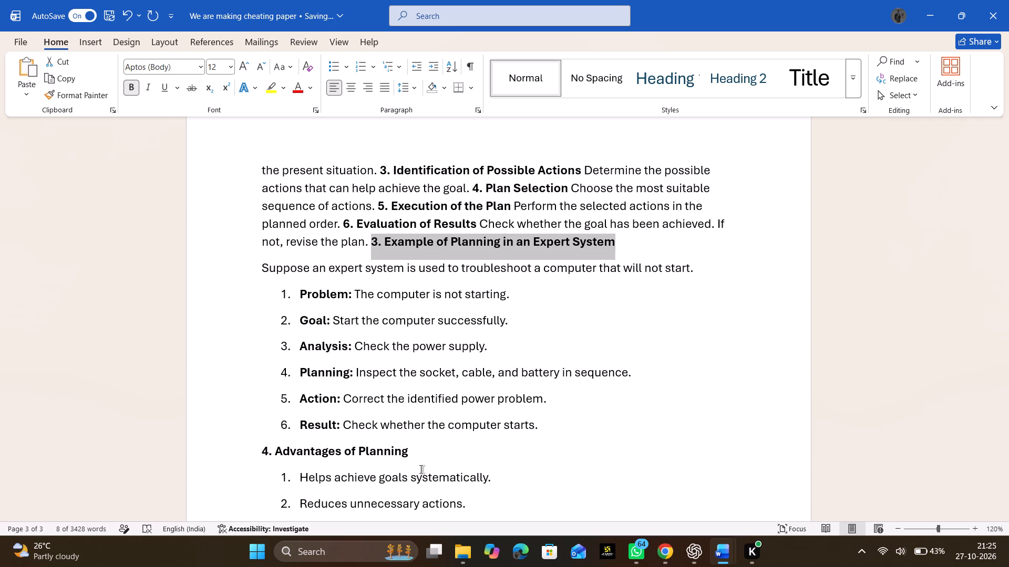
click(271, 89)
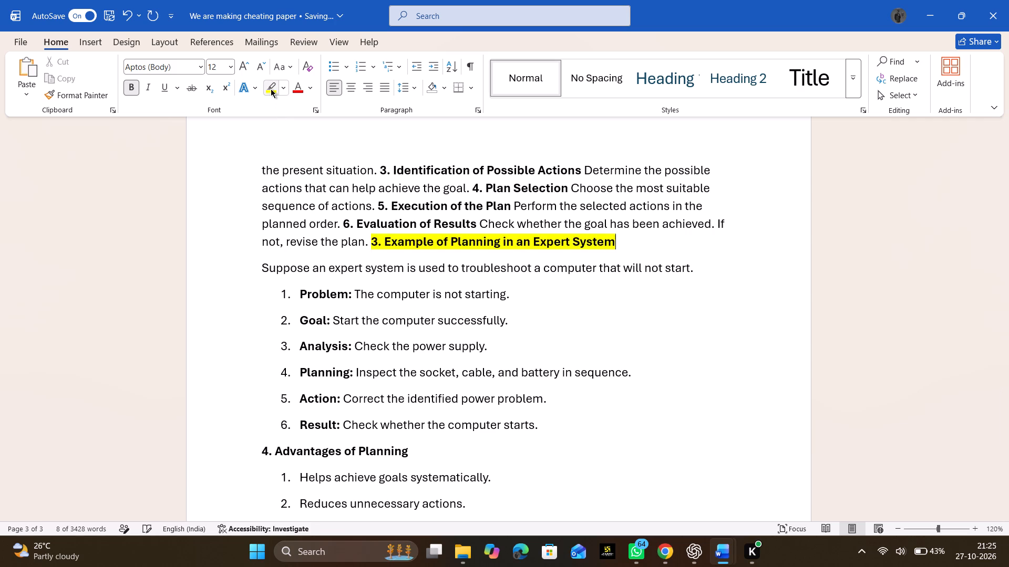
Run the example's introductory sentence and its Problem and Goal items on after the highlighted heading.
click(631, 244)
key(space)
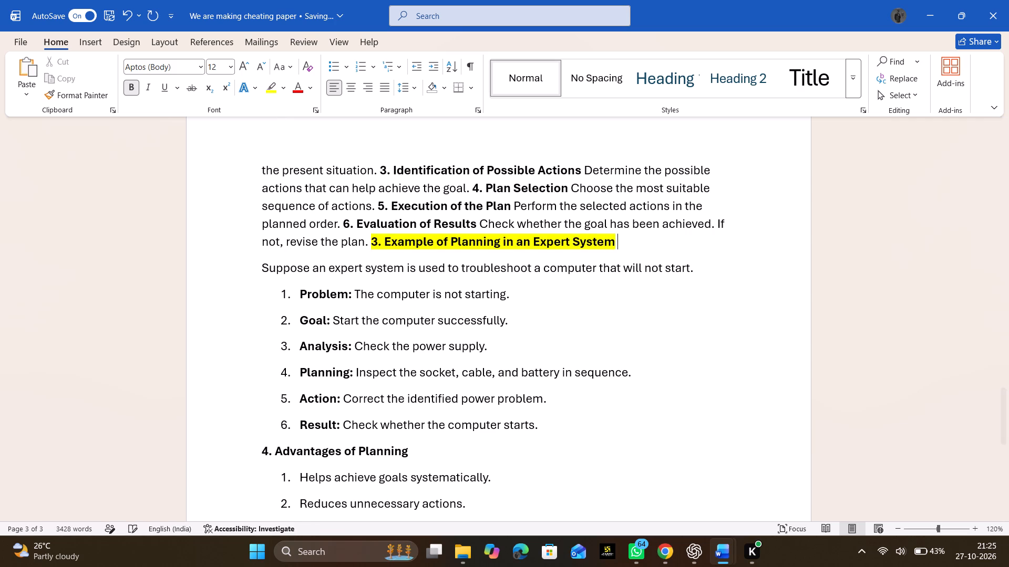
key(Delete)
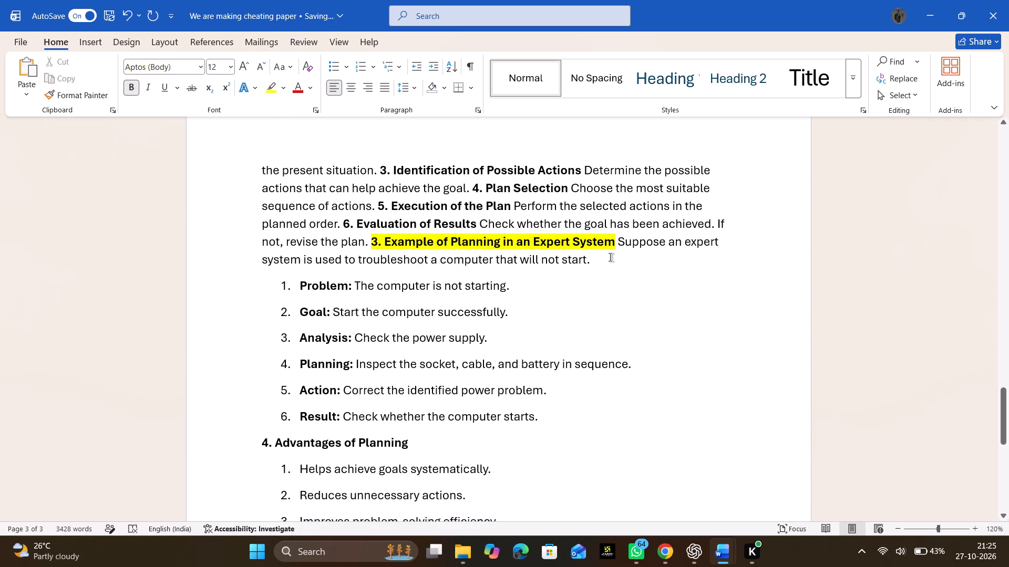
click(610, 257)
key(space)
key(Delete)
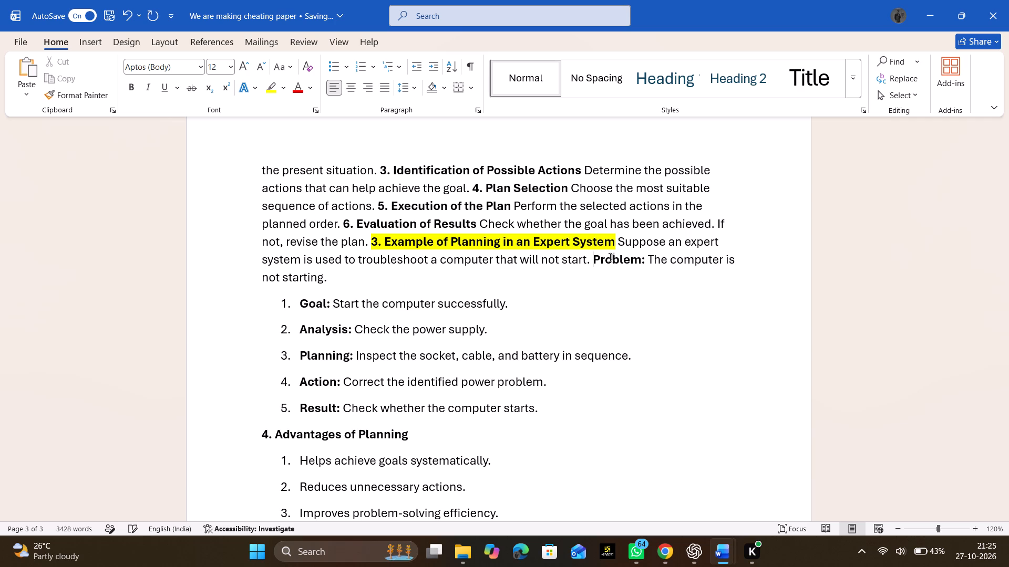
click(457, 276)
key(space)
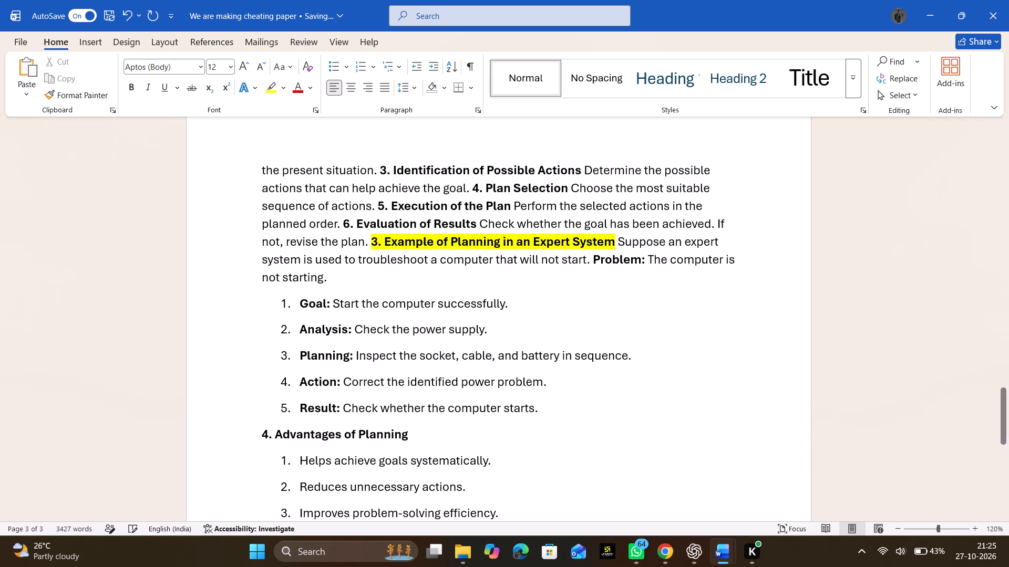
key(Delete)
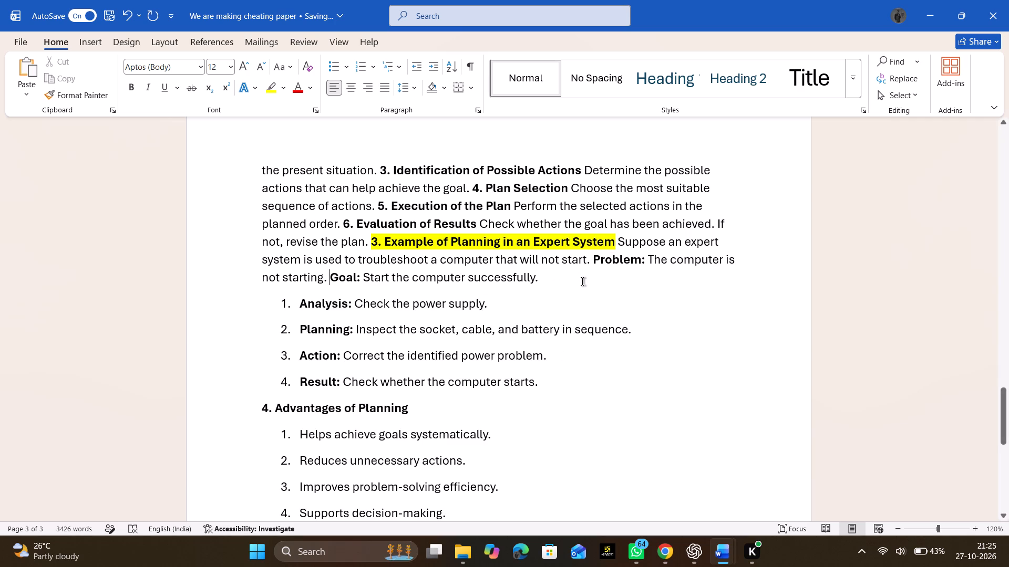
Run the example's remaining Analysis, Planning, Action and Result list items into the same paragraph.
click(582, 281)
key(space)
key(Delete)
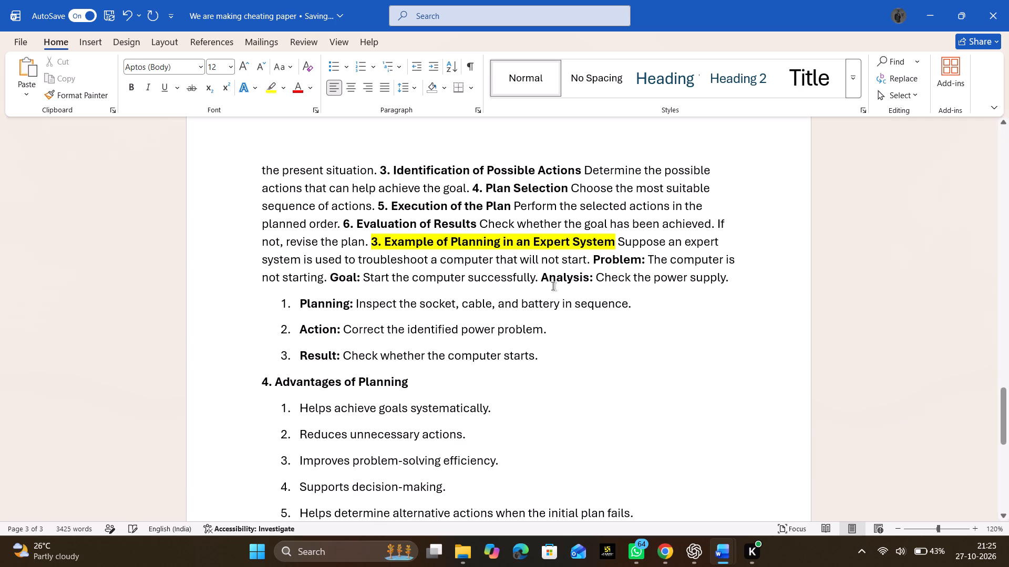
click(735, 288)
key(space)
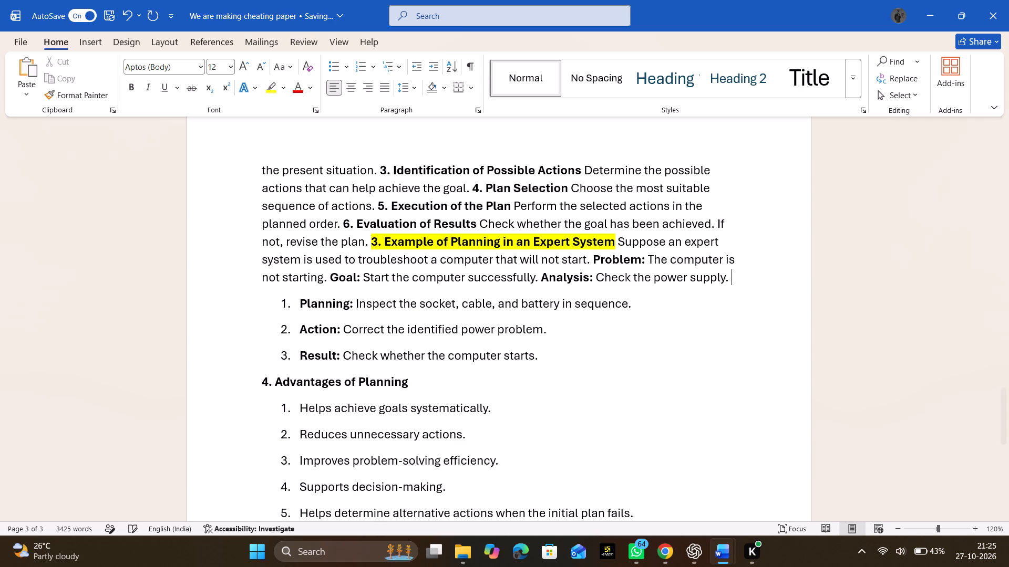
key(Delete)
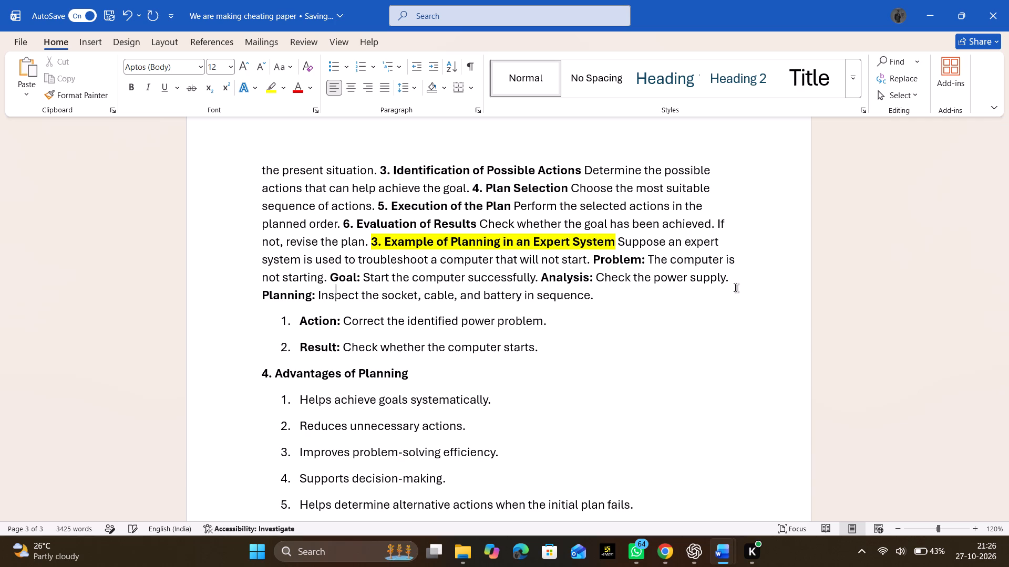
click(611, 311)
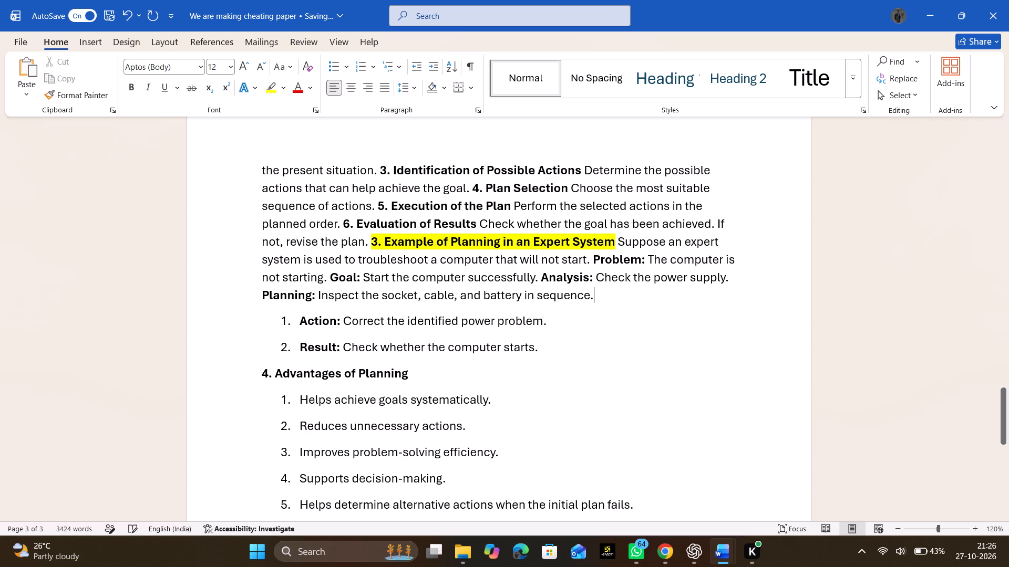
key(space)
key(Delete)
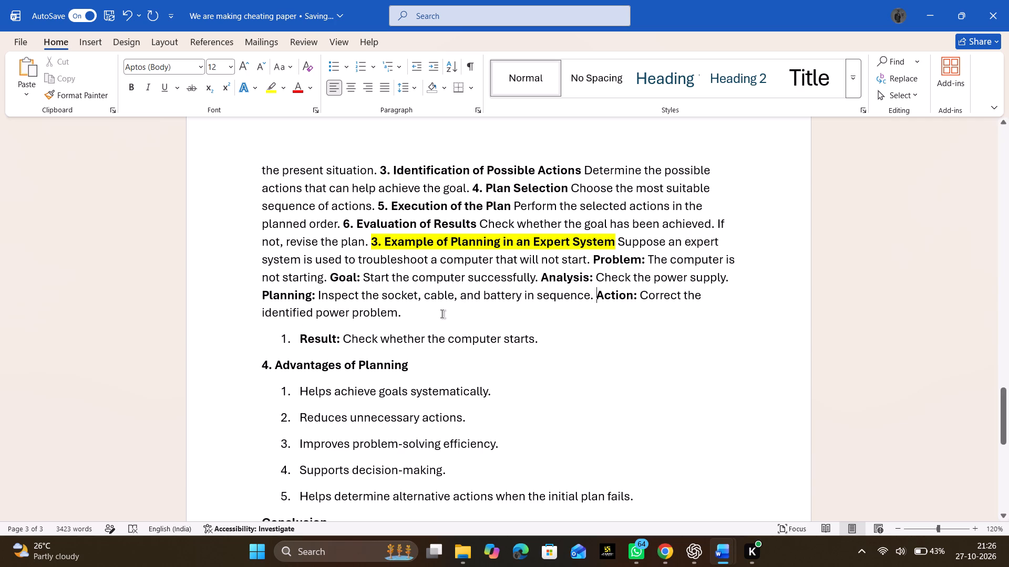
click(442, 314)
key(space)
key(Delete)
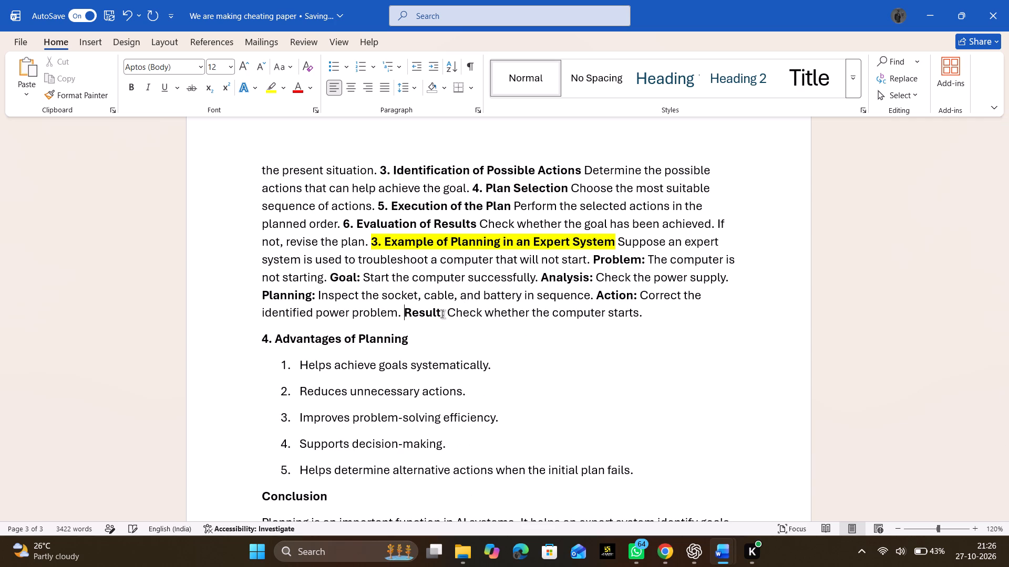
Delete everything after the Result item, from "4. Advantages of Planning" through the Conclusion and the closing "Topic 5 complete" note.
drag(656, 311, 671, 395)
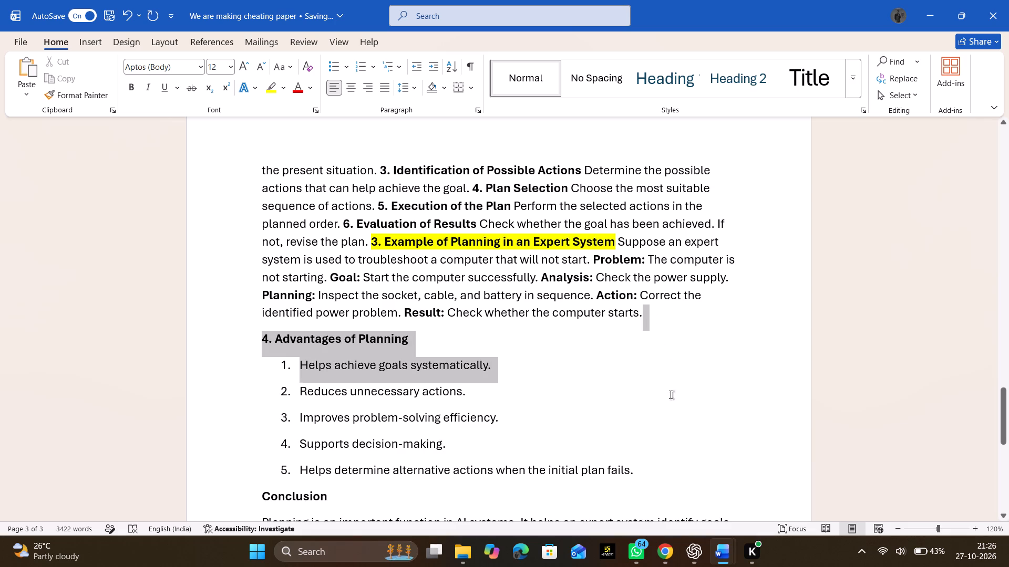
drag(671, 395, 547, 368)
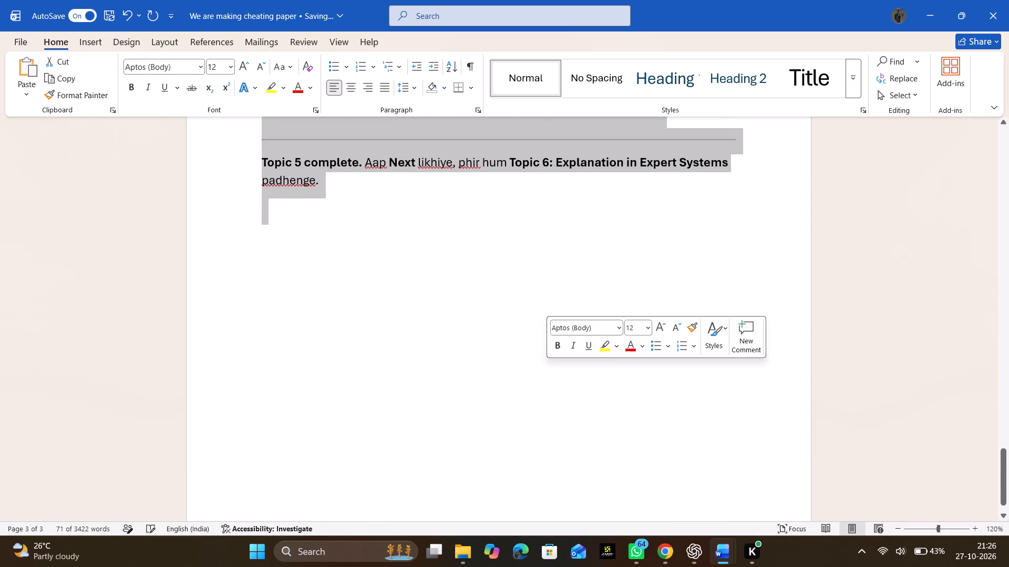
key(BackSpace)
scroll(547, 368, up, 1)
click(660, 372)
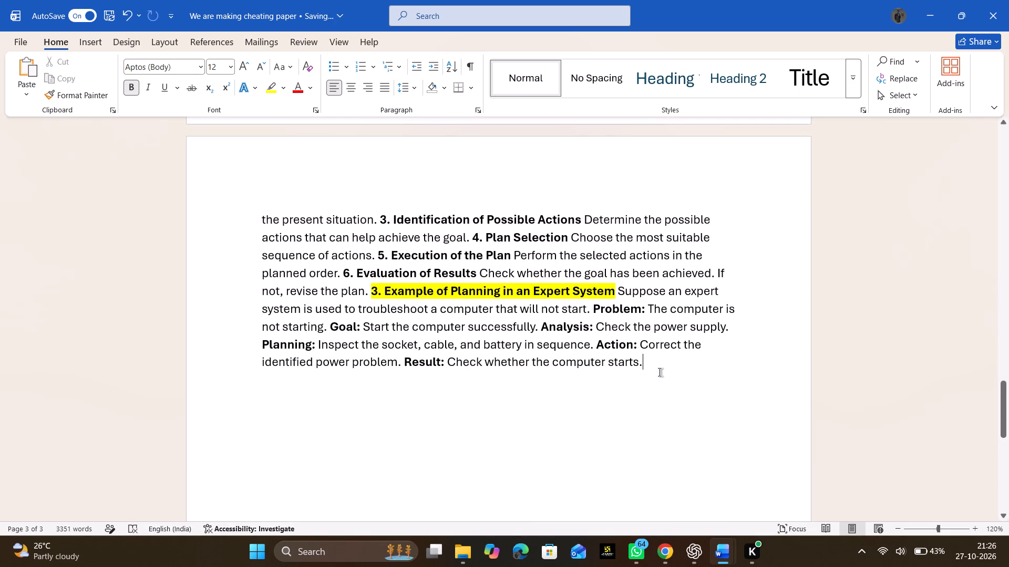
Set the whole "Planning in Expert Systems" paragraph to font size 6.
scroll(660, 372, up, 3)
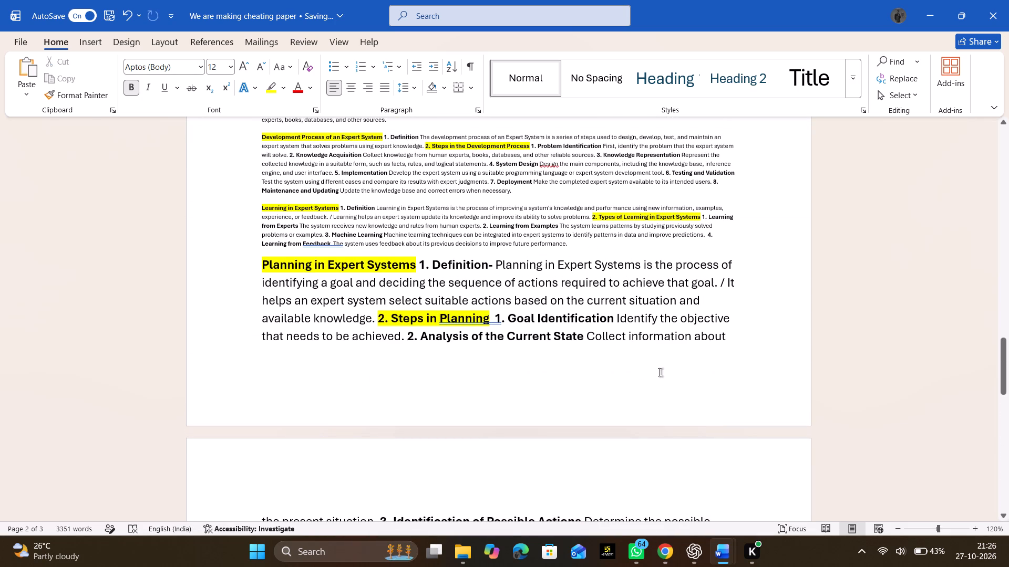
click(257, 264)
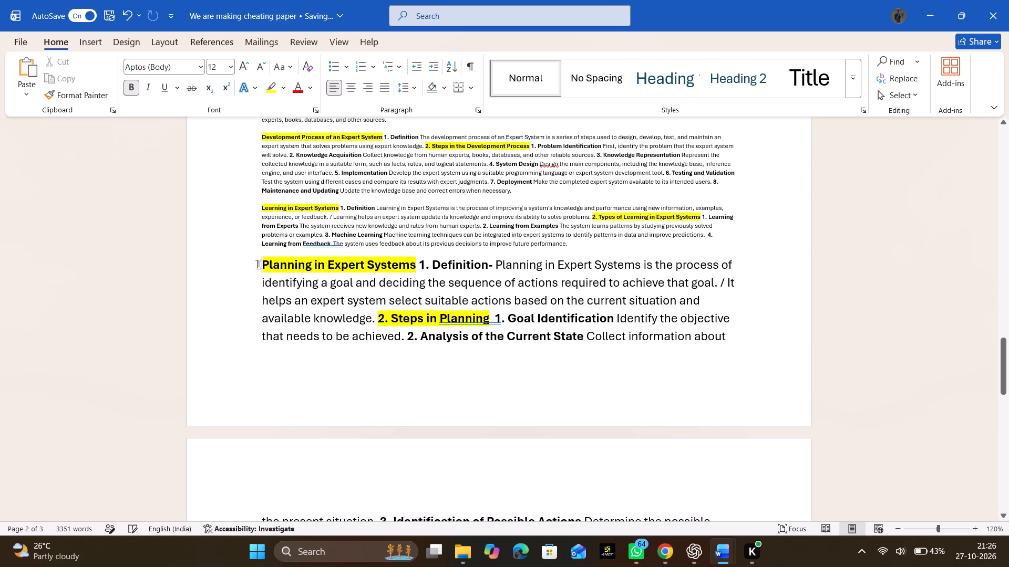
key(shift+Down)
key(shift+Down)
key(shift+Down)
key(shift+Down)
key(shift+Down)
key(shift+Down)
key(shift+Down)
key(shift+Down)
key(shift+Down)
key(shift+Down)
key(shift+Down)
key(shift+Down)
key(shift+Down)
key(shift+Down)
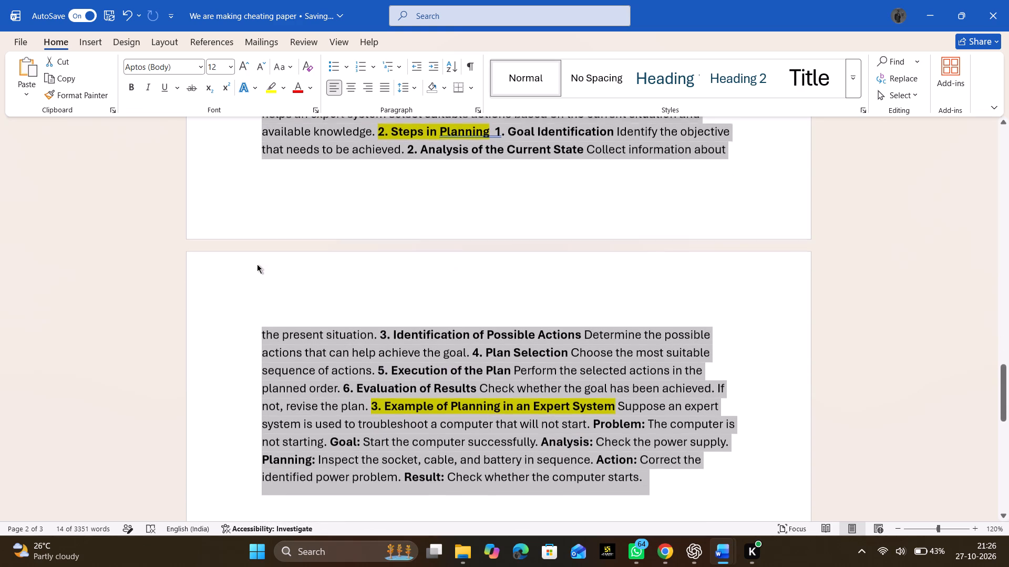
click(214, 62)
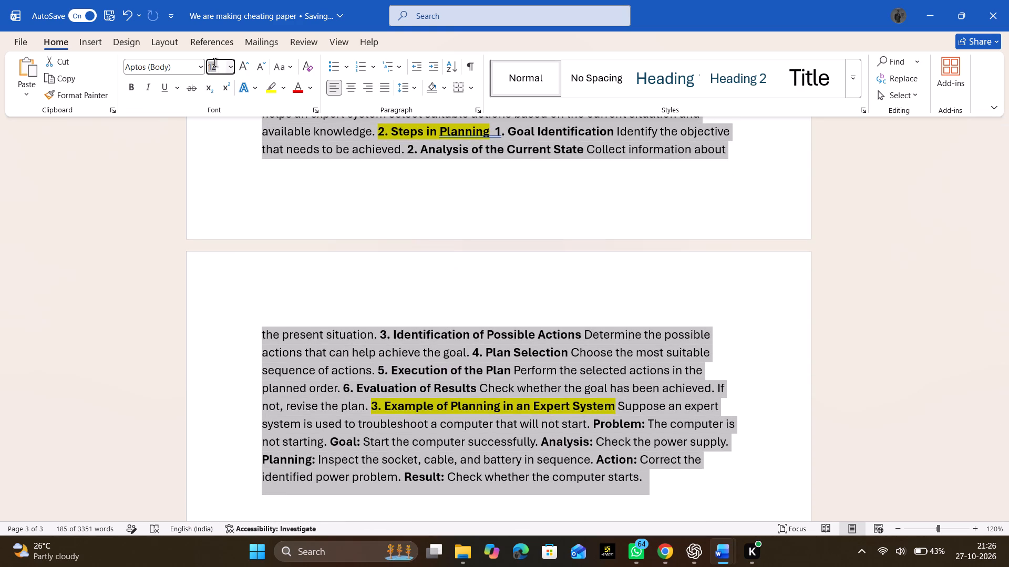
key(6)
key(Return)
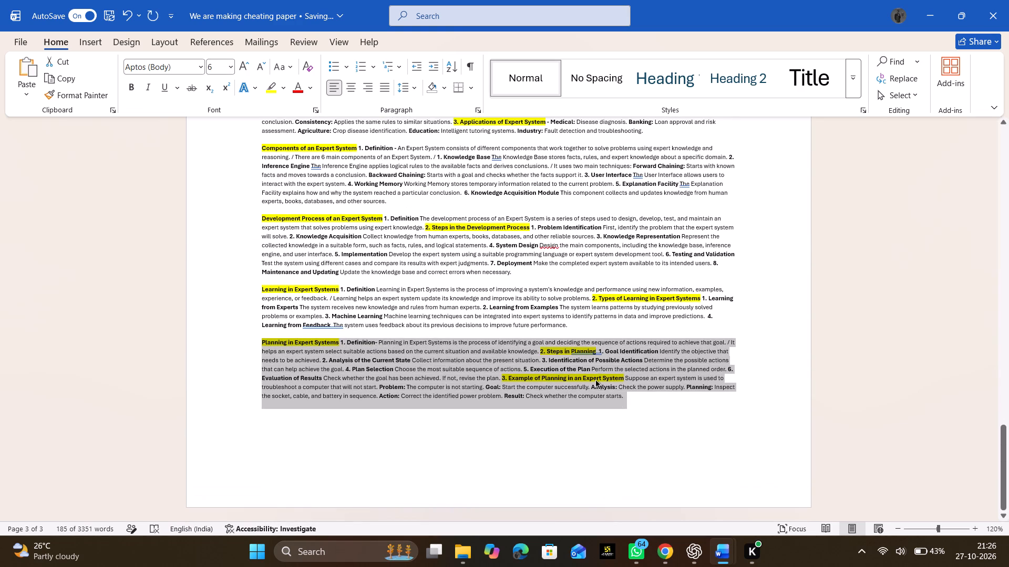
click(657, 417)
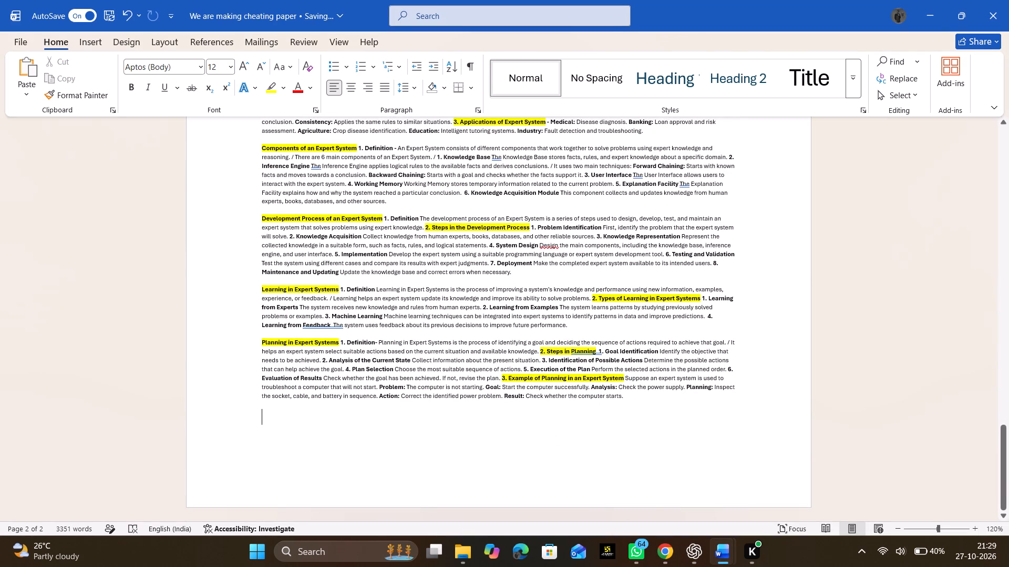
click(328, 426)
key(ctrl+v)
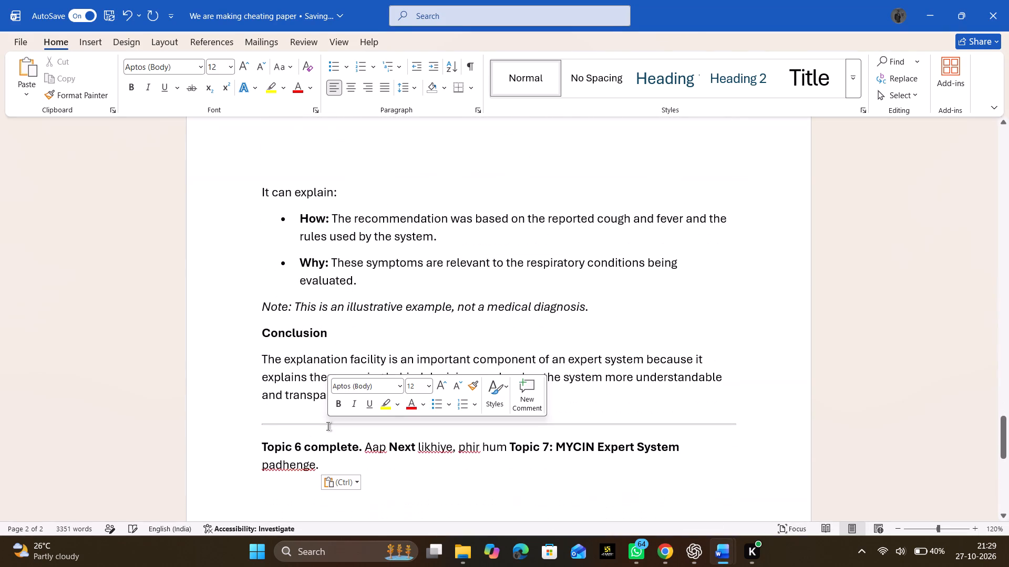
Remove the "Topic 6: " prefix from the pasted "Explanation in Expert Systems" heading.
scroll(328, 426, up, 6)
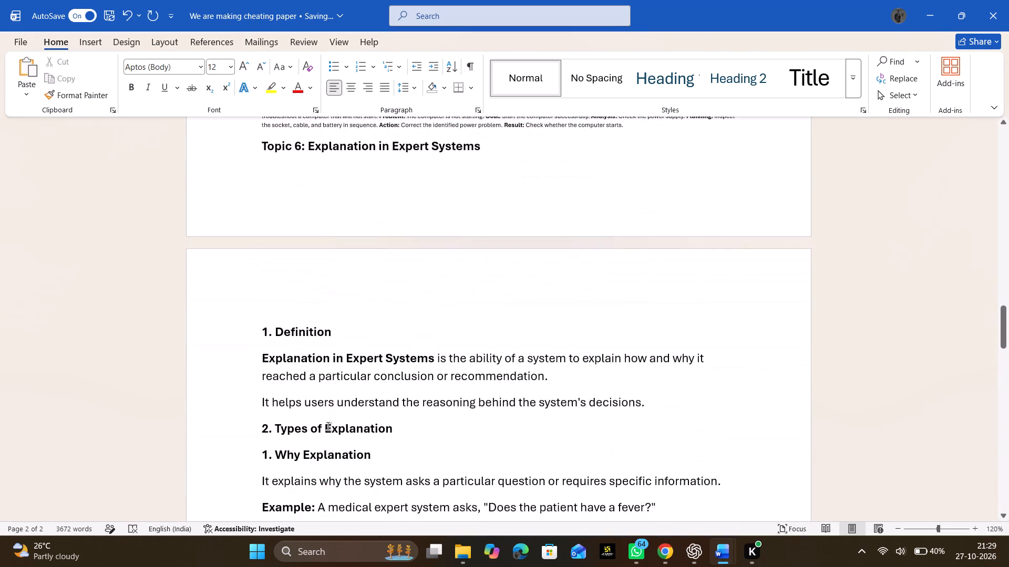
scroll(328, 426, up, 1)
click(308, 325)
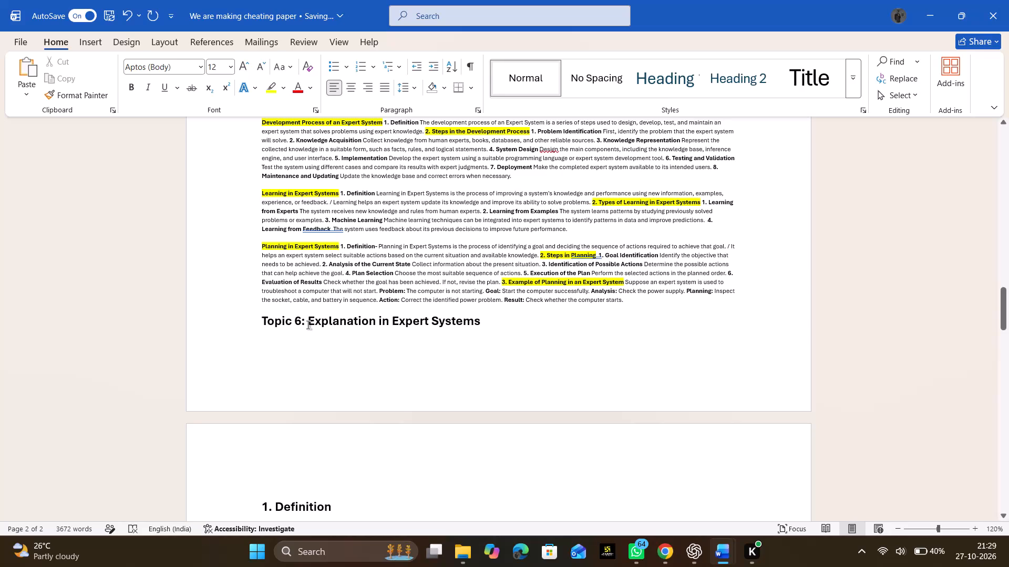
key(BackSpace)
key(BackSpace)
key(BackSpace)
key(BackSpace)
key(BackSpace)
key(BackSpace)
key(BackSpace)
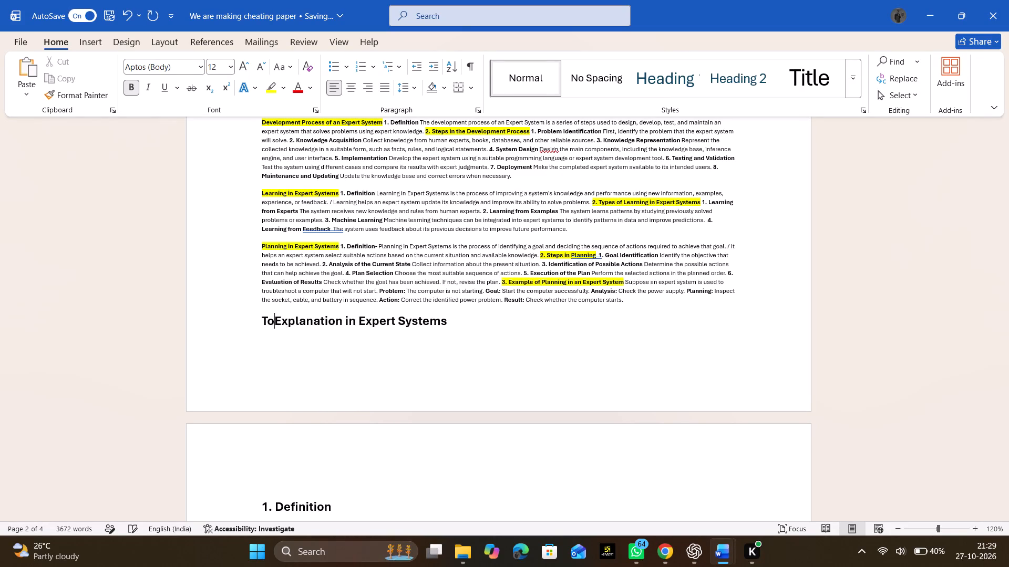
key(BackSpace)
key(BackSpace)
Highlight the "Explanation in Expert Systems" heading in yellow.
key(shift+Right)
key(shift+Right)
key(shift+Right)
key(shift+Right)
key(shift+Right)
key(shift+Right)
key(shift+Right)
key(shift+Right)
key(shift+Right)
key(shift+Right)
key(shift+Right)
key(shift+Right)
key(shift+Right)
key(shift+Right)
key(shift+Right)
key(shift+Right)
key(shift+Right)
key(shift+Right)
key(shift+Right)
key(shift+Right)
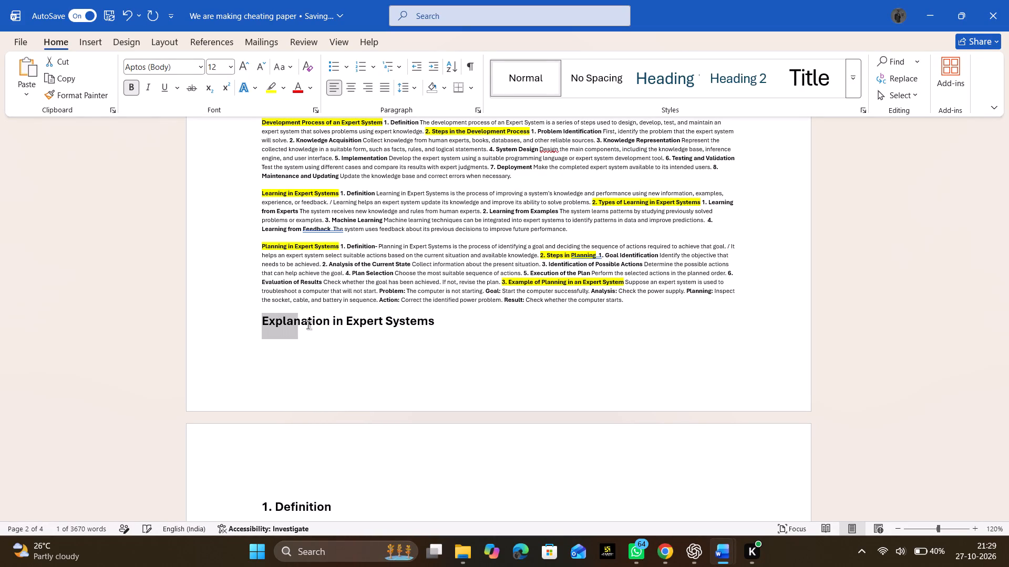
key(shift+Right)
key(shift+Right)
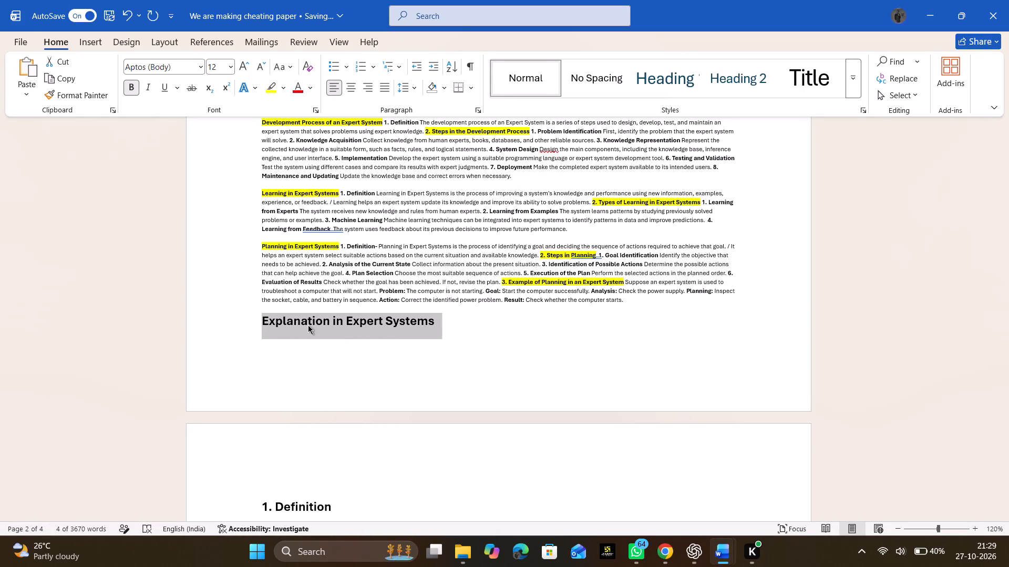
click(271, 92)
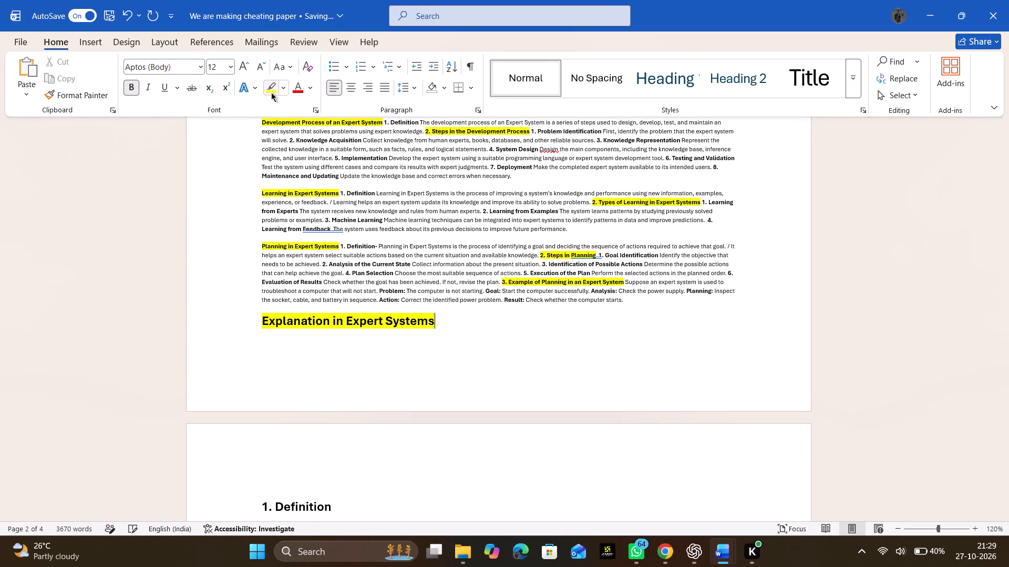
Join "1. Definition" onto the Explanation in Expert Systems heading line, separated by " - ".
click(477, 335)
key(space)
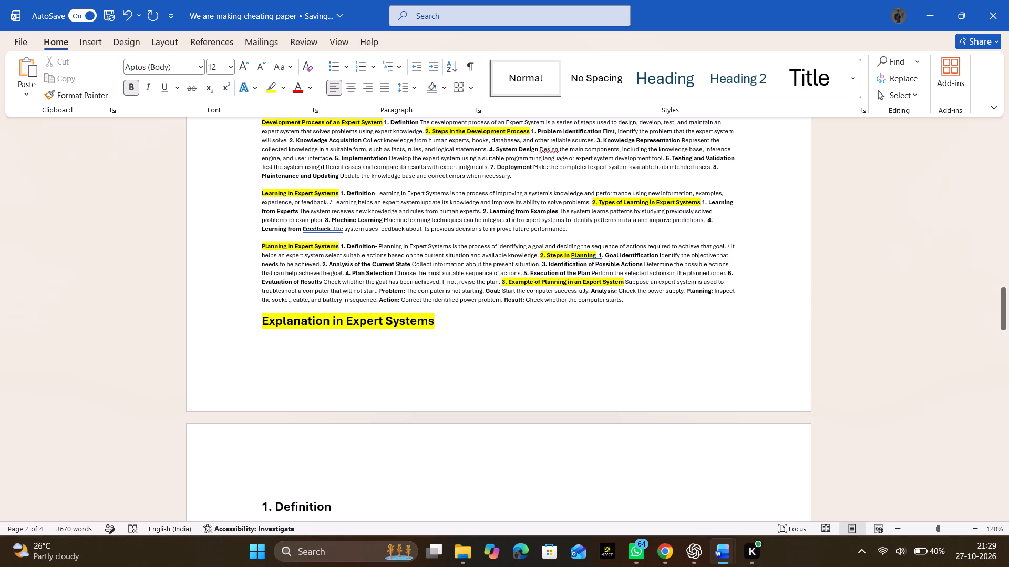
text(-)
key(space)
key(Delete)
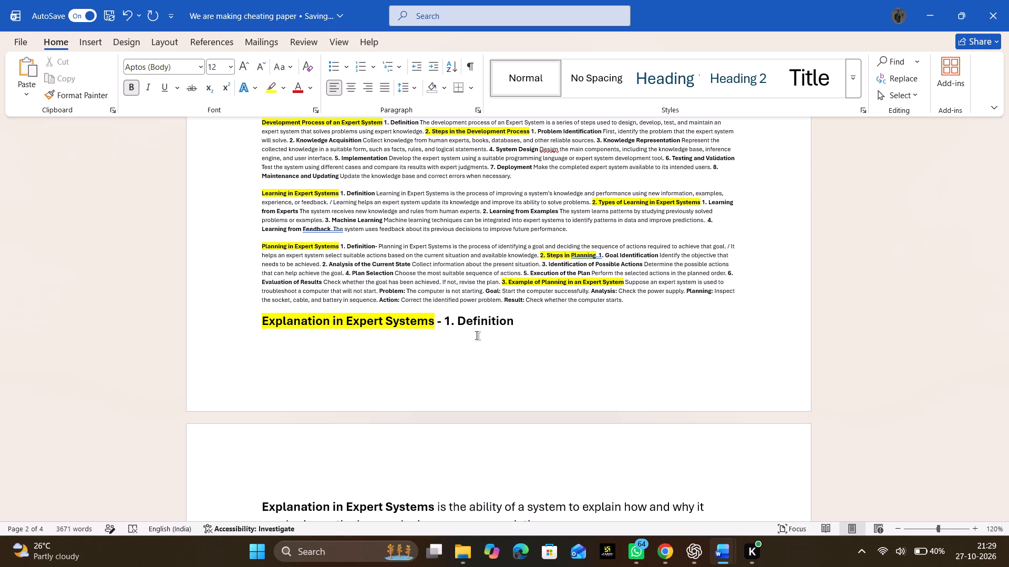
Add a colon after "1. Definition" and bring the definition sentence up onto the same line.
click(528, 321)
key(space)
key(BackSpace)
text(:)
key(space)
key(Delete)
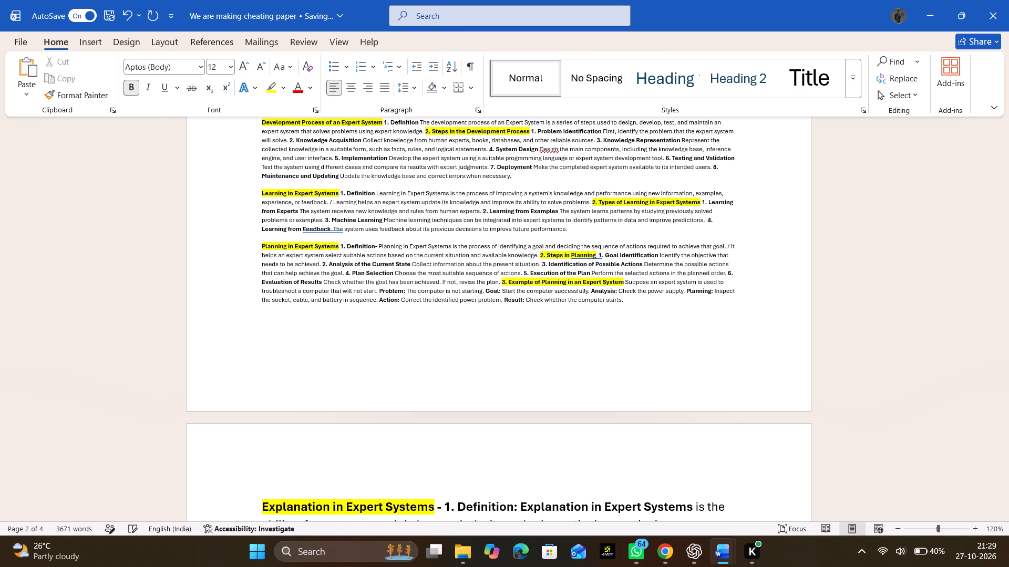
Remove the bold from "Explanation in Expert Systems" at the start of the definition sentence.
scroll(528, 321, down, 1)
key(shift+Right)
key(shift+Right)
key(shift+Right)
key(shift+Right)
key(shift+Right)
key(shift+Right)
key(shift+Right)
key(shift+Right)
key(shift+Right)
key(shift+Right)
key(shift+Right)
key(shift+Right)
key(shift+Right)
key(shift+Right)
key(shift+Right)
key(shift+Right)
key(shift+Right)
key(shift+Right)
key(shift+Right)
key(shift+Right)
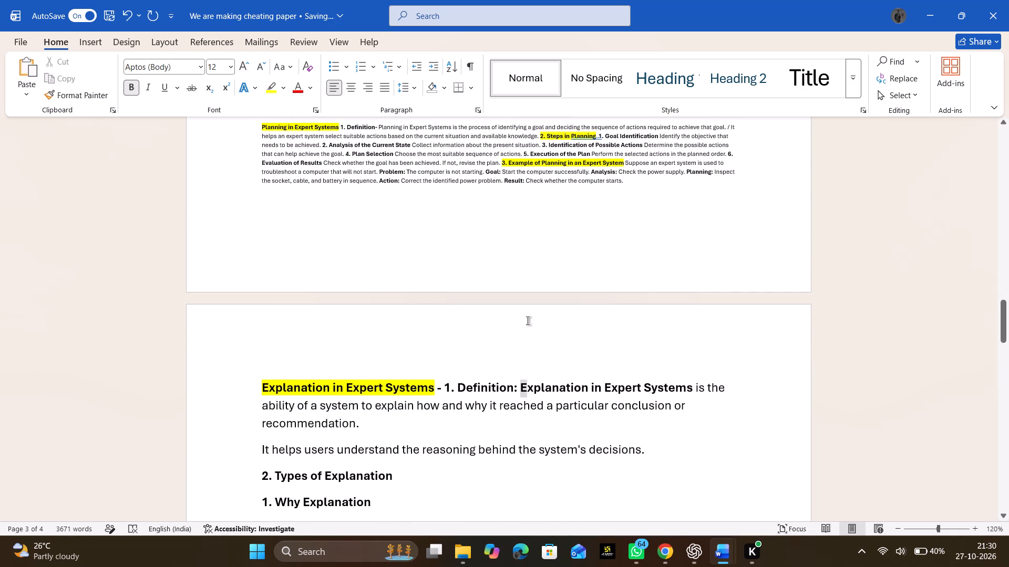
key(shift+Right)
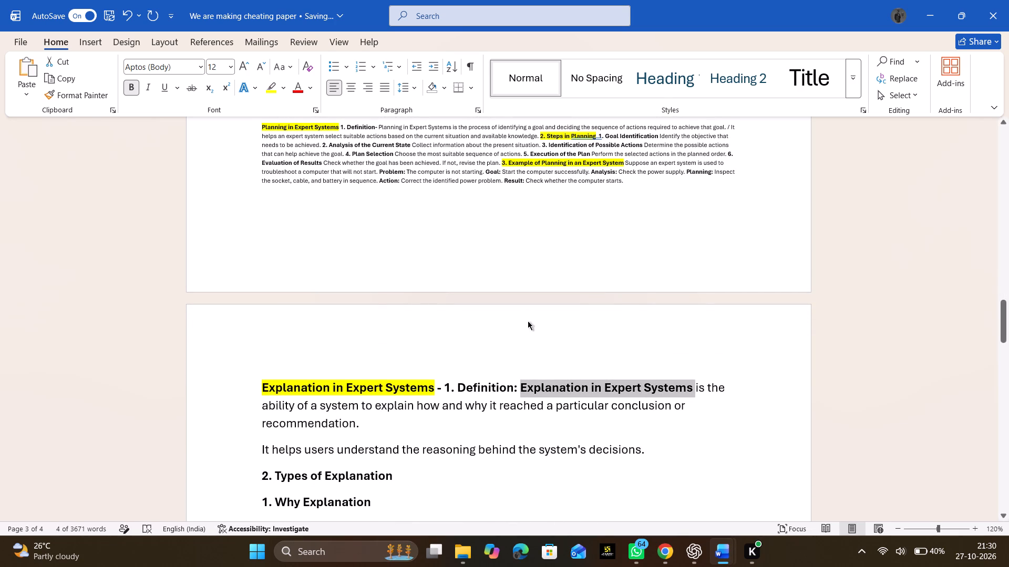
click(130, 89)
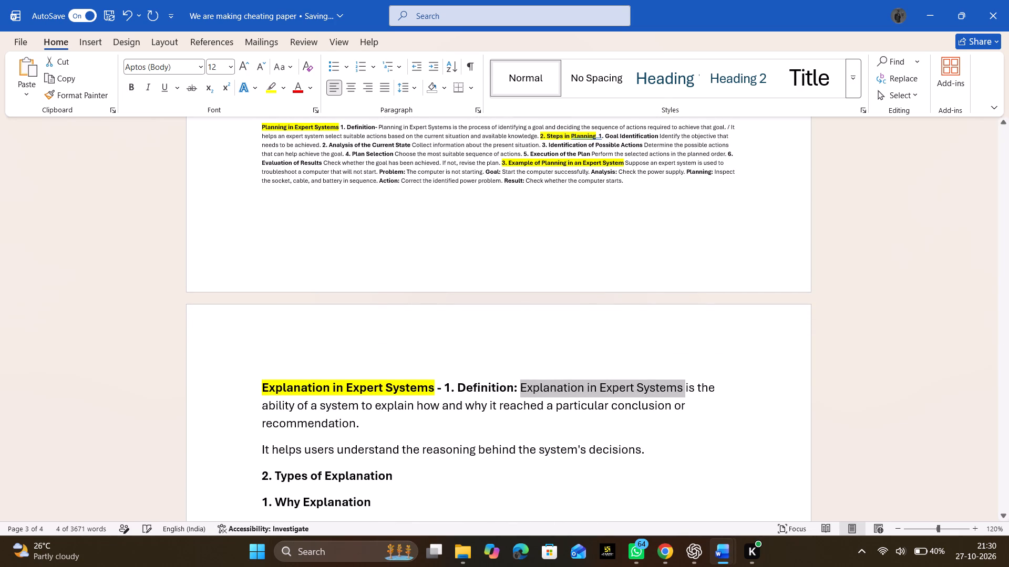
Join "It helps users understand the reasoning behind the system's decisions." onto the definition sentence, separated by " / ".
click(408, 432)
key(space)
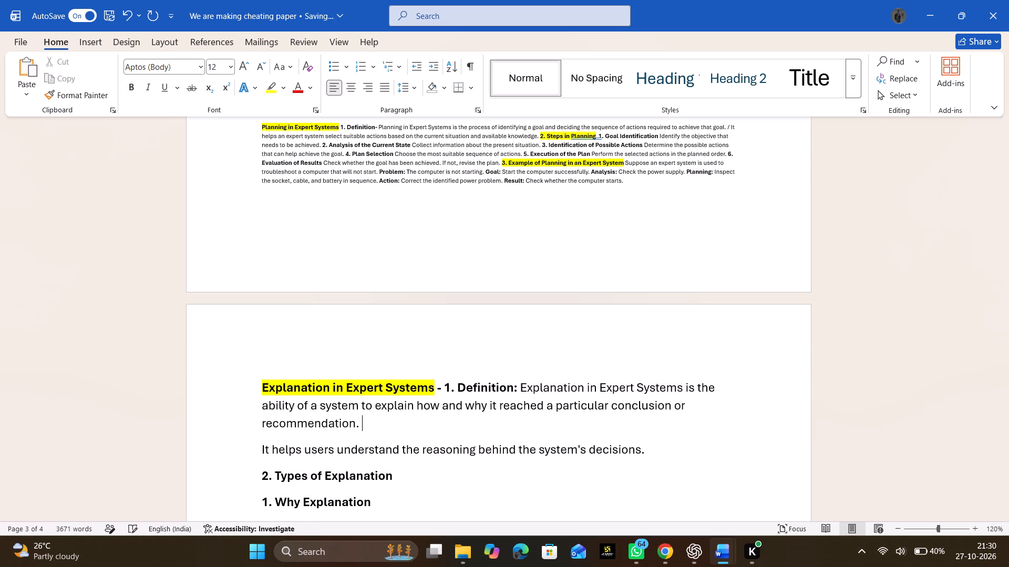
text(//)
key(BackSpace)
key(space)
key(Delete)
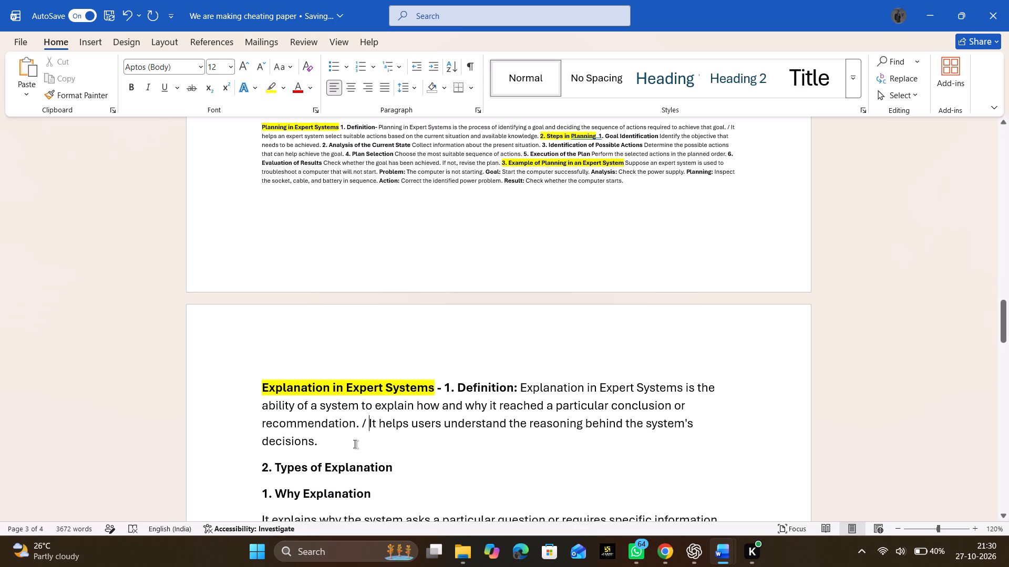
Bring the "2. Types of Explanation" heading up onto the end of the definition paragraph, separated by a space.
click(355, 444)
key(space)
key(Delete)
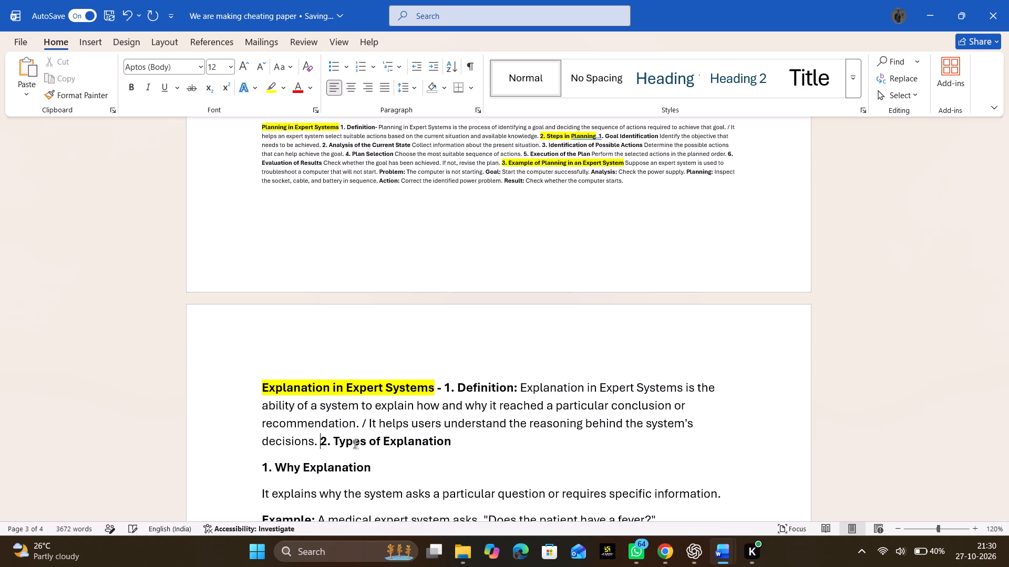
Highlight the "2. Types of Explanation" heading in yellow.
key(shift+Right)
key(shift+Right)
key(shift+Right)
key(shift+Right)
key(shift+Right)
key(shift+Right)
key(shift+Right)
key(shift+Right)
key(shift+Right)
key(shift+Right)
key(shift+Right)
key(shift+Right)
key(shift+Right)
key(shift+Right)
key(shift+Right)
key(shift+Right)
key(shift+Right)
key(shift+Right)
key(shift+Right)
key(shift+Right)
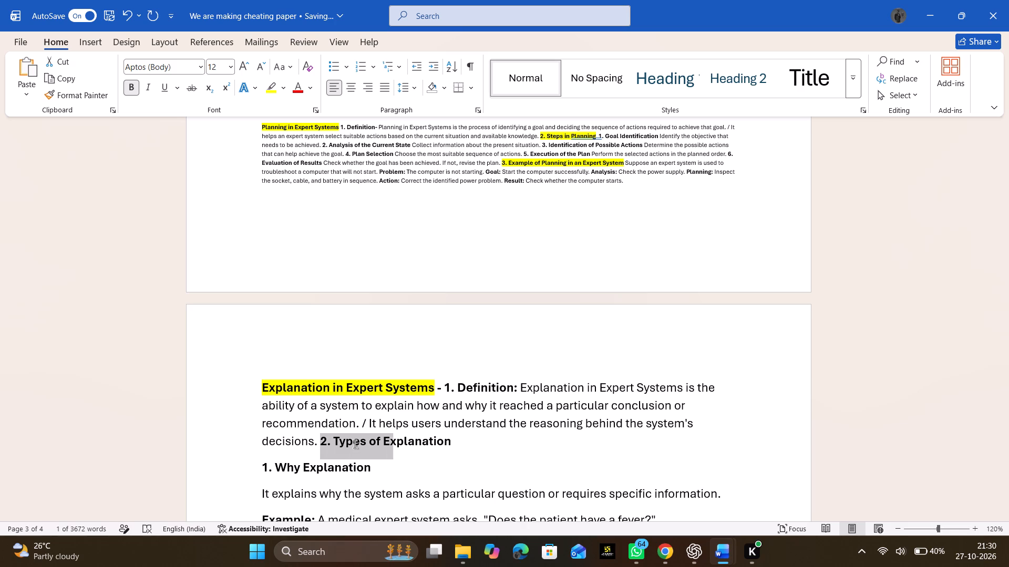
key(shift+Right)
key(shift+Right)
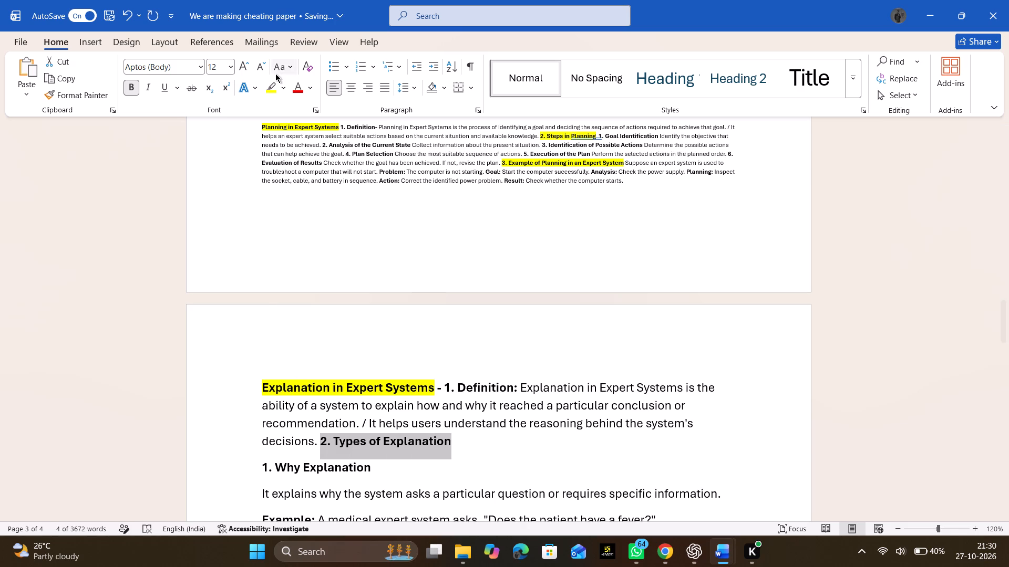
click(270, 86)
Run "1. Why Explanation" and its explanatory sentence on after the "2. Types of Explanation" heading in the same paragraph.
click(474, 449)
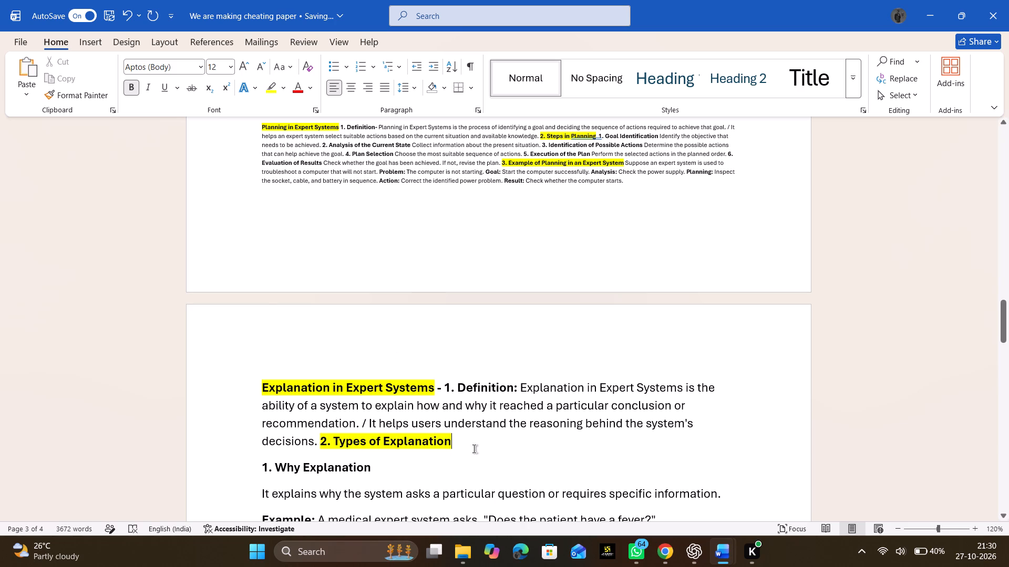
key(space)
key(Delete)
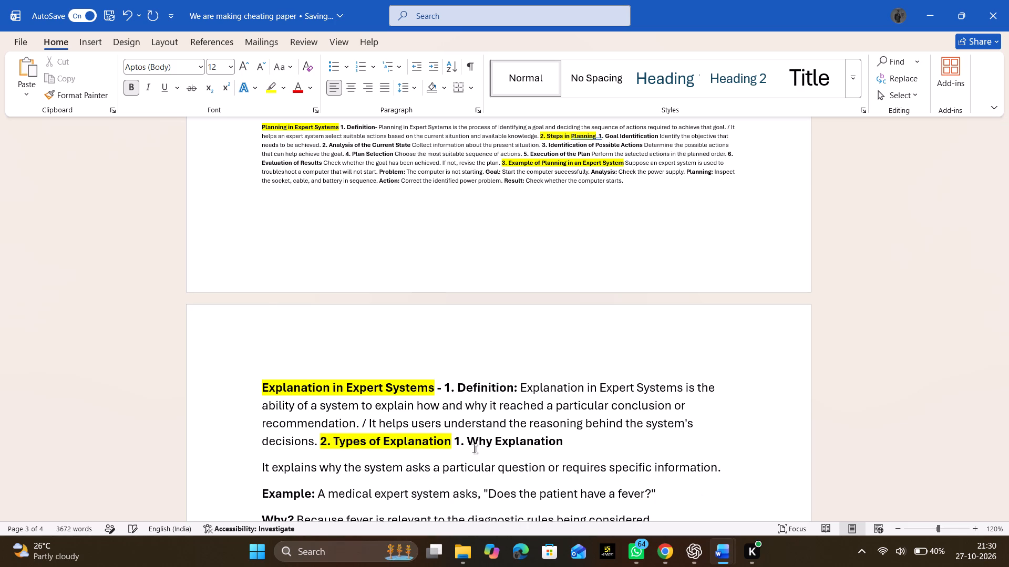
scroll(474, 449, down, 1)
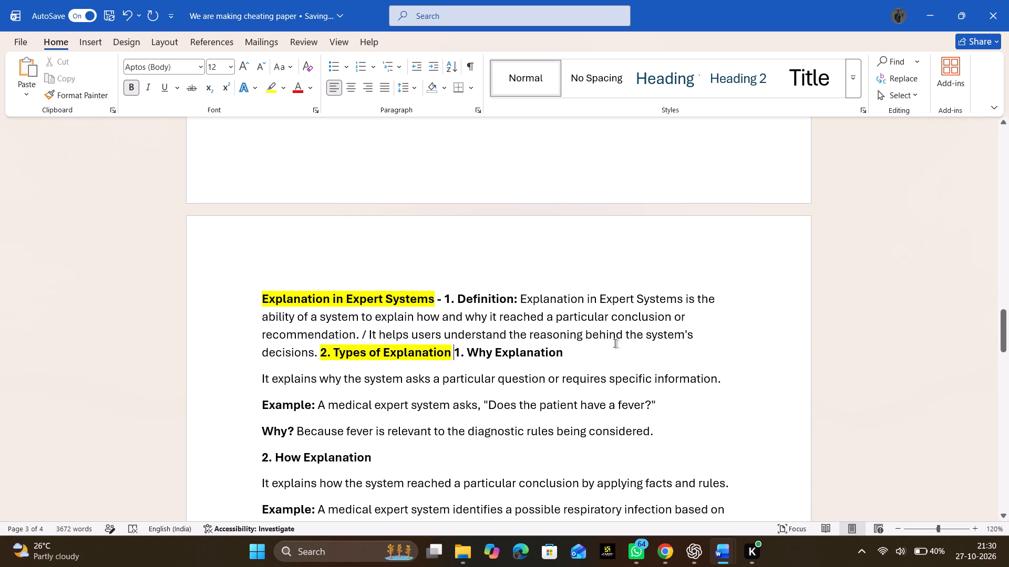
click(615, 343)
click(597, 355)
key(space)
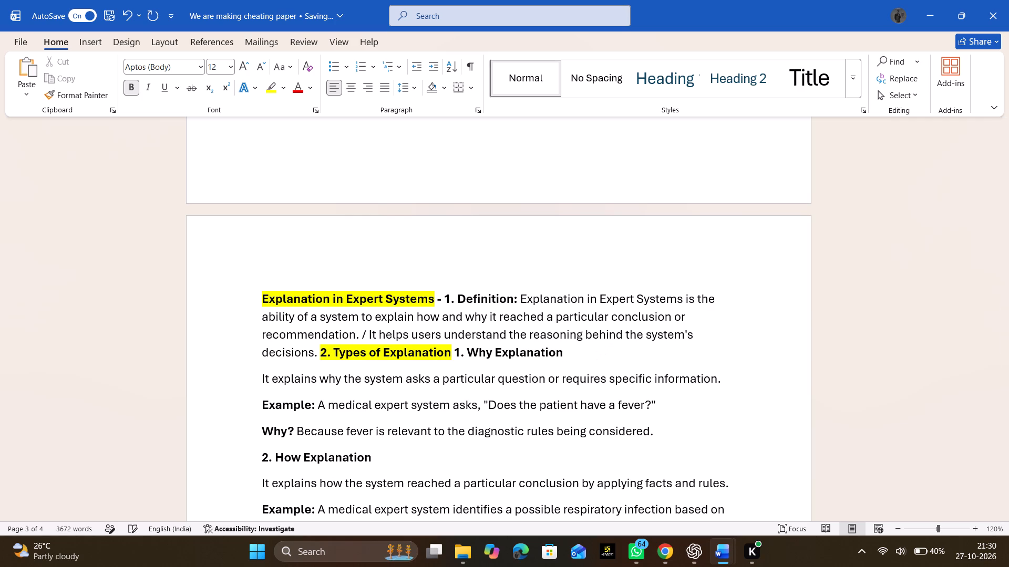
key(Delete)
Delete the "Example:" and "Why?" lines that follow the Why Explanation sentence.
drag(560, 372, 575, 374)
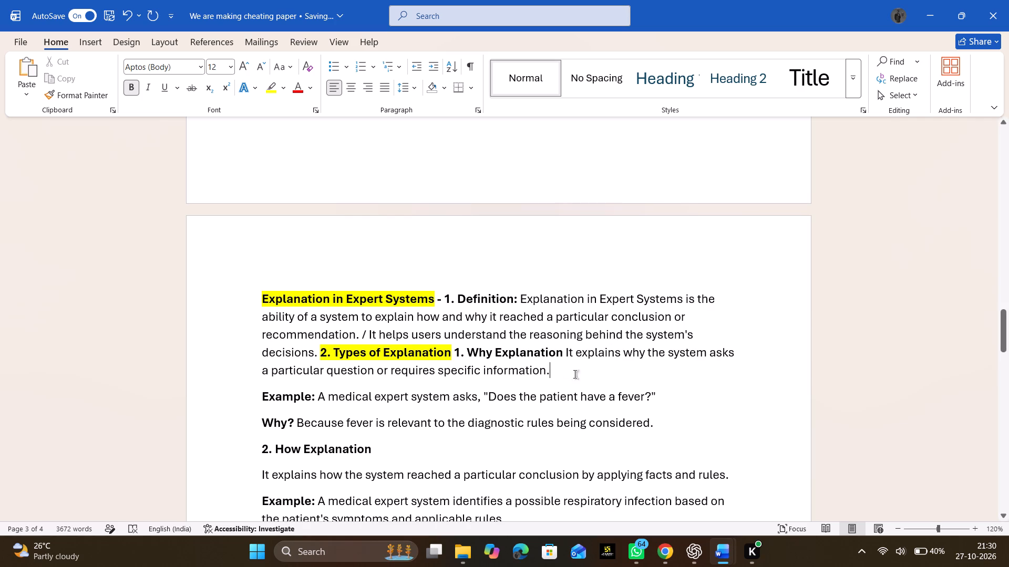
drag(575, 374, 666, 396)
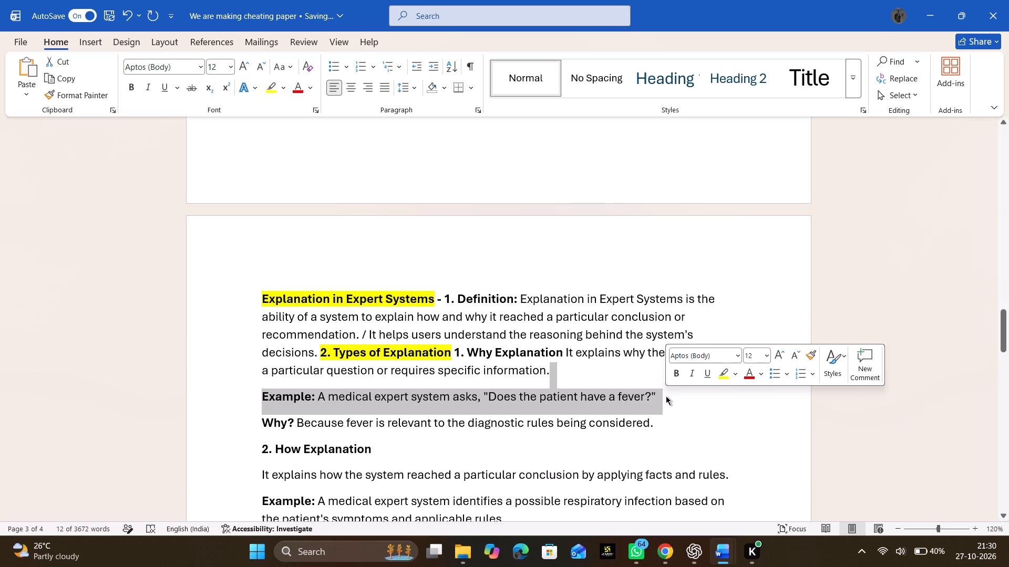
click(627, 370)
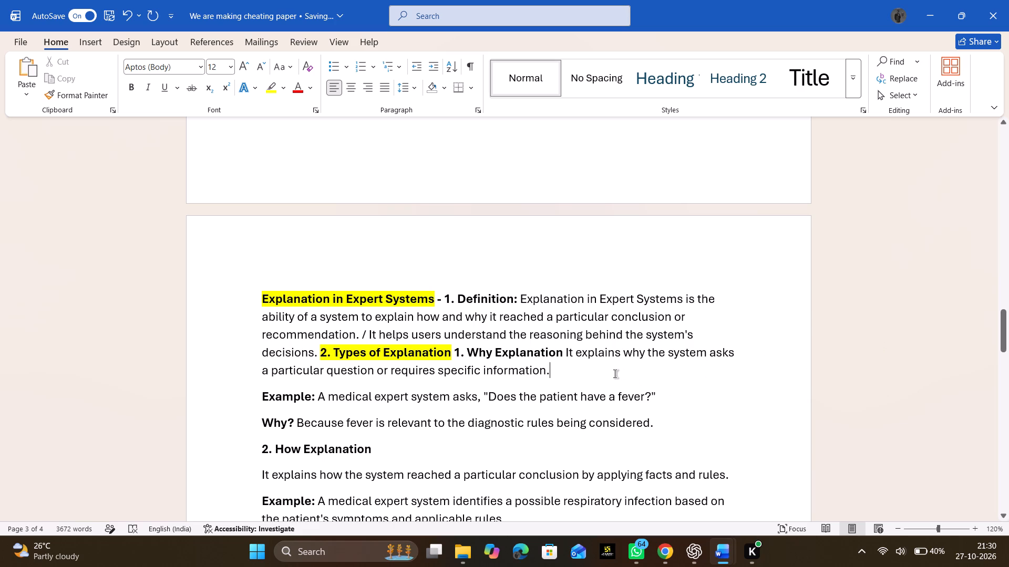
drag(608, 373, 677, 428)
key(BackSpace)
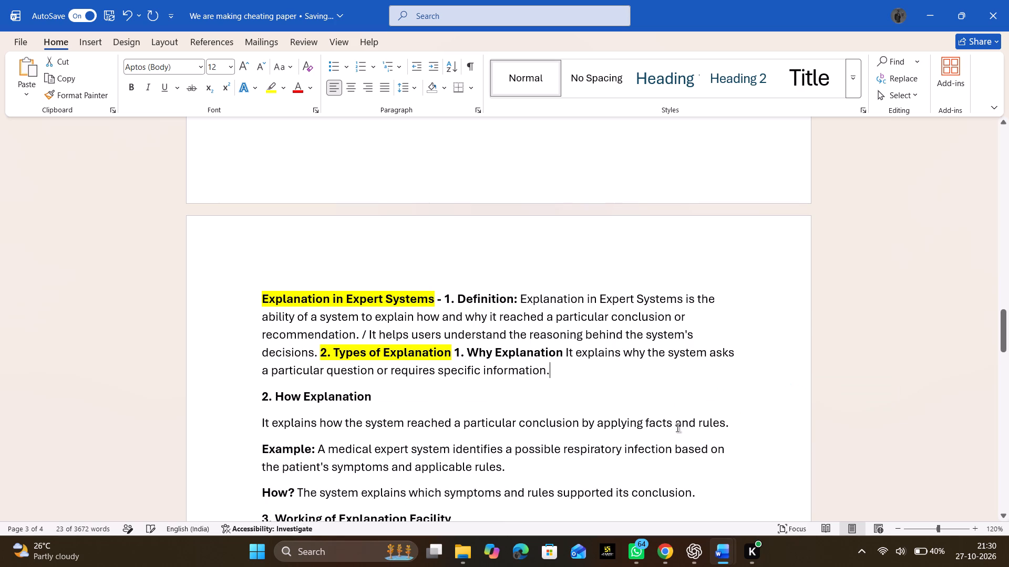
Run "2. How Explanation" and its explanatory sentence on after the Why Explanation sentence in the same paragraph.
key(Delete)
key(space)
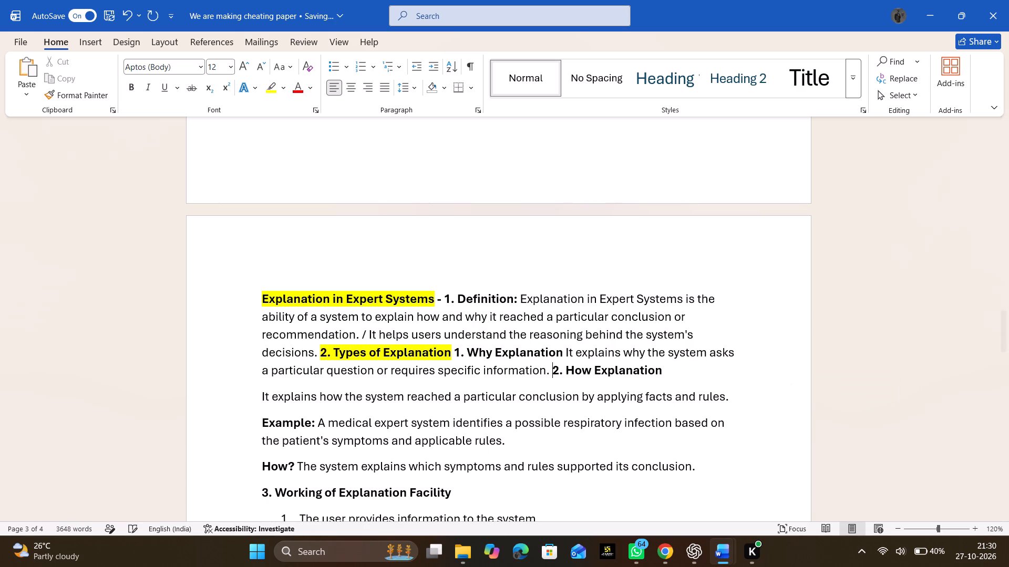
click(678, 372)
key(space)
key(Delete)
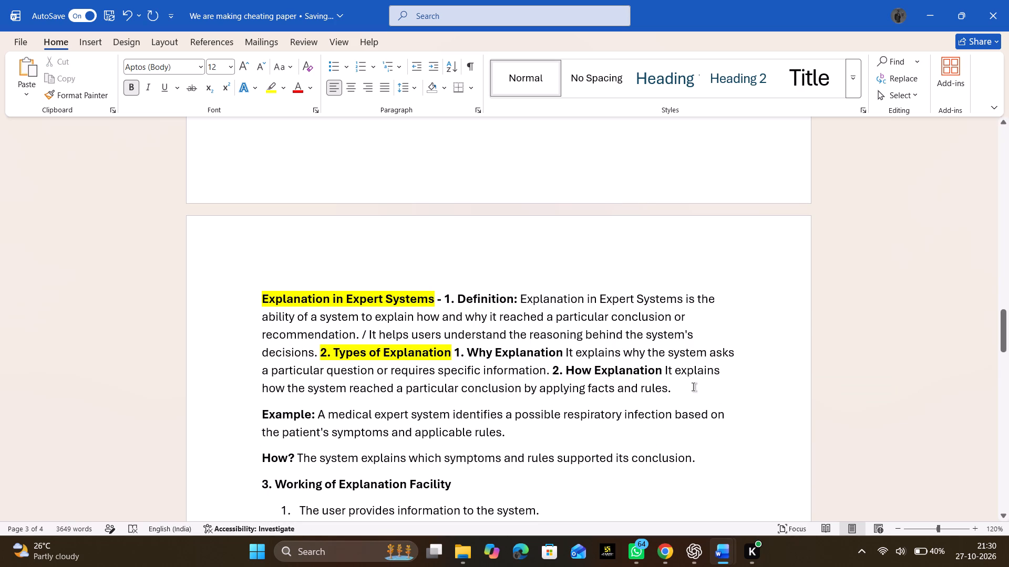
Delete the "Example:" and "How?" paragraphs that follow the How Explanation sentence.
click(693, 387)
drag(693, 387, 704, 466)
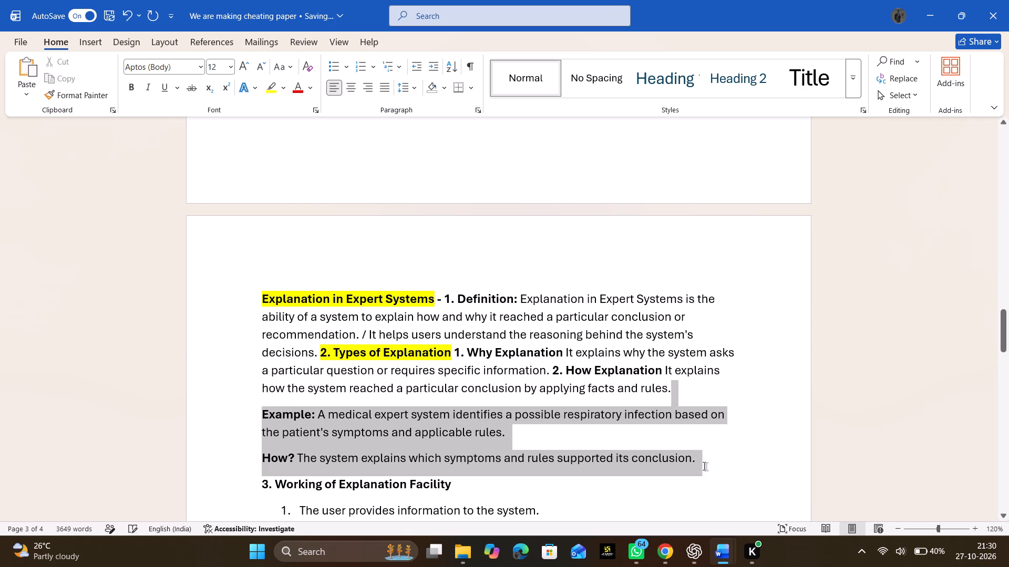
drag(704, 466, 708, 467)
key(BackSpace)
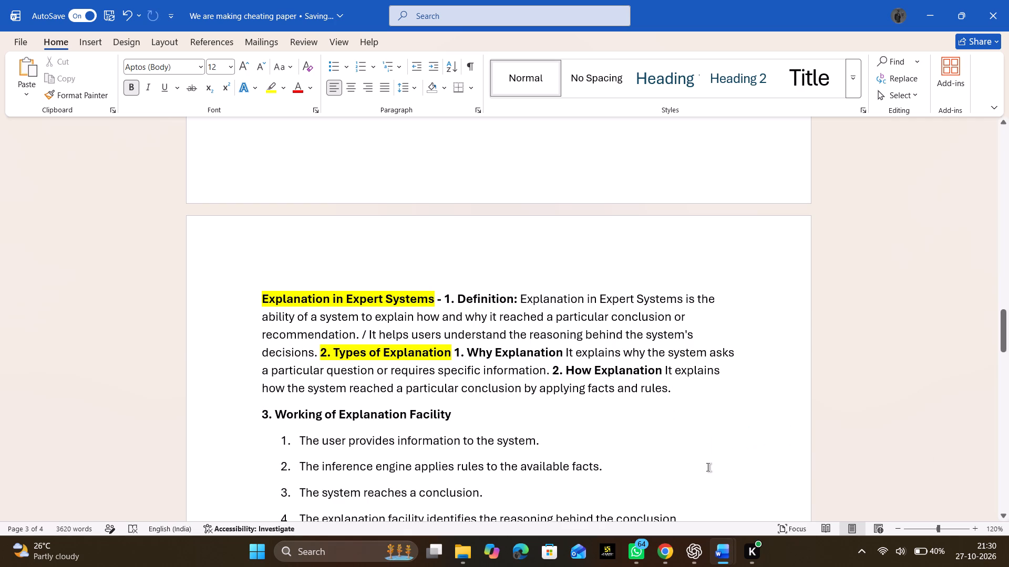
Bring the "3. Working of Explanation Facility" heading up onto the end of the How Explanation text, separated by a space.
key(Delete)
key(space)
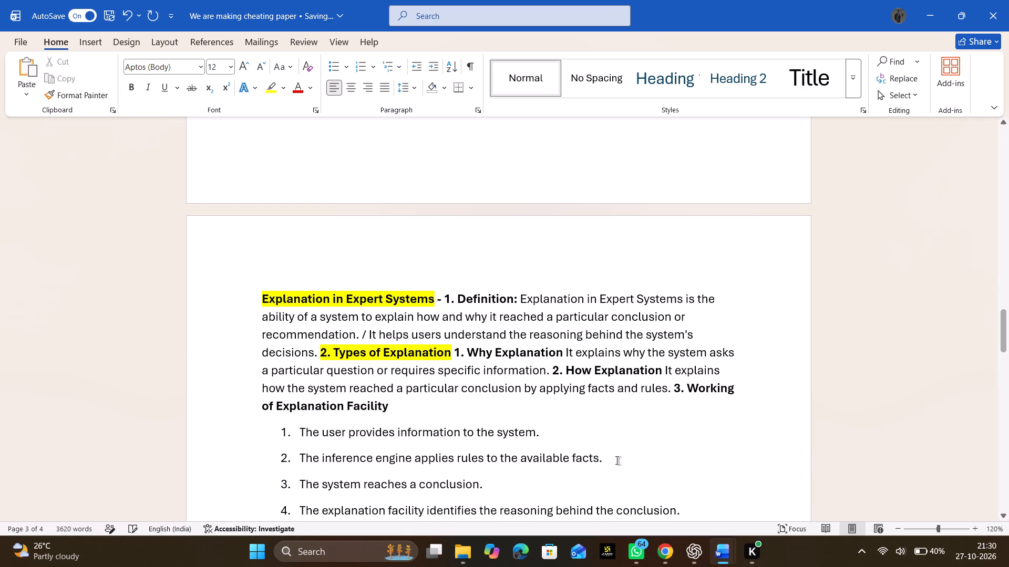
Join the list item "The user provides information to the system." onto the Working of Explanation Facility heading, with an inline number 1.
click(504, 409)
scroll(504, 409, down, 1)
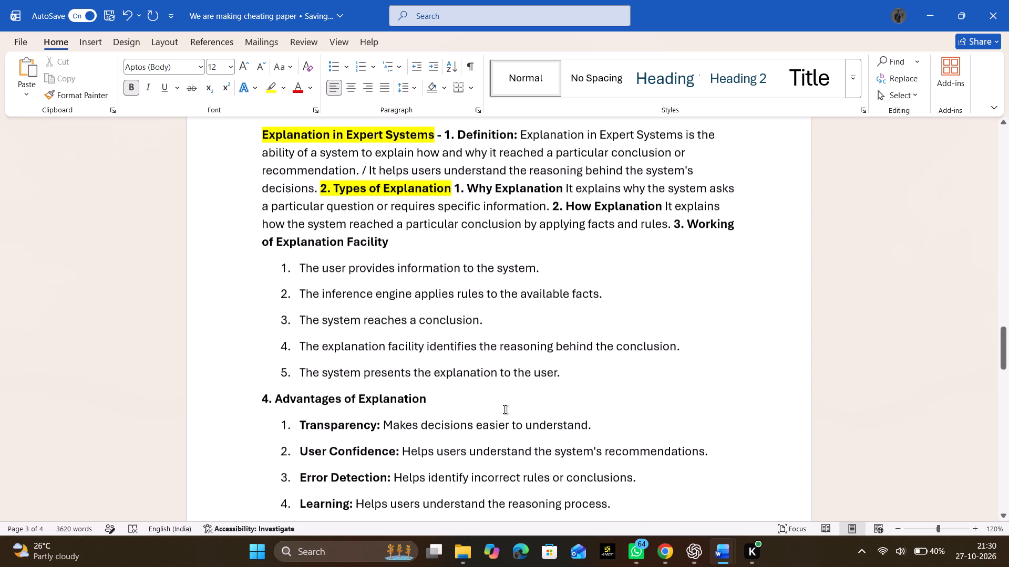
scroll(504, 409, down, 1)
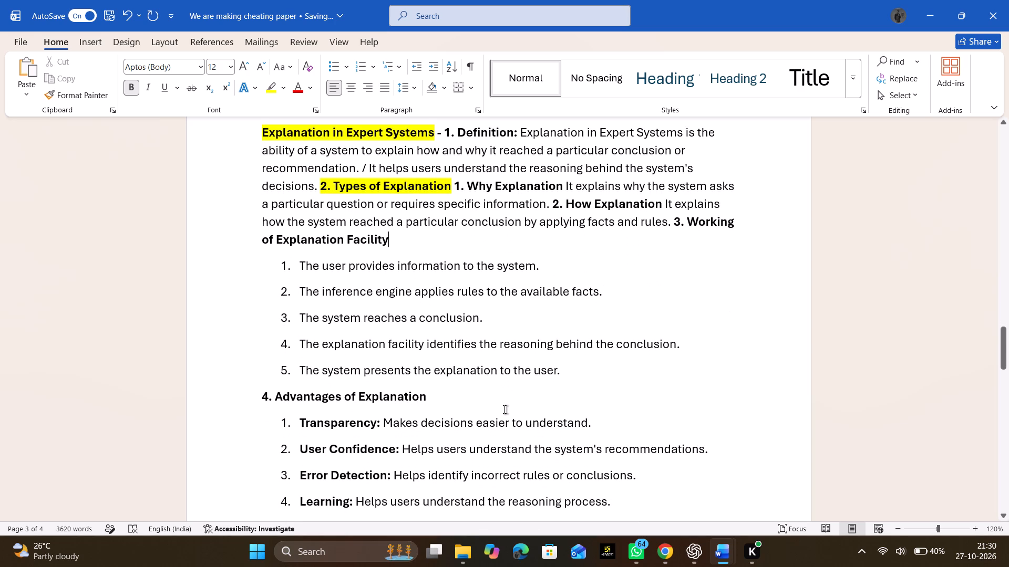
key(space)
key(Delete)
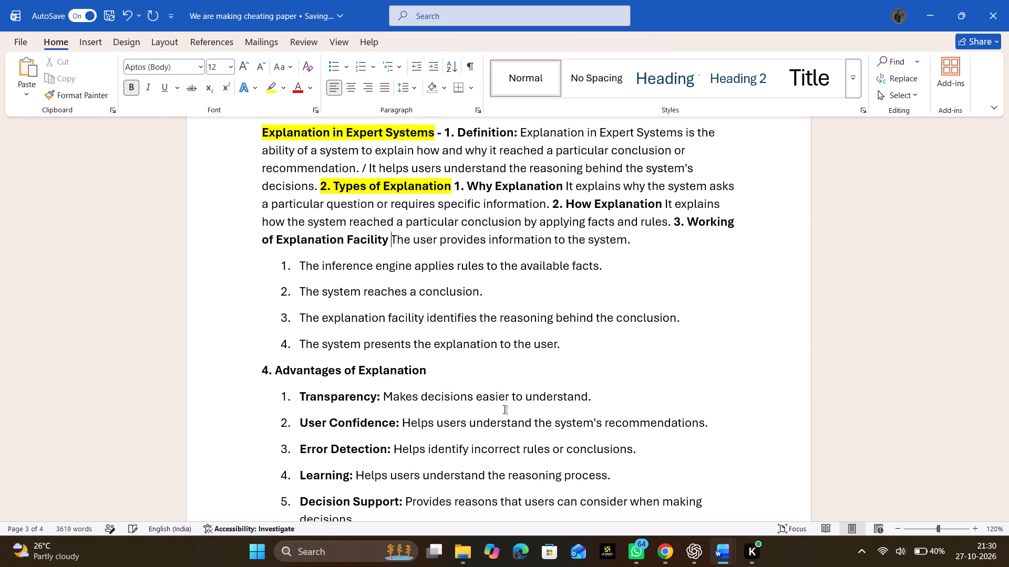
key(1)
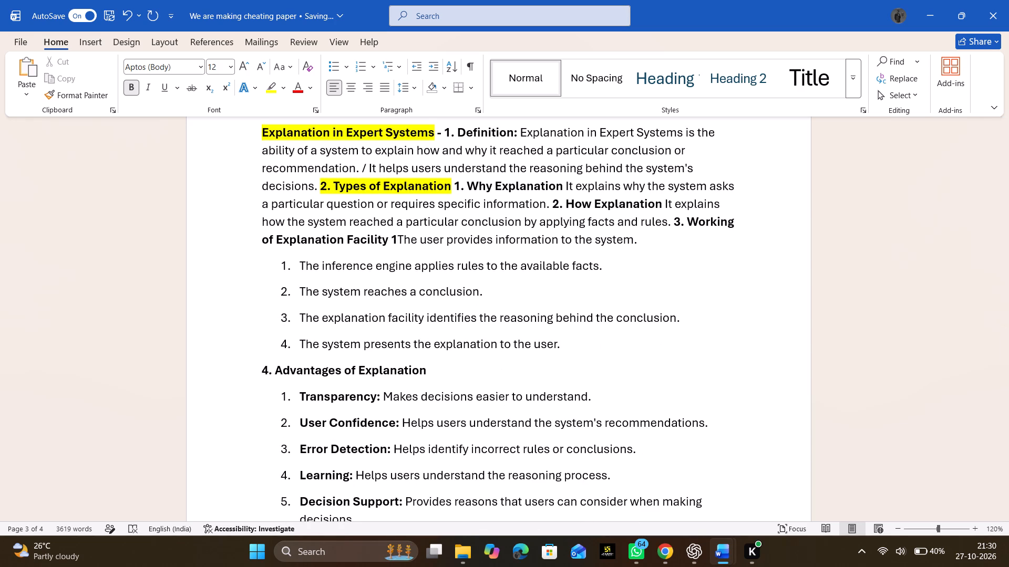
key(BackSpace)
key(space)
text(1)
key(space)
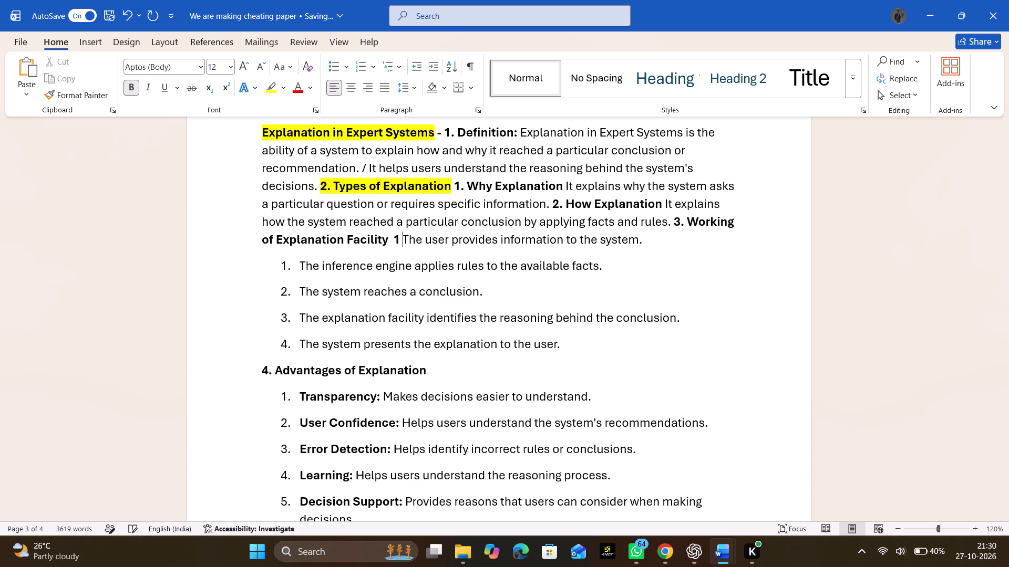
Join the list items about the inference engine applying rules and the system reaching a conclusion onto the paragraph, numbered inline 2 and 3.
click(677, 247)
key(space)
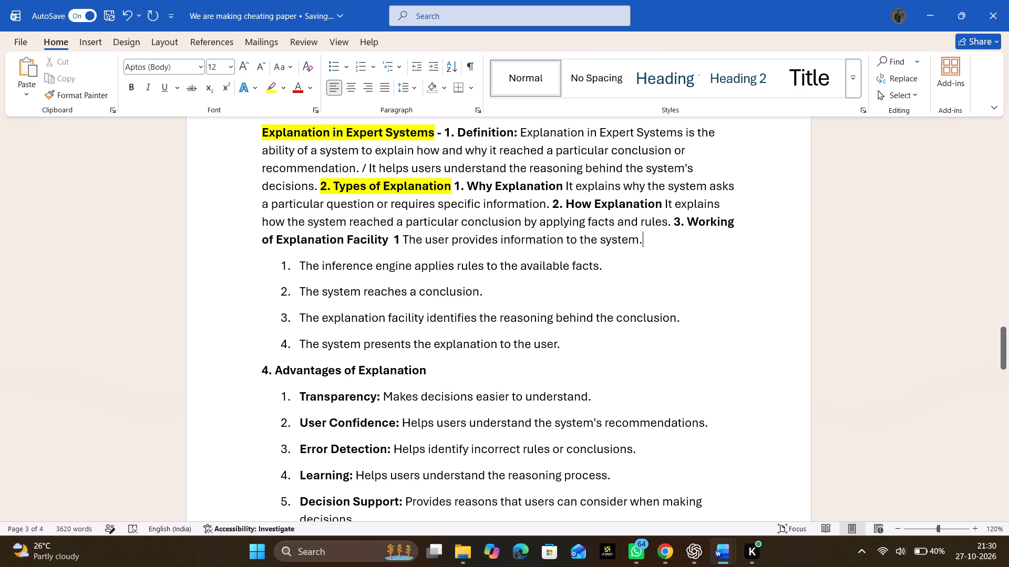
text(2)
key(space)
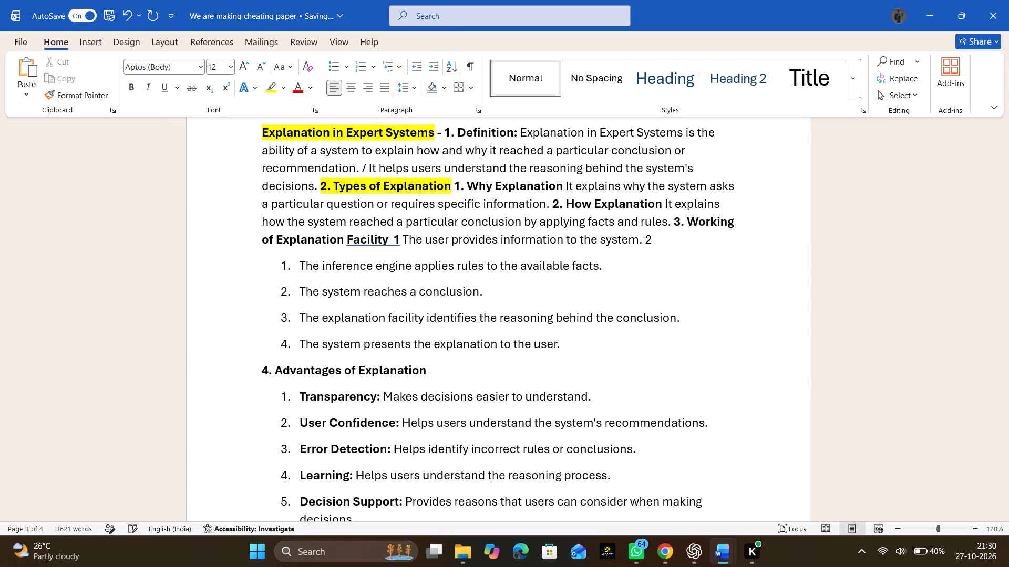
key(Delete)
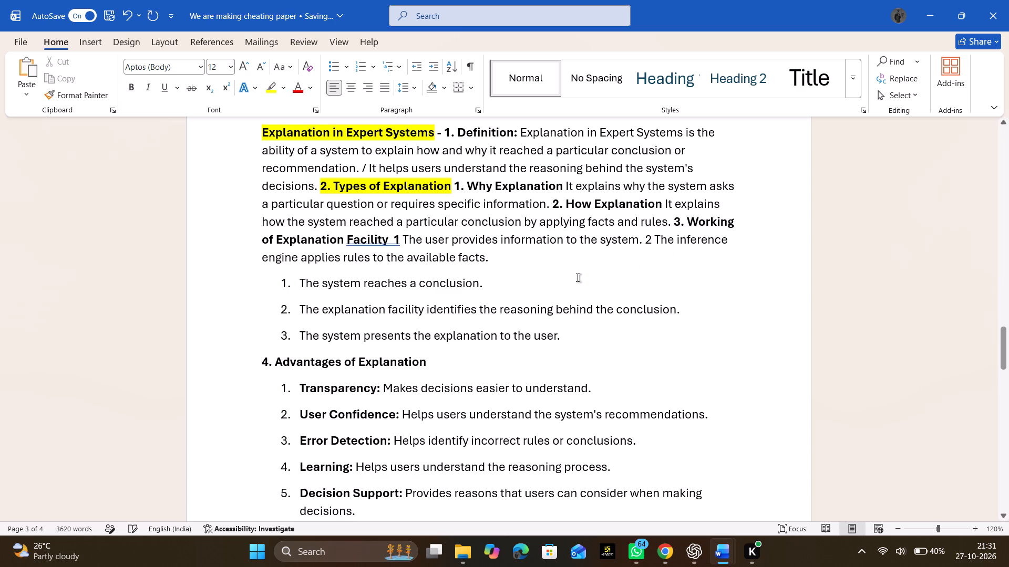
click(516, 256)
key(space)
text(3)
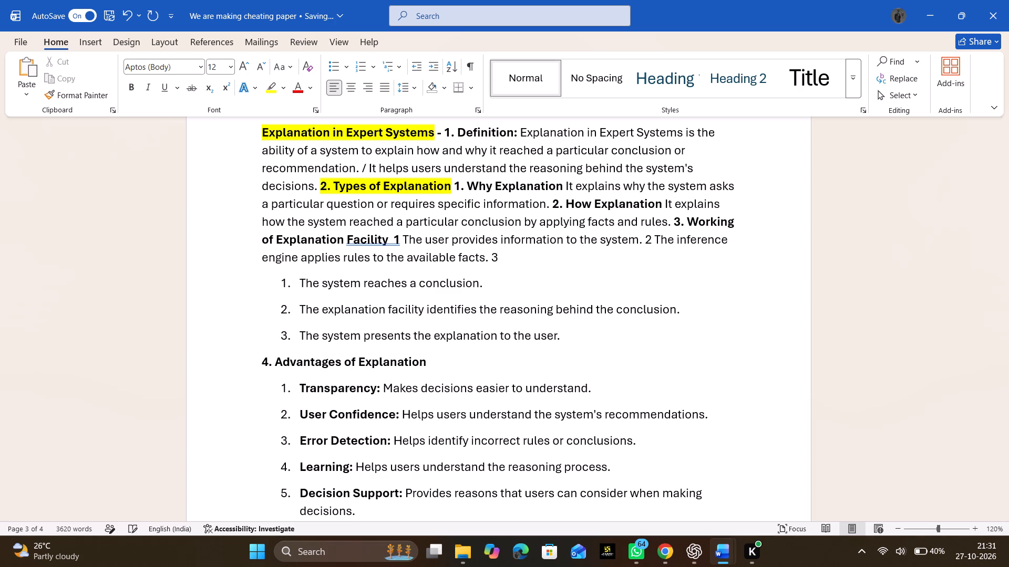
key(space)
key(Delete)
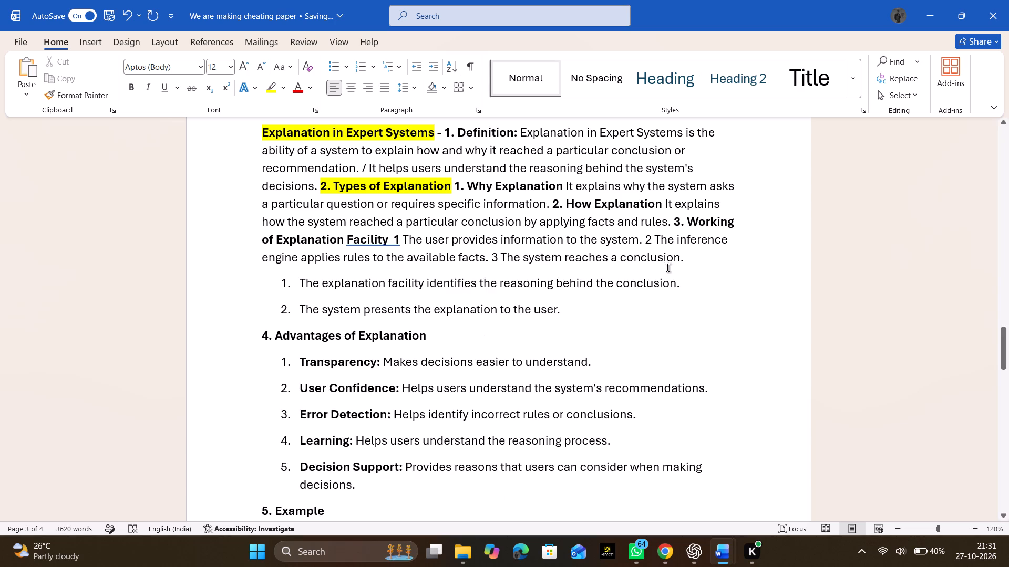
Join the list items about identifying the reasoning and presenting the explanation onto the paragraph, numbered inline 4 and 5.
click(701, 262)
key(space)
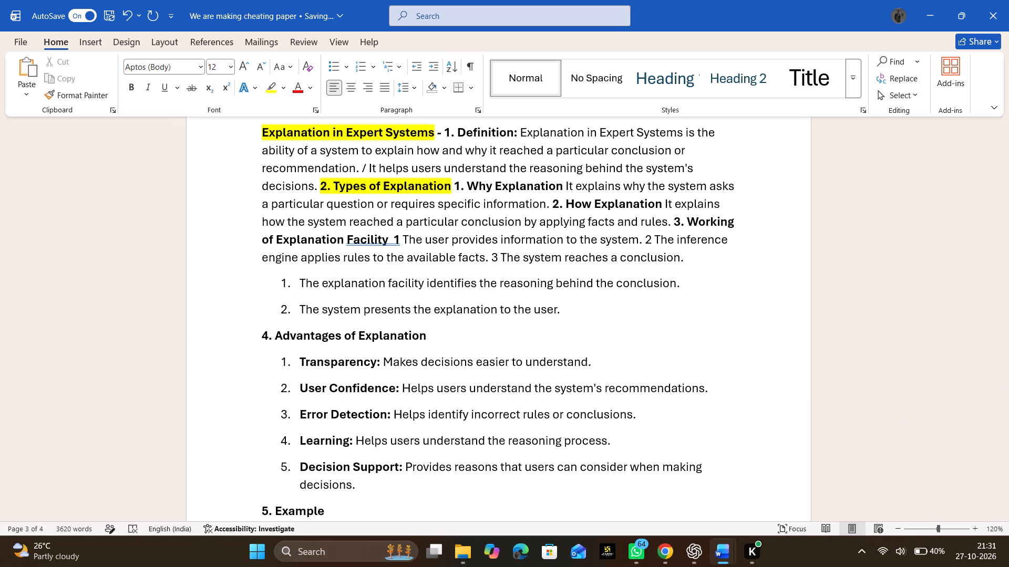
text(4)
key(space)
key(Delete)
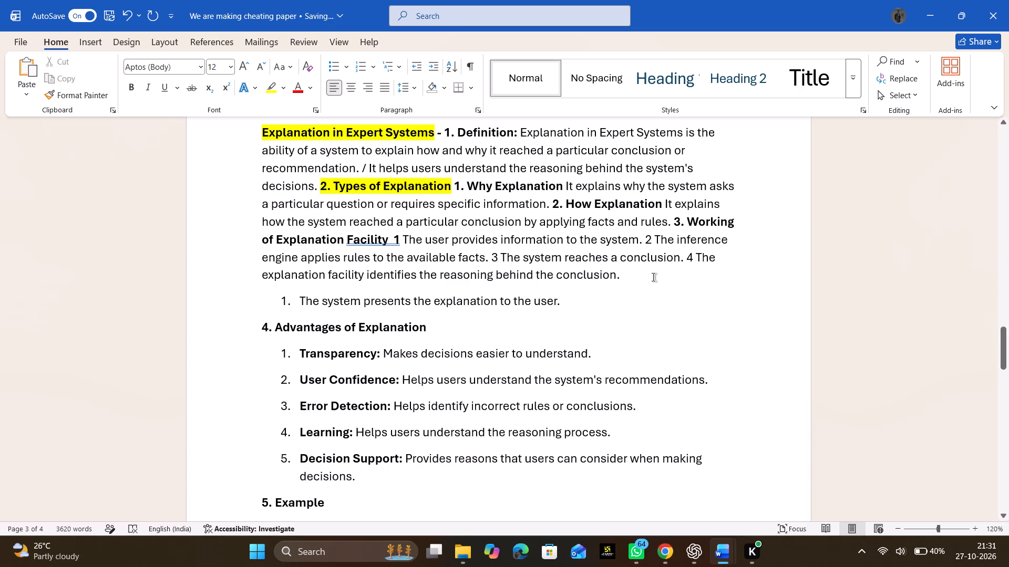
click(653, 277)
key(space)
text(5)
key(space)
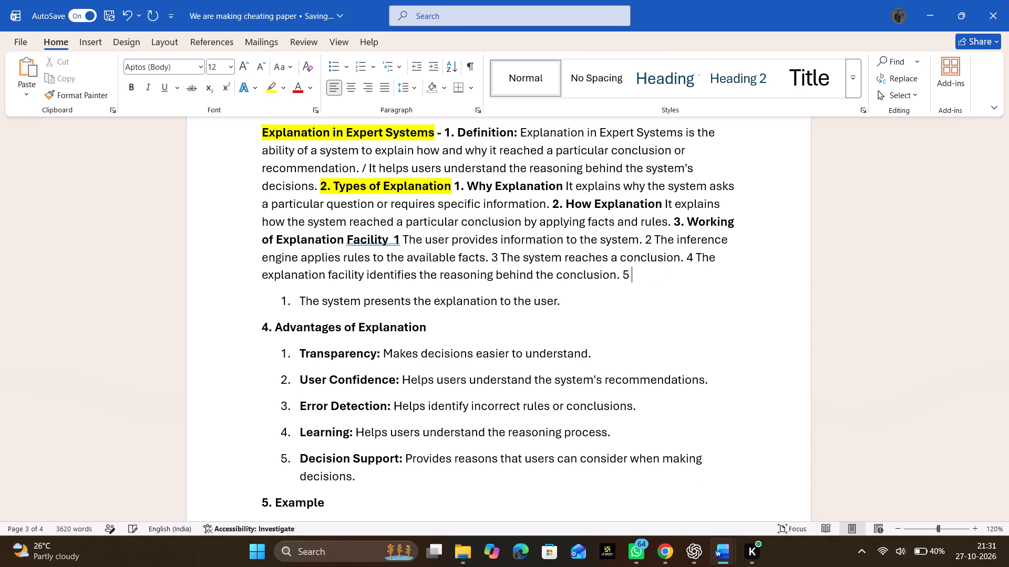
key(Delete)
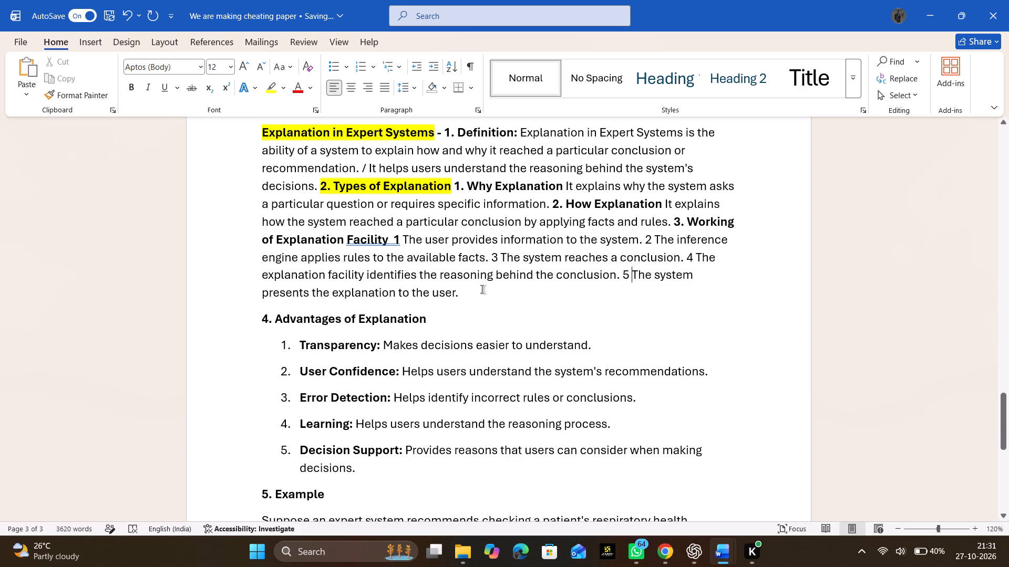
Delete everything from the "4. Advantages of Explanation" heading to the end of the pasted Explanation topic.
drag(479, 297, 602, 496)
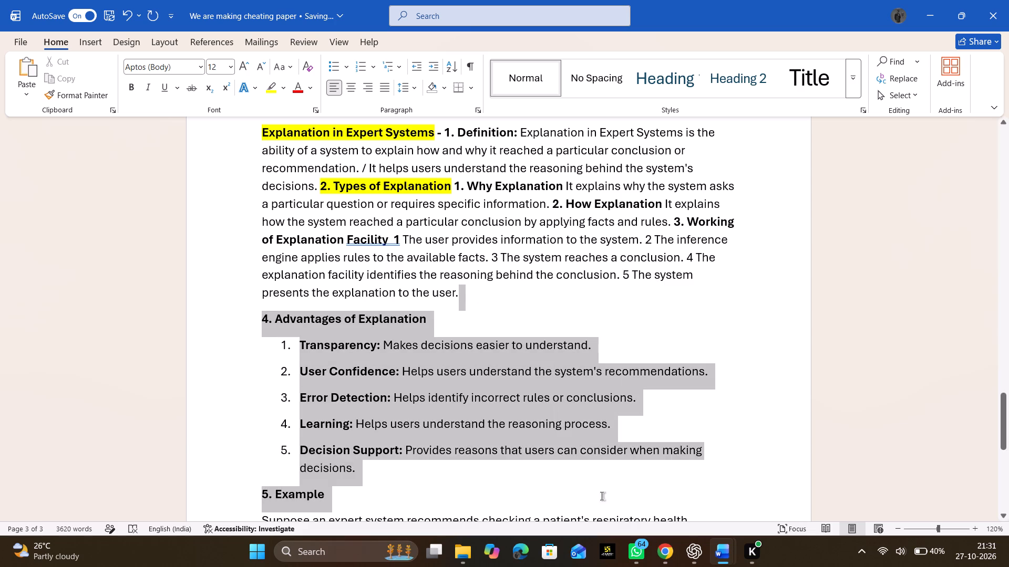
drag(602, 496, 555, 439)
key(BackSpace)
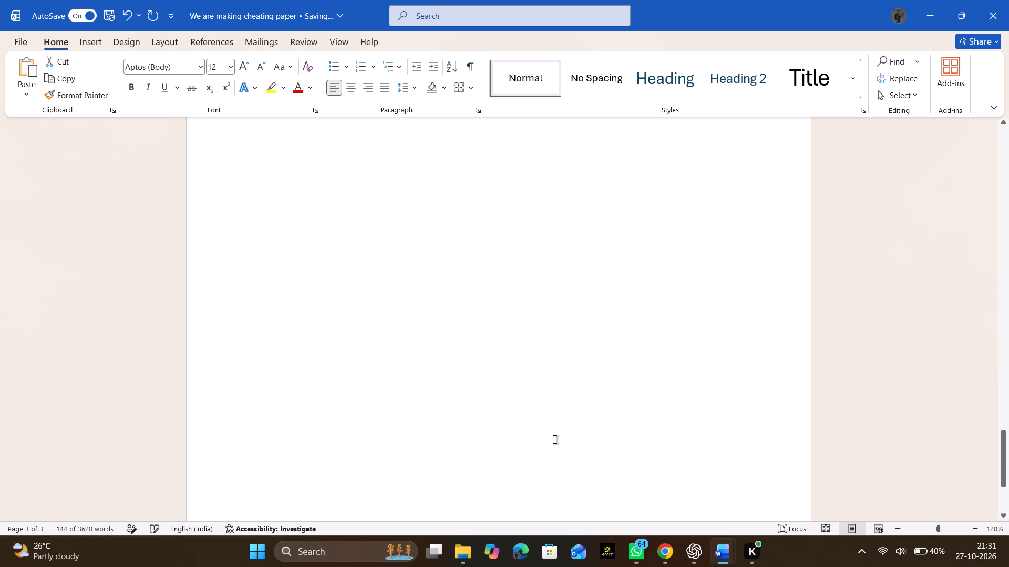
Set the font size of the whole "Explanation in Expert Systems" paragraph to 6.
scroll(555, 439, up, 1)
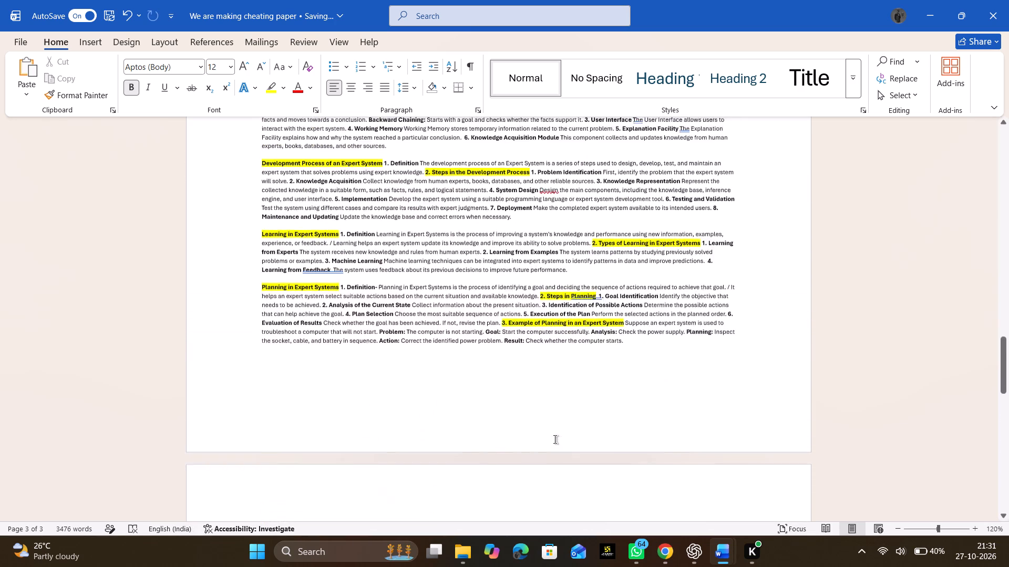
scroll(555, 439, up, 1)
drag(475, 449, 359, 398)
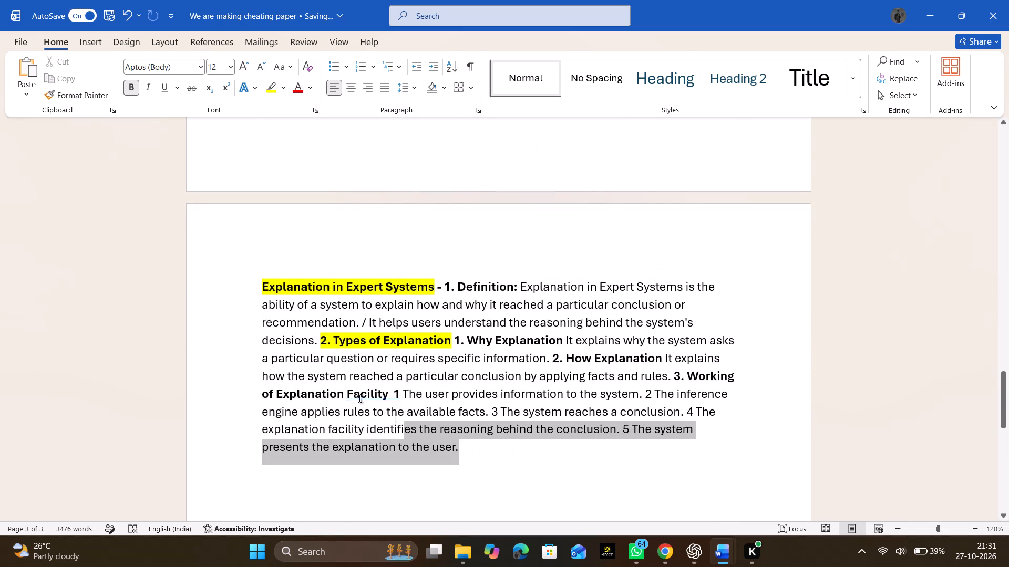
drag(359, 398, 238, 269)
click(323, 226)
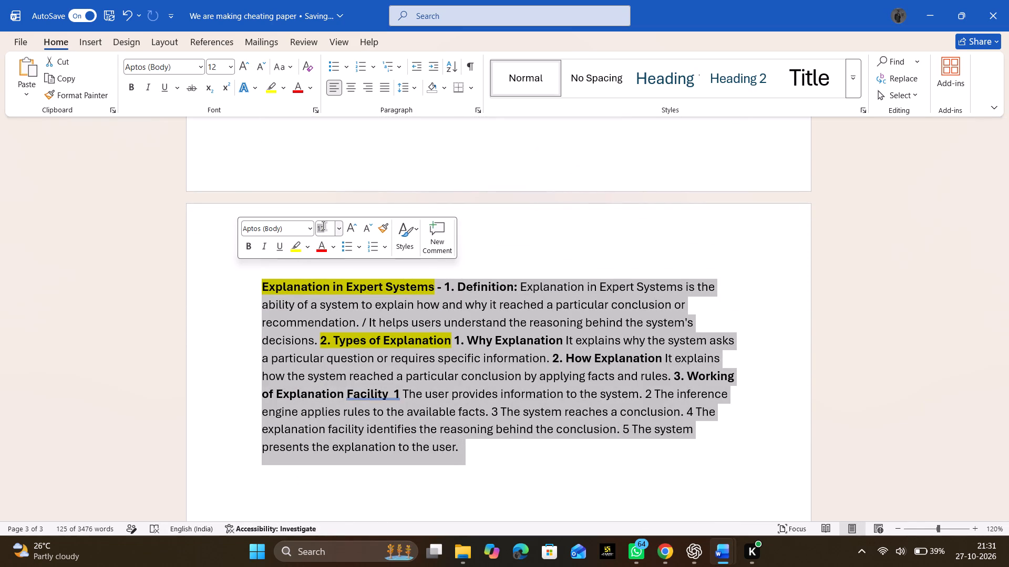
key(6)
key(Return)
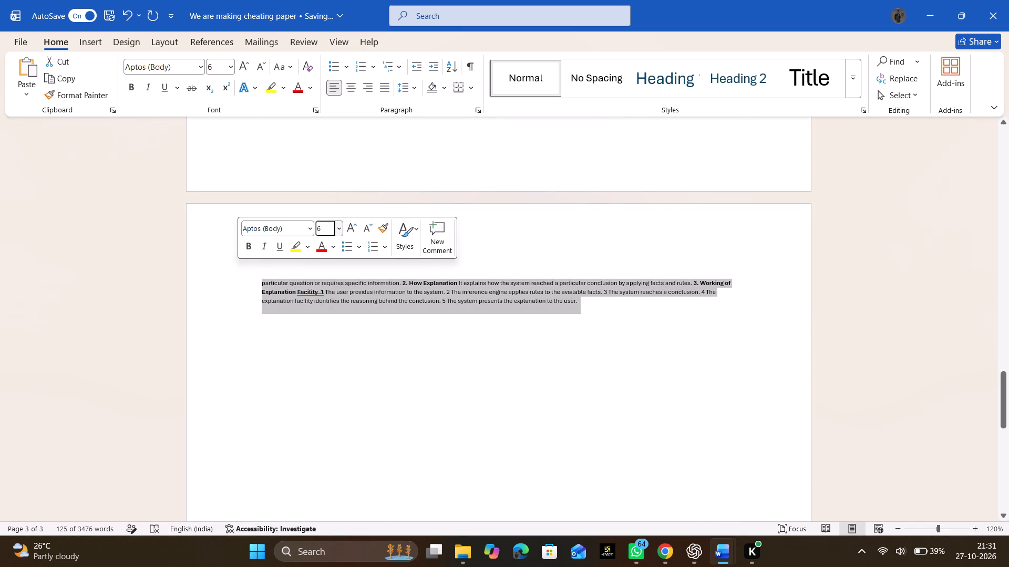
click(433, 396)
Insert a paragraph break before the "Explanation in Expert Systems" heading.
scroll(433, 396, up, 2)
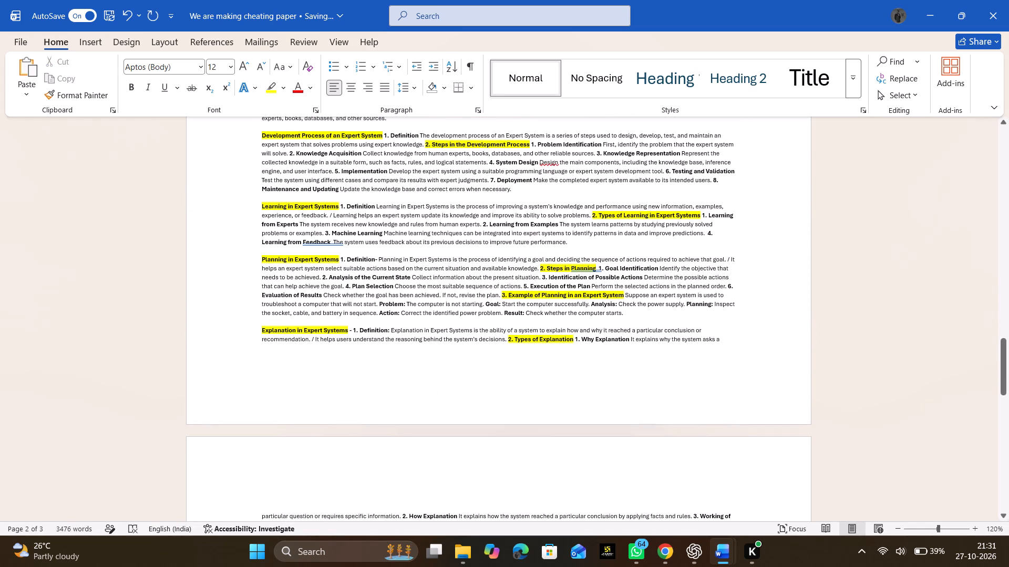
click(262, 331)
key(Return)
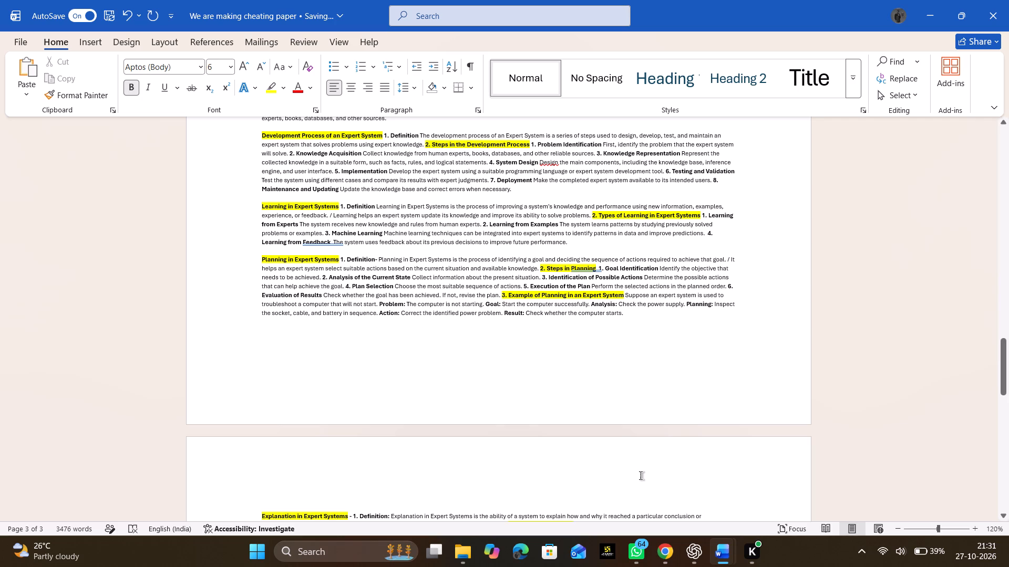
scroll(667, 468, down, 1)
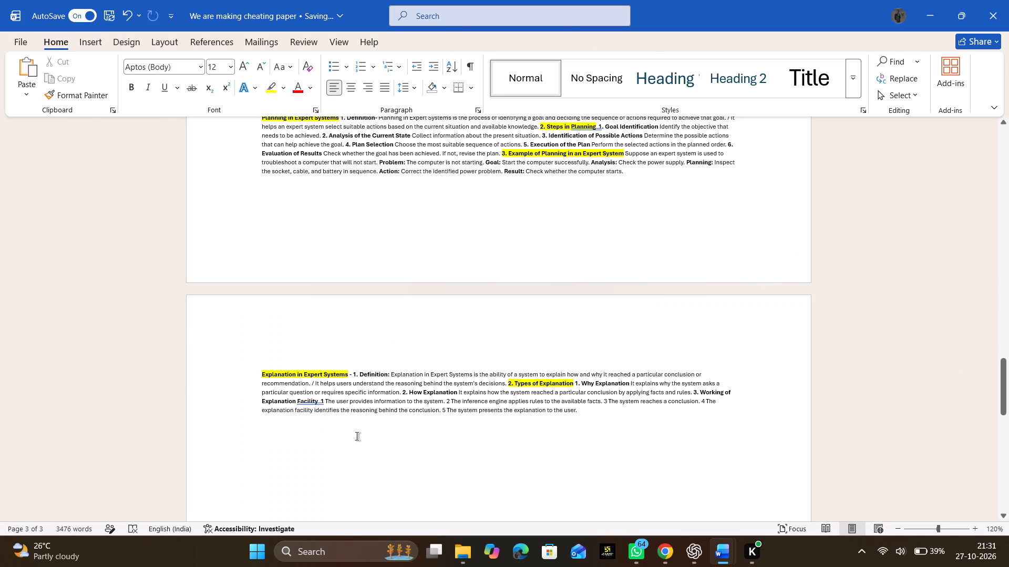
key(ctrl+v)
Remove the "Topic 7: " prefix from the MYCIN Expert System heading.
scroll(357, 436, up, 1)
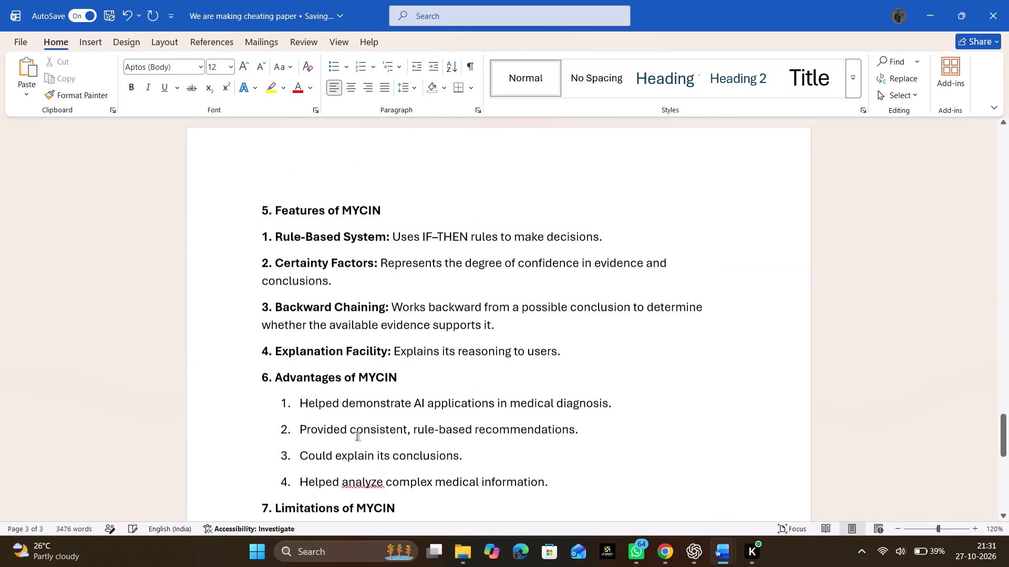
scroll(357, 436, up, 4)
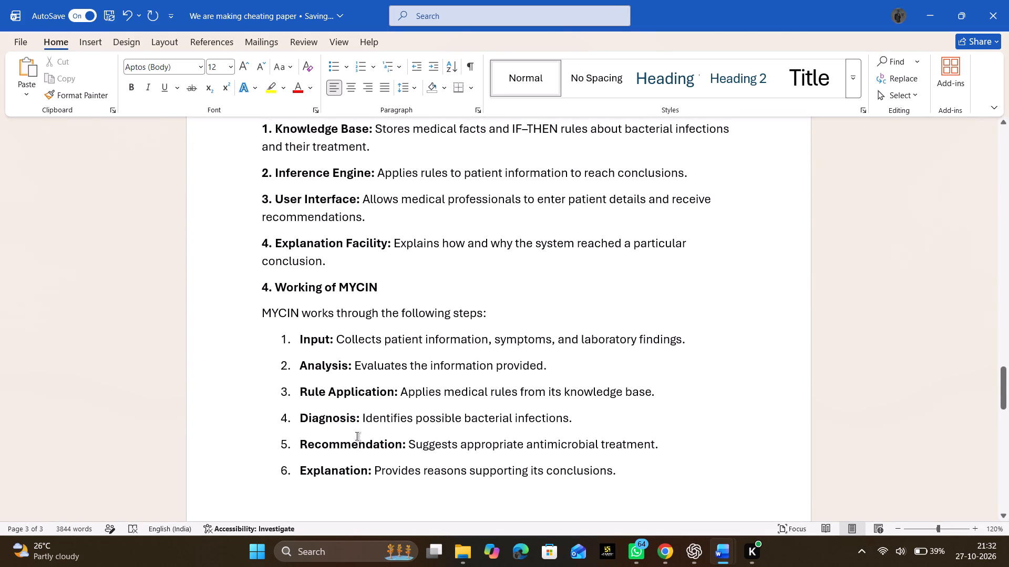
scroll(357, 436, up, 3)
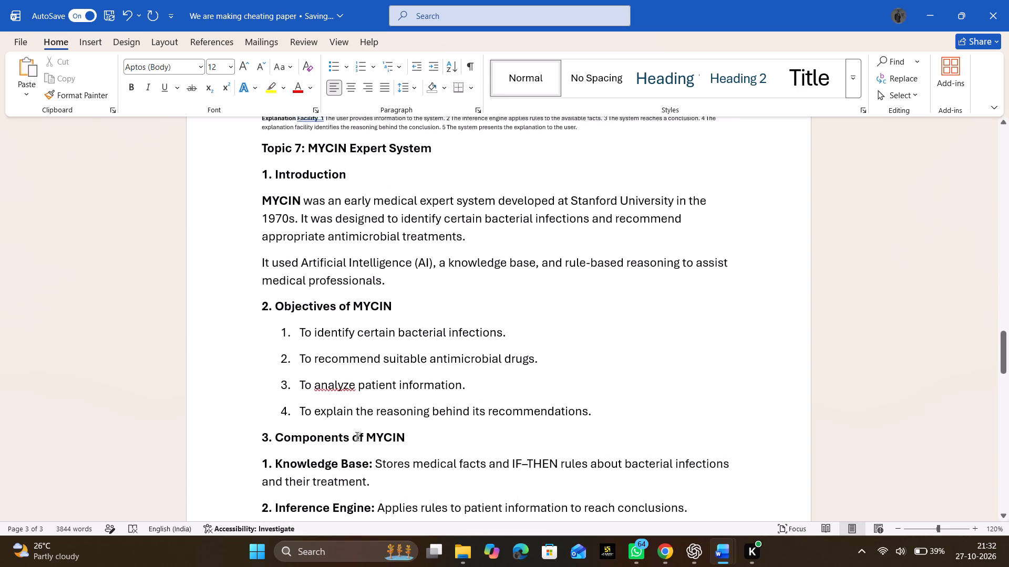
scroll(357, 436, up, 1)
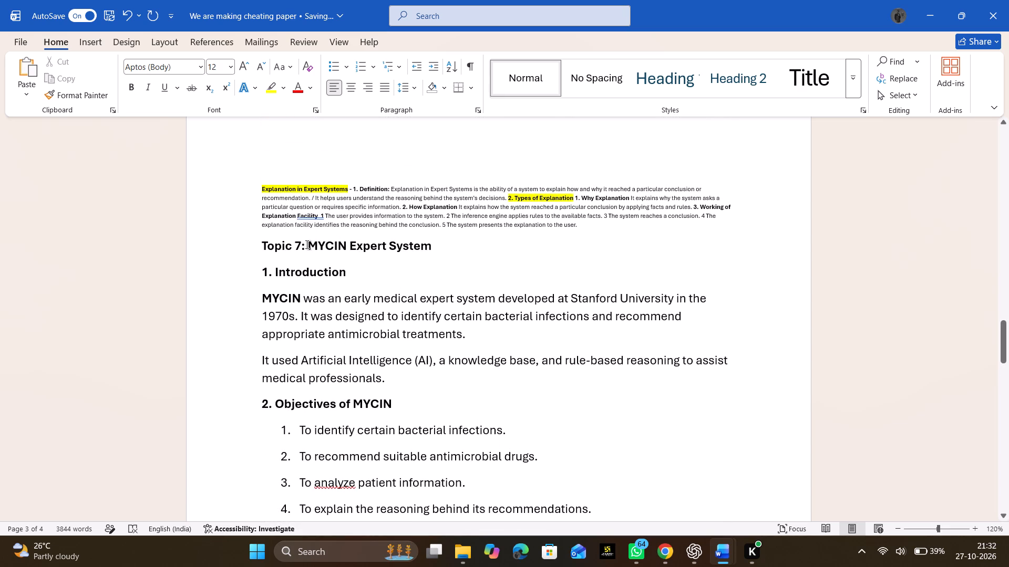
click(307, 245)
key(BackSpace)
key(BackSpace)
key(BackSpace)
key(BackSpace)
key(BackSpace)
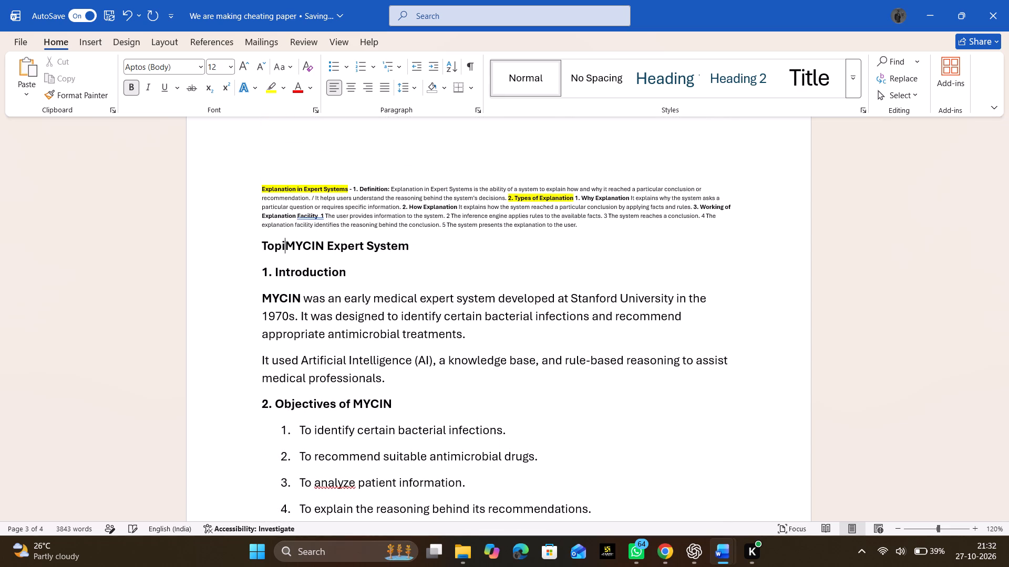
key(BackSpace)
key(BackSpace)
key(BackSpace)
key(BackSpace)
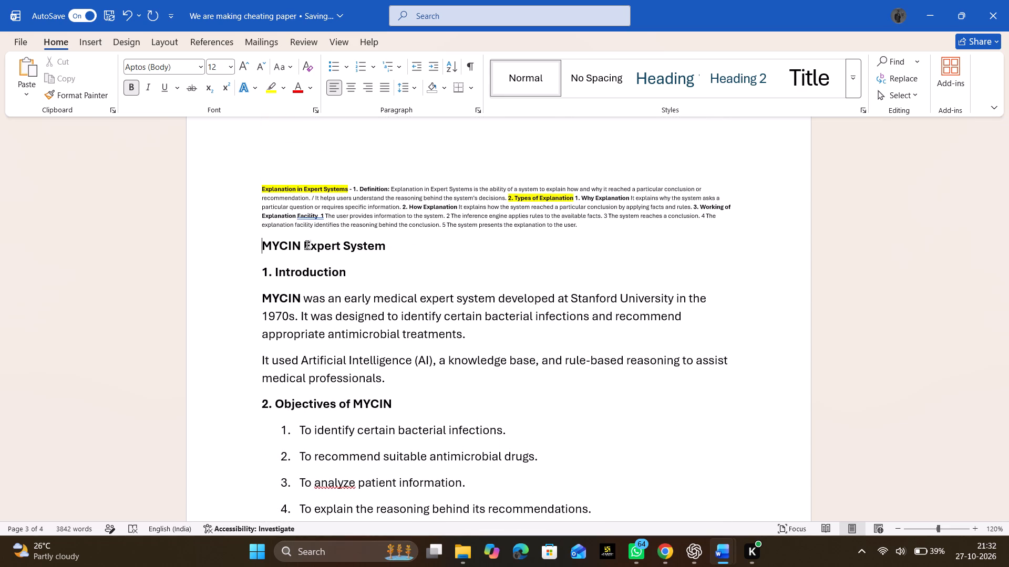
Highlight the "MYCIN Expert System" heading in yellow.
key(shift+Right)
key(shift+Right)
key(shift+Right)
key(shift+Right)
key(shift+Right)
key(shift+Right)
key(shift+Right)
key(shift+Right)
key(shift+Right)
key(shift+Right)
key(shift+Right)
key(shift+Right)
key(shift+Right)
key(shift+Right)
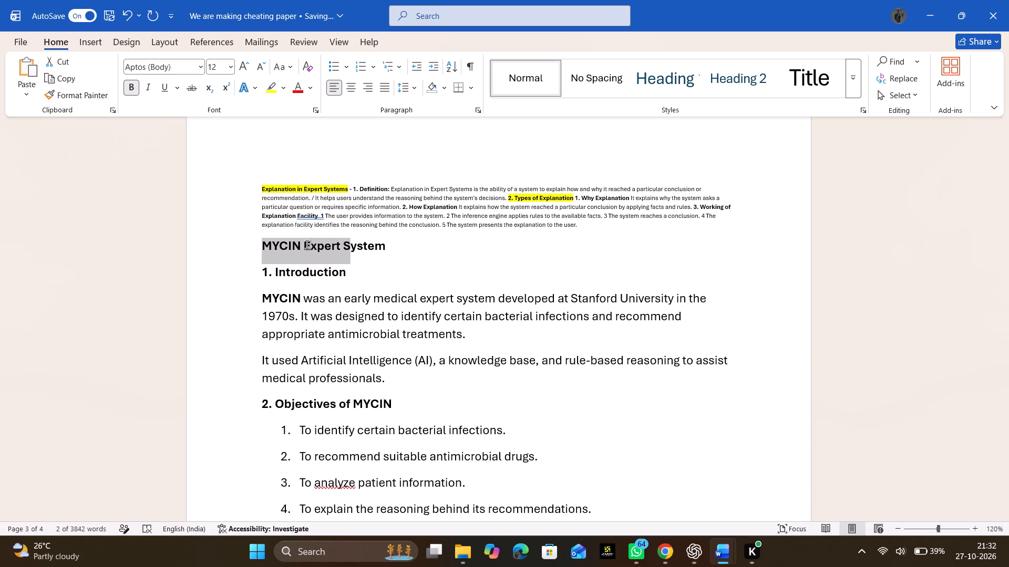
key(shift+Right)
key(shift+Right)
key(shift+Right)
key(shift+Right)
key(shift+Right)
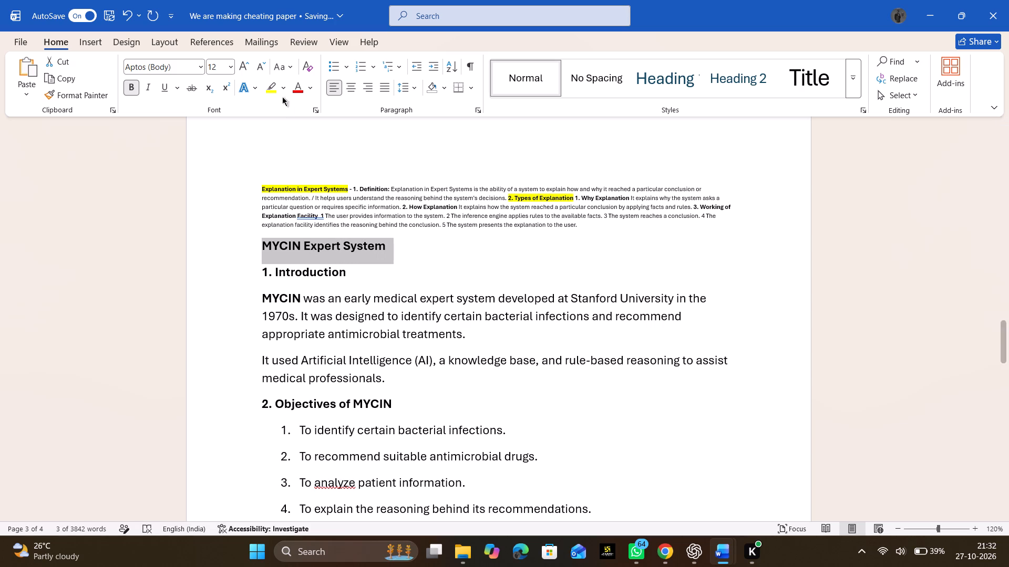
click(271, 90)
Join the "1. Introduction" heading and the first introduction paragraph onto the MYCIN Expert System heading line, separated by spaces.
click(443, 251)
key(space)
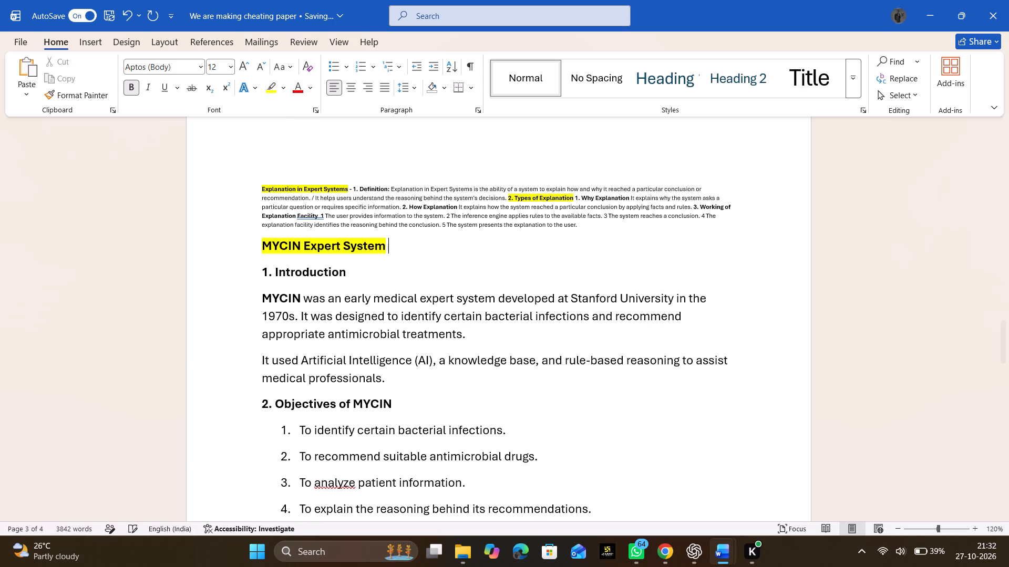
key(Delete)
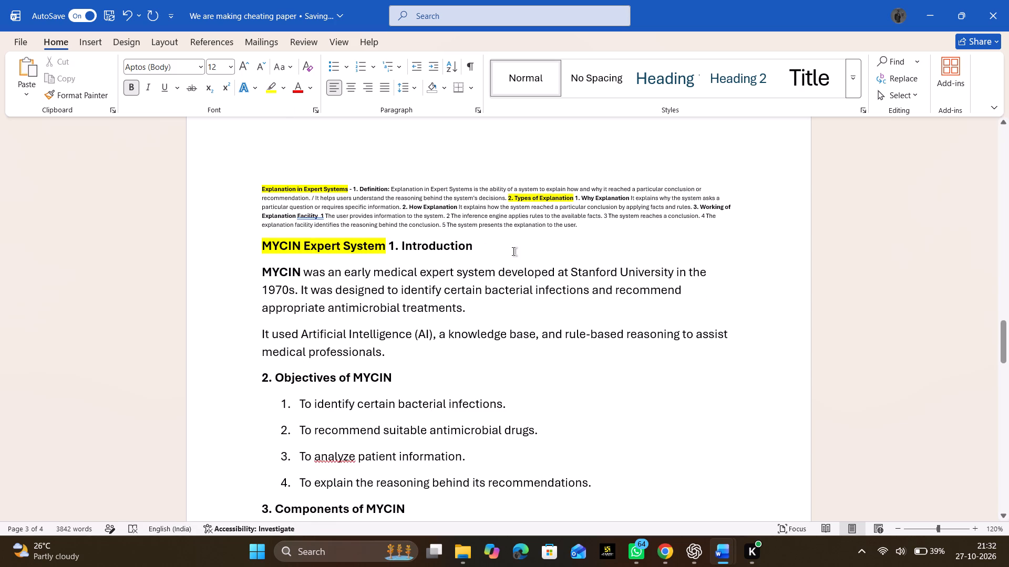
click(513, 251)
key(space)
key(Delete)
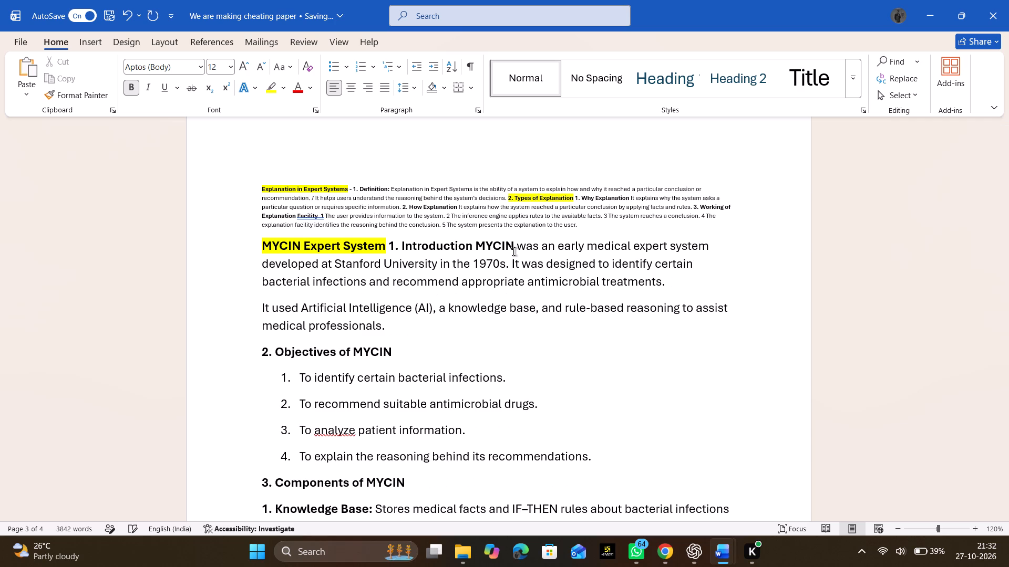
Remove bold from the word "MYCIN" that begins the introduction text.
double_click(502, 248)
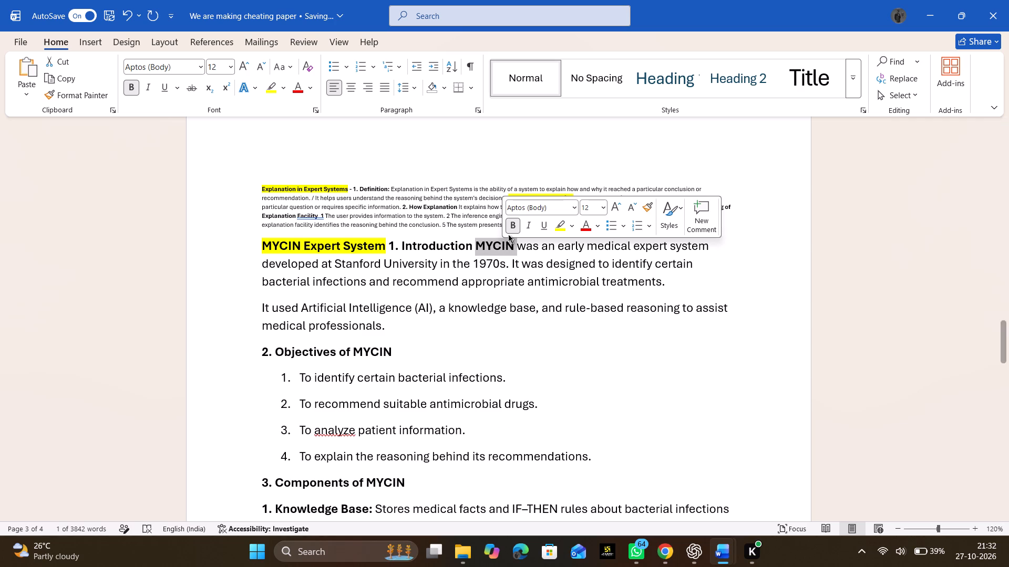
click(512, 226)
Join the "It used Artificial Intelligence (AI)" paragraph onto the introduction text, separated by a slash.
click(678, 290)
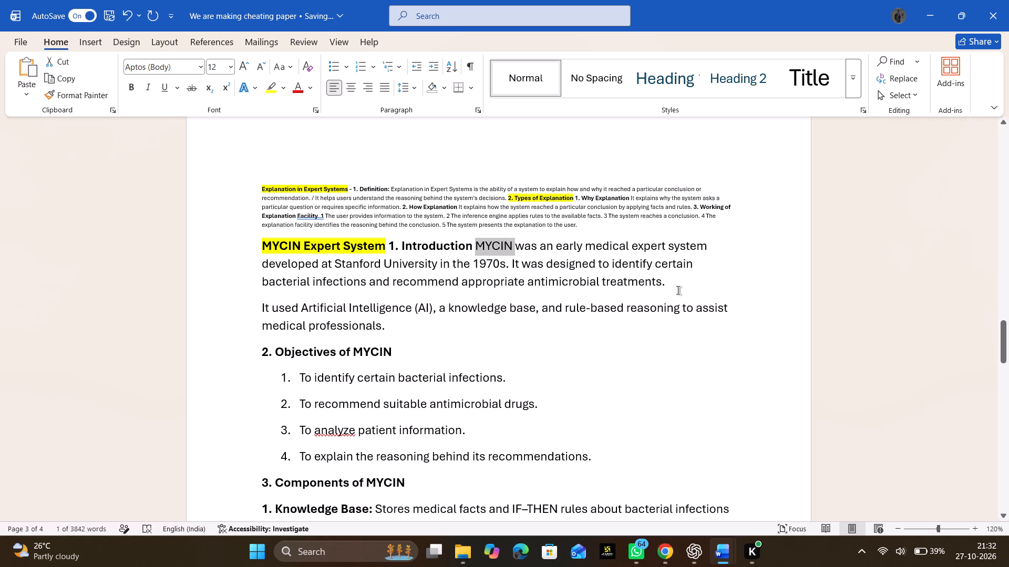
key(space)
text(/)
key(space)
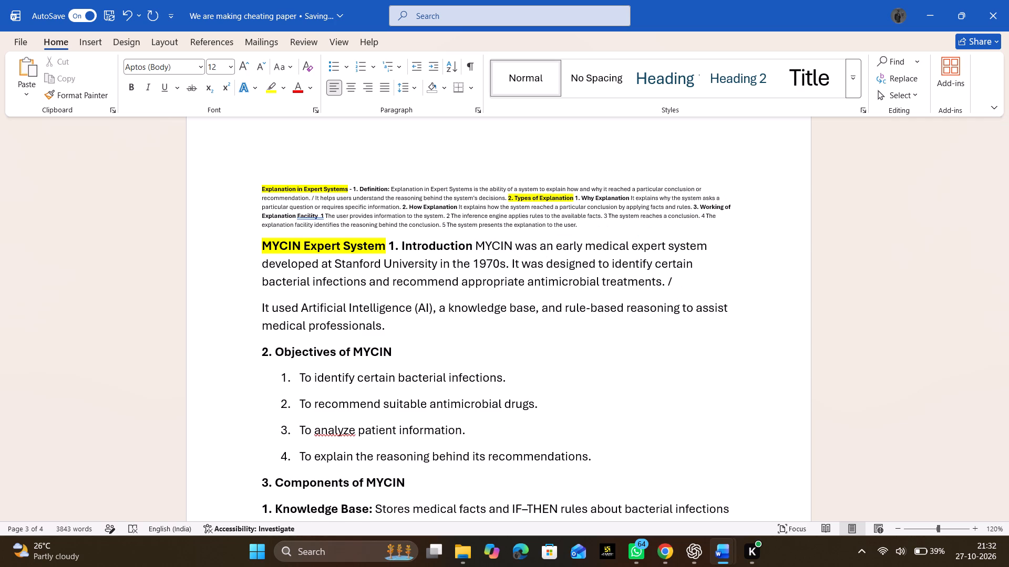
key(Delete)
Bring the "2. Objectives of MYCIN" heading up onto the end of the introduction text, separated by a space.
click(359, 325)
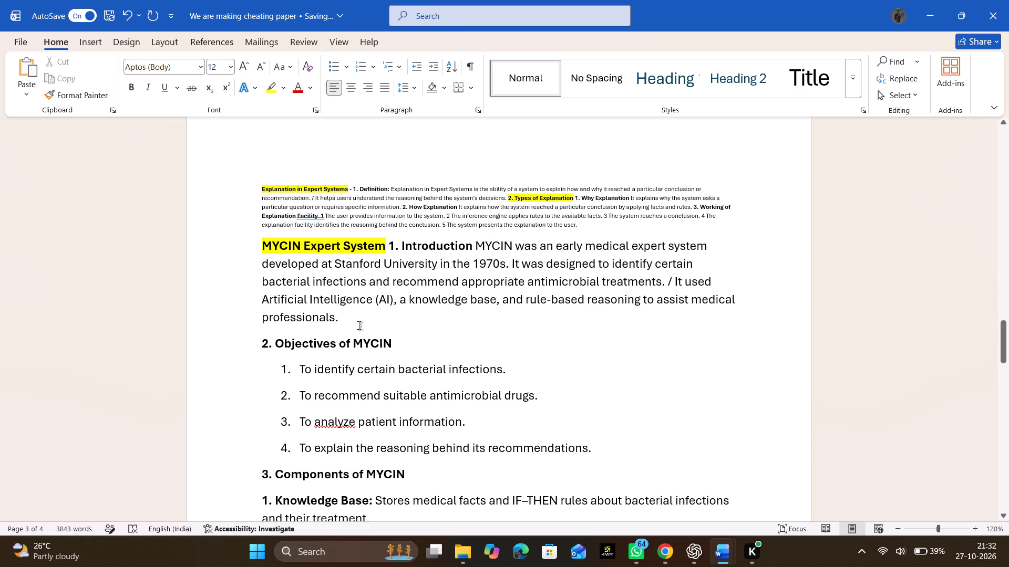
key(space)
key(Delete)
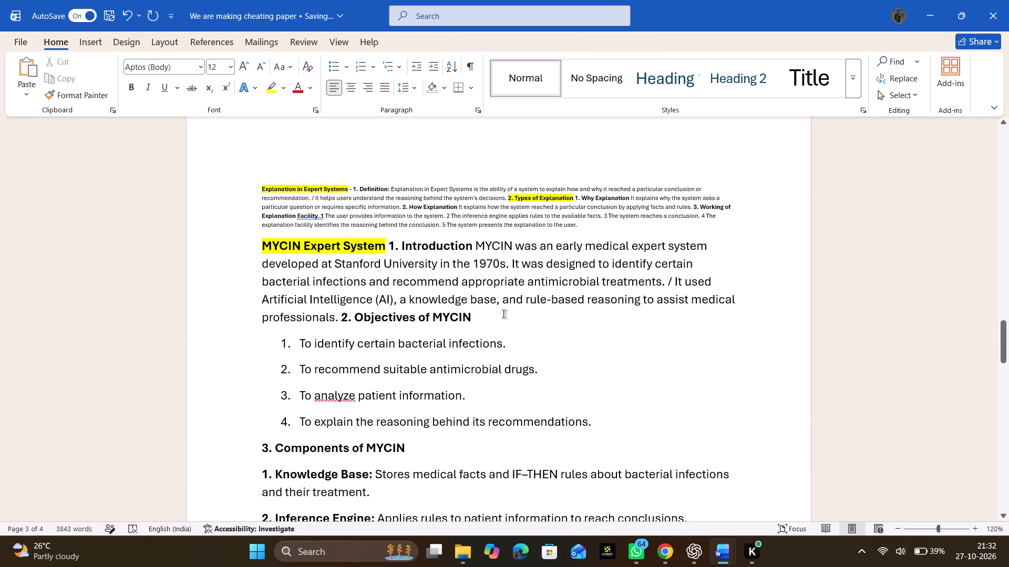
Join the objectives about identifying bacterial infections and recommending antimicrobial drugs onto the Objectives of MYCIN heading, each preceded by a slash.
click(503, 314)
key(space)
key(Delete)
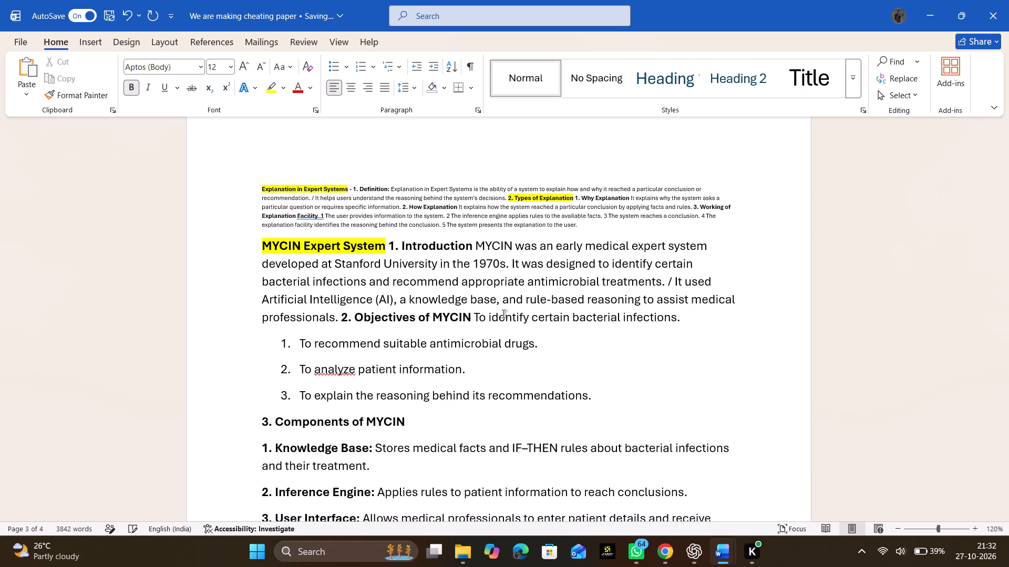
text(/)
key(space)
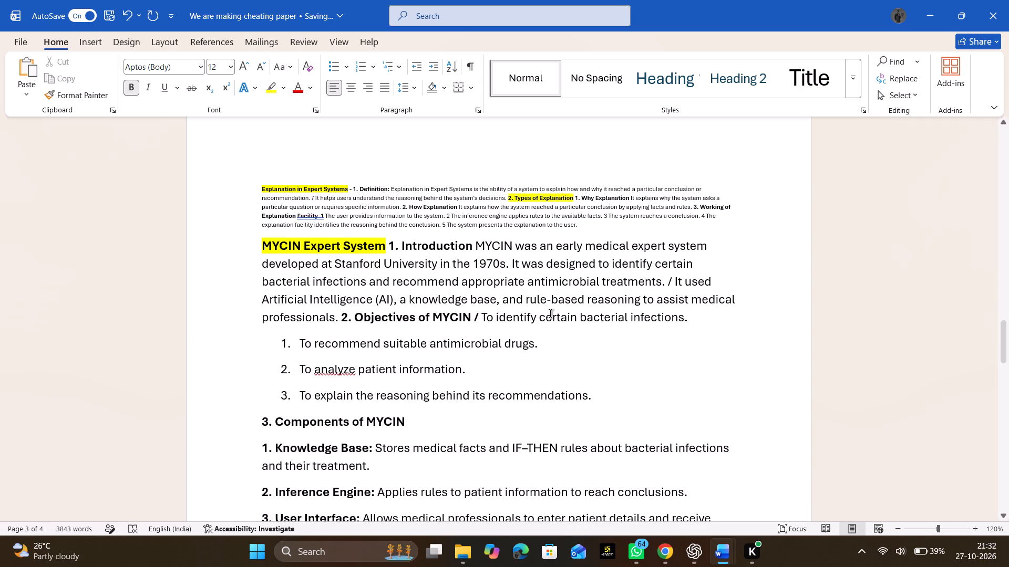
click(696, 322)
key(space)
text(/)
key(space)
key(Delete)
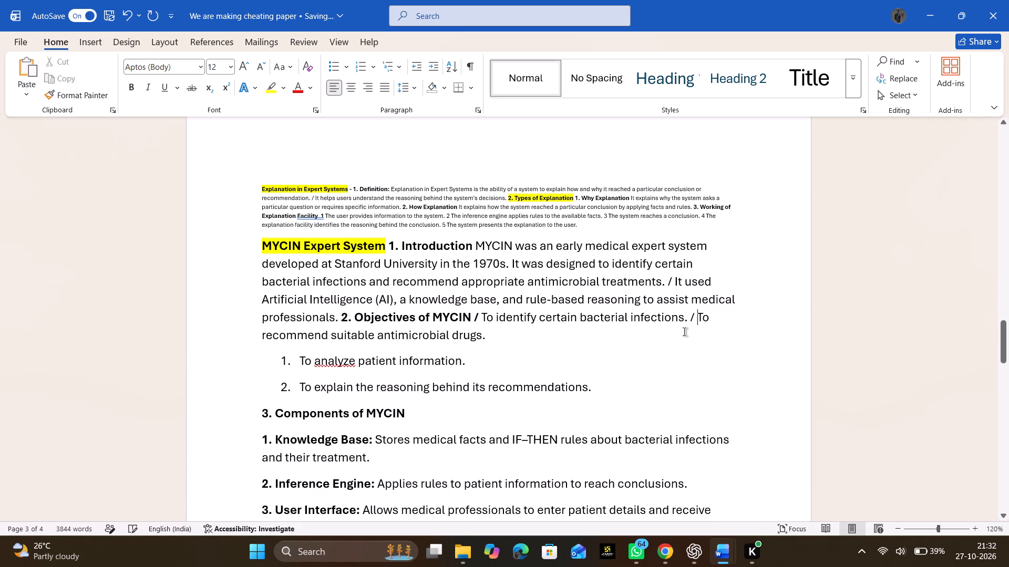
Join the objectives about analyzing patient information and explaining the reasoning onto the Objectives of MYCIN text, each preceded by a slash.
click(524, 343)
key(space)
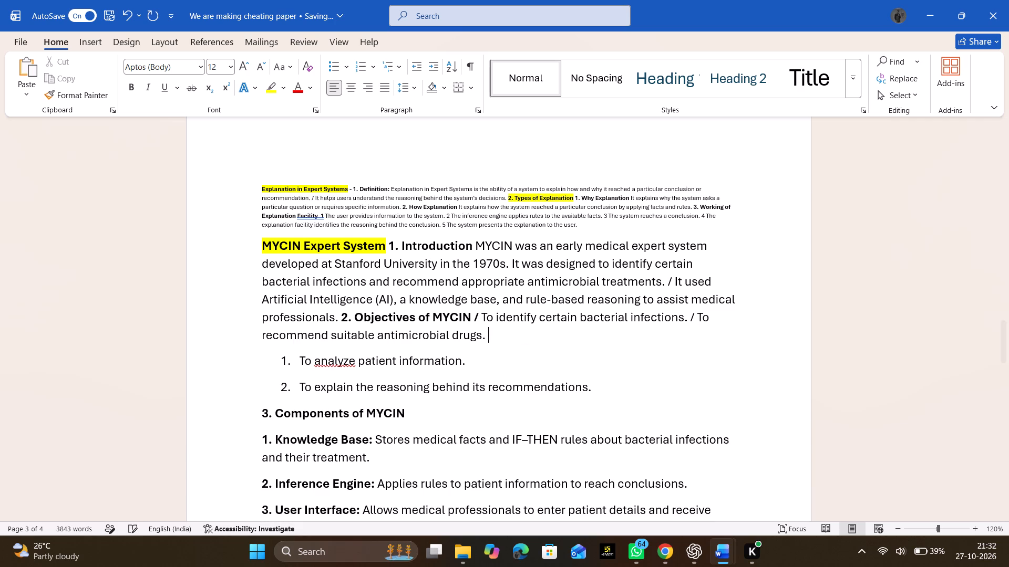
key(Delete)
text(/)
key(space)
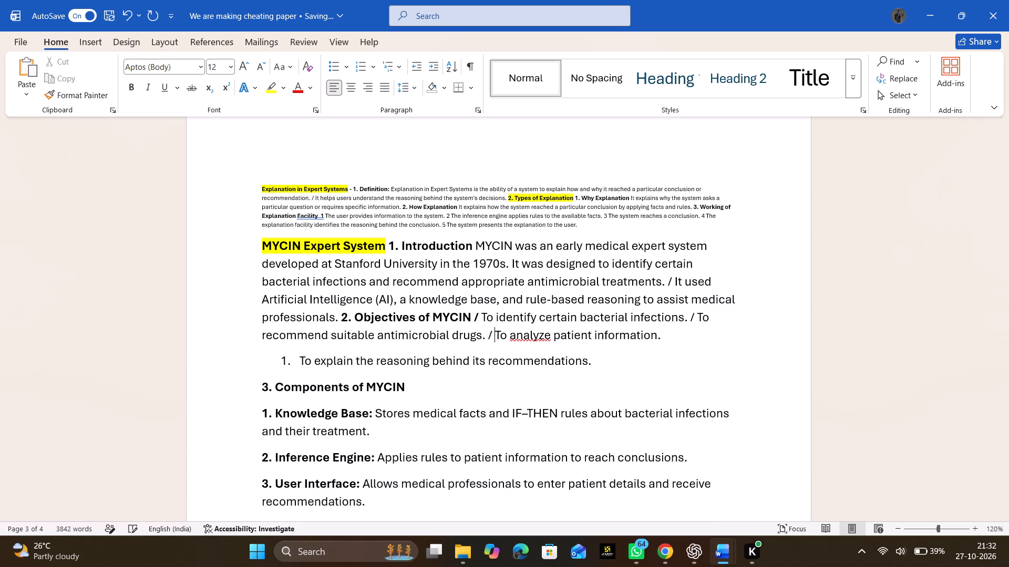
click(676, 335)
key(space)
text(/)
key(space)
key(Delete)
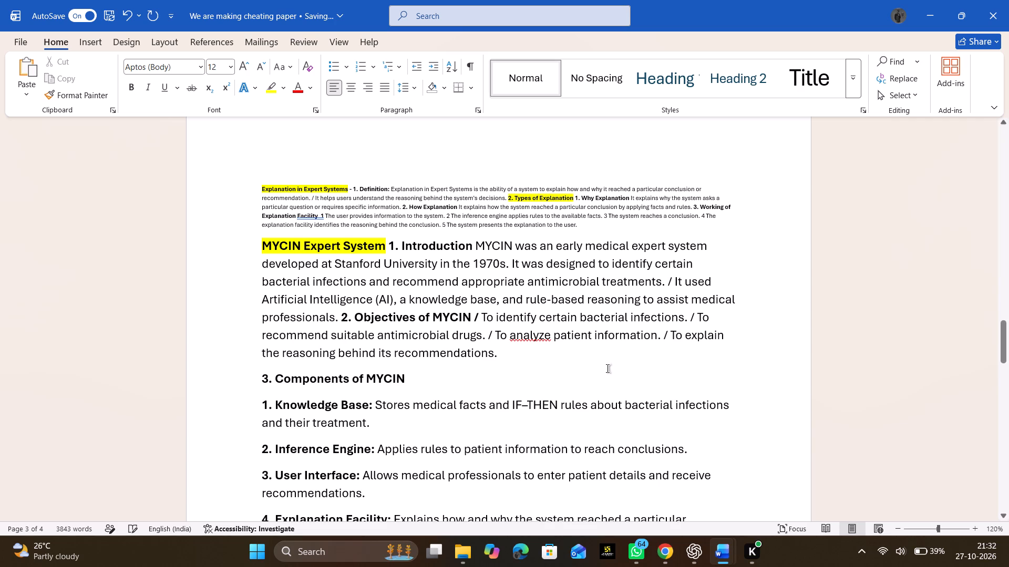
Bring the "3. Components of MYCIN" heading up onto the end of the objectives text and add a spaced hyphen after it.
click(530, 358)
key(space)
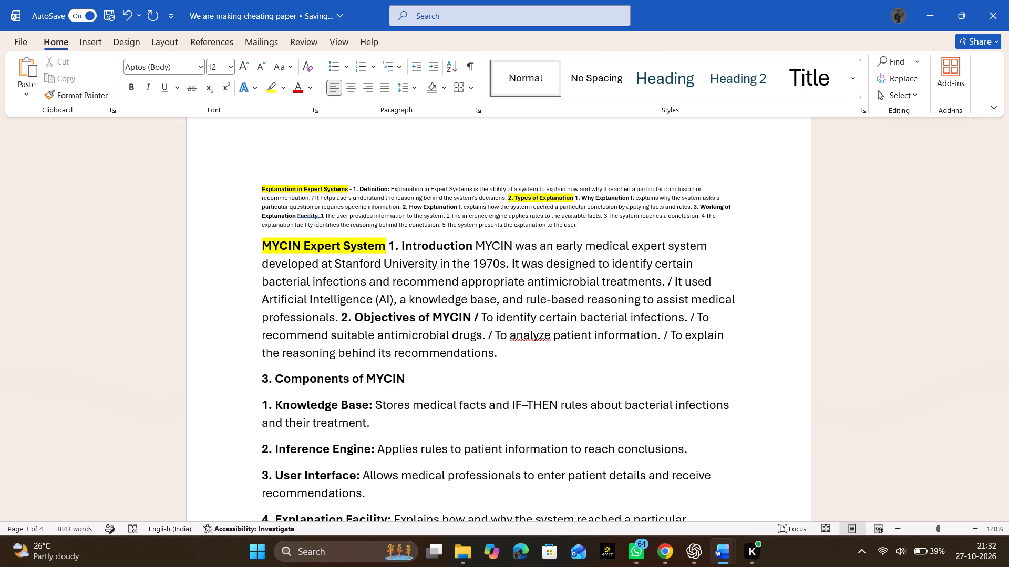
key(Delete)
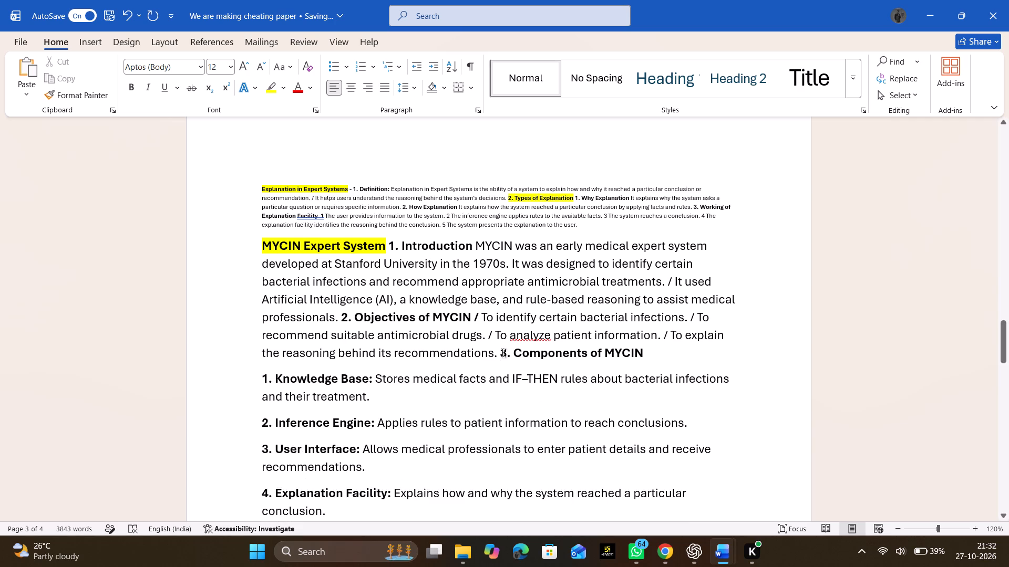
click(647, 354)
key(space)
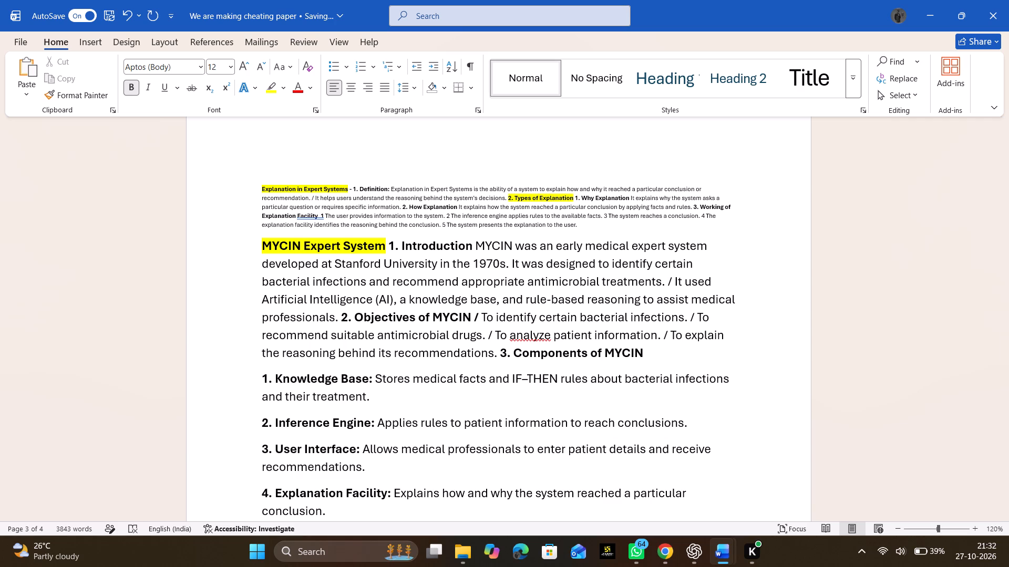
key(minus)
scroll(647, 354, down, 1)
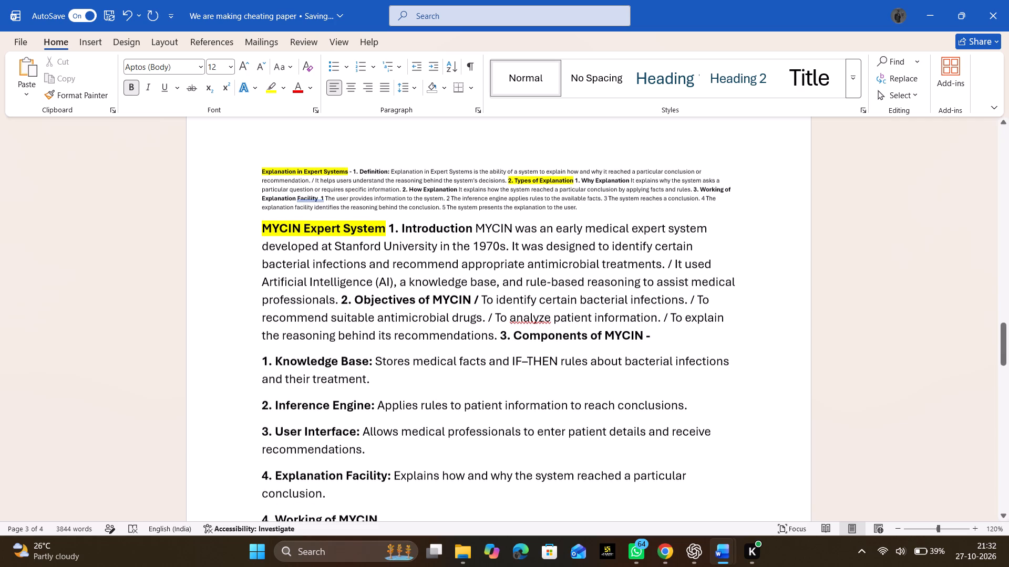
scroll(647, 354, down, 2)
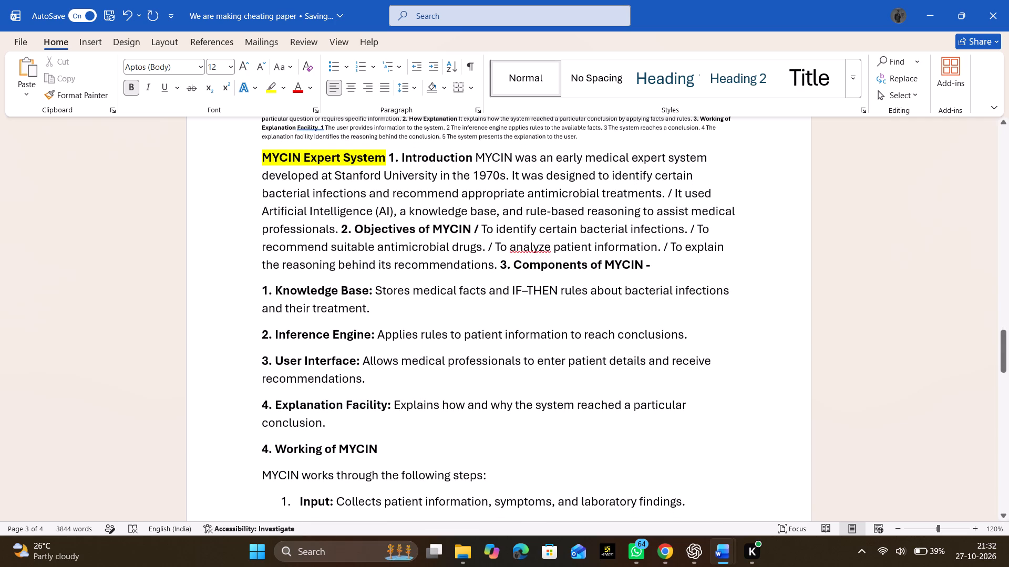
scroll(647, 354, down, 1)
key(space)
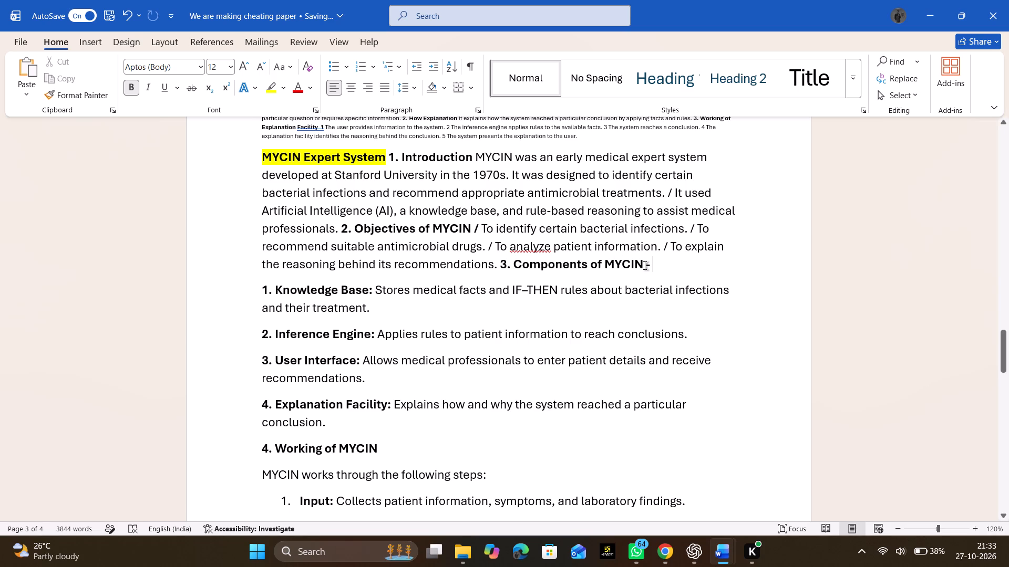
Highlight the "3. Components of MYCIN" heading in yellow.
drag(645, 266, 503, 262)
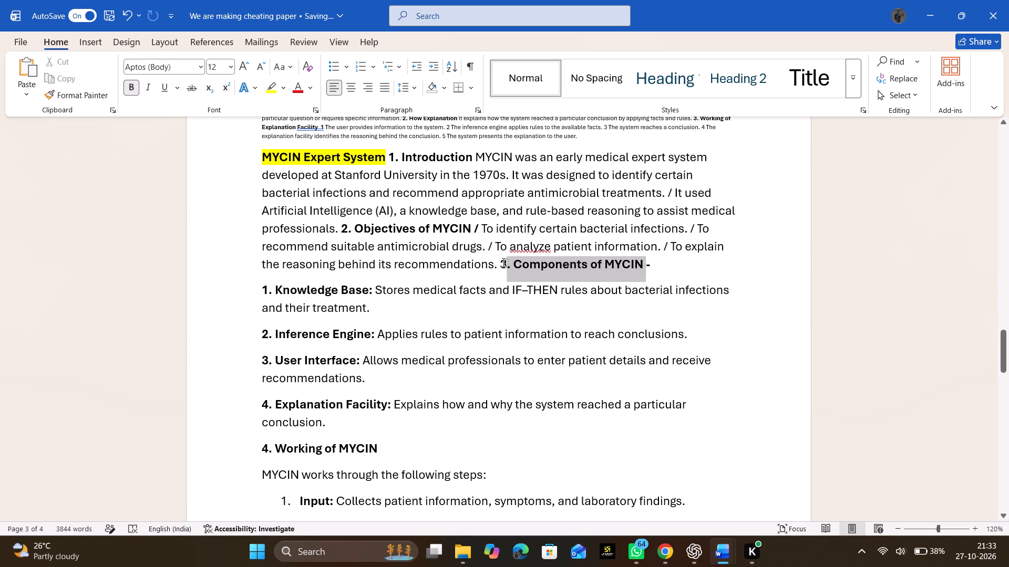
drag(503, 262, 499, 264)
click(554, 240)
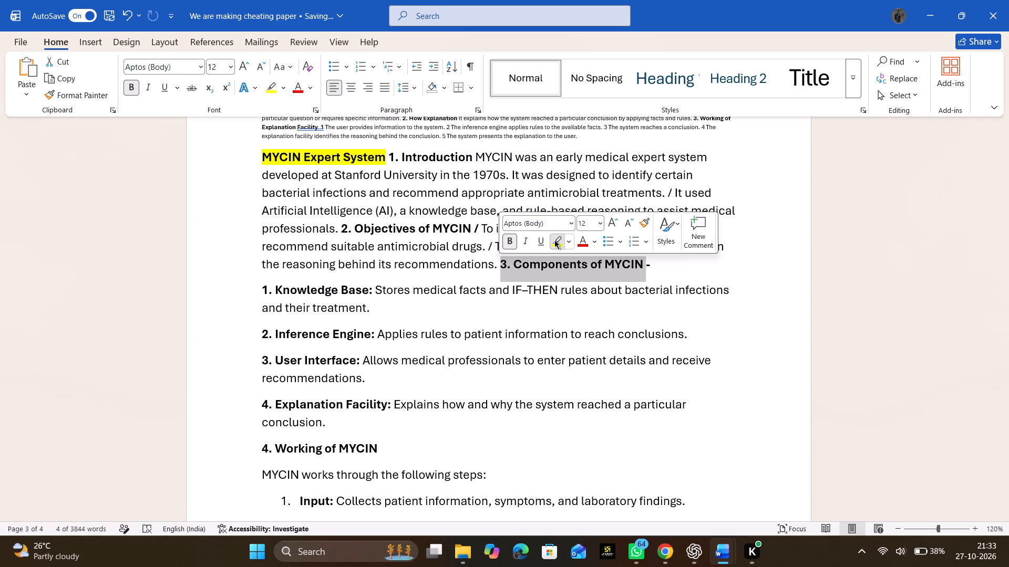
Join the Knowledge Base, Inference Engine, User Interface and Explanation Facility paragraphs onto the Components of MYCIN heading, separated by spaces.
click(689, 265)
key(space)
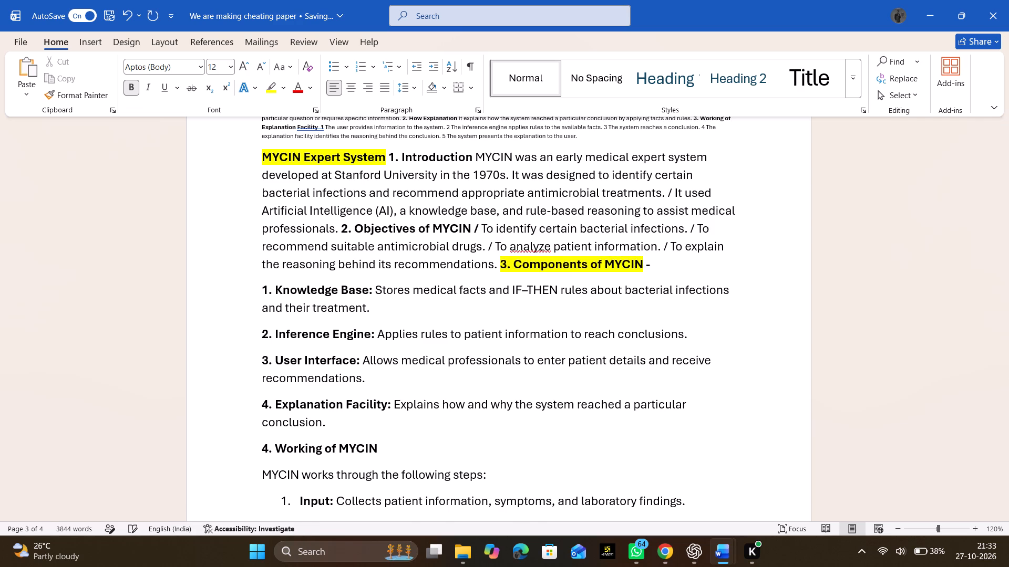
key(BackSpace)
key(Delete)
click(464, 291)
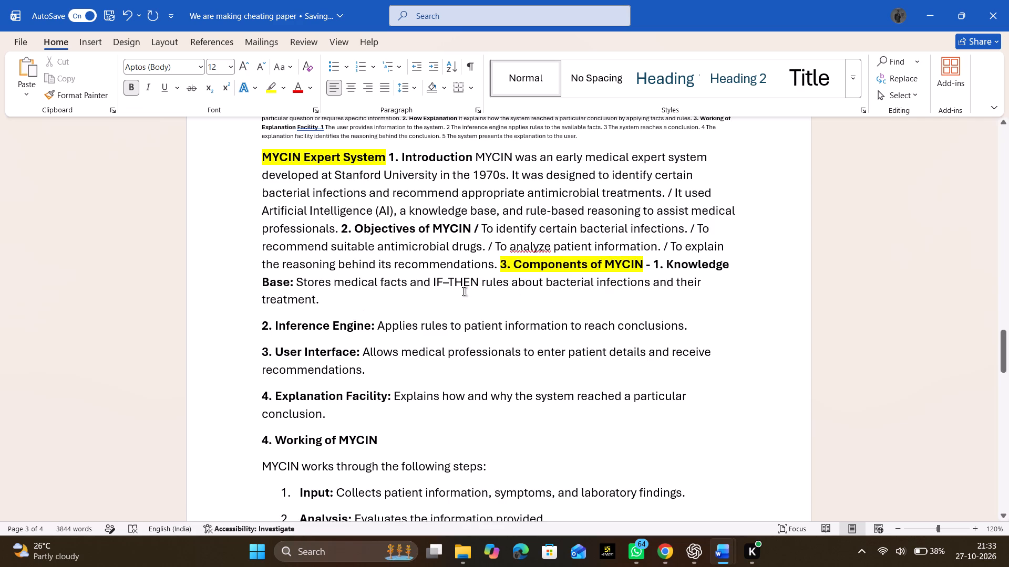
key(space)
key(Delete)
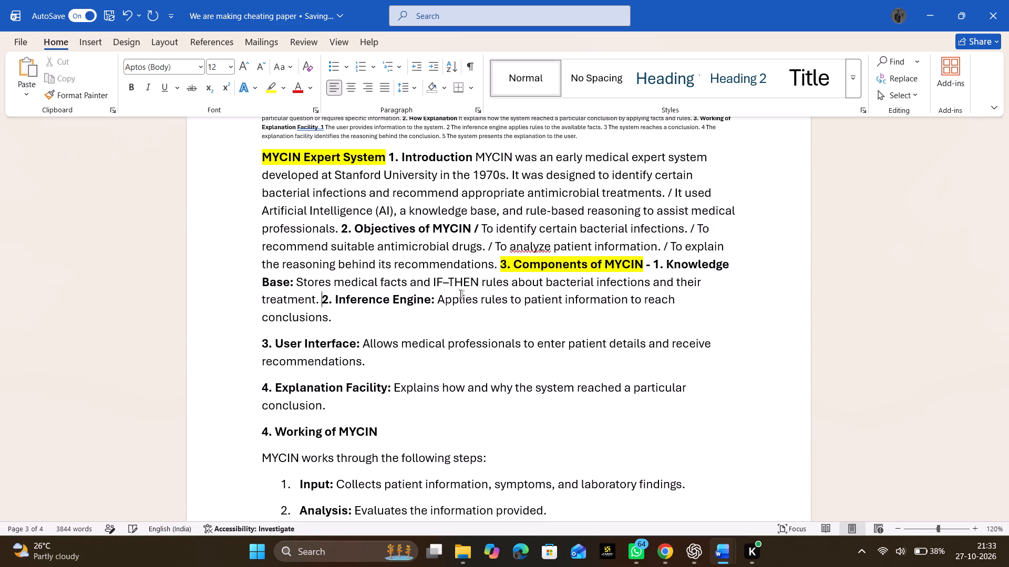
click(394, 311)
key(space)
key(Delete)
click(448, 334)
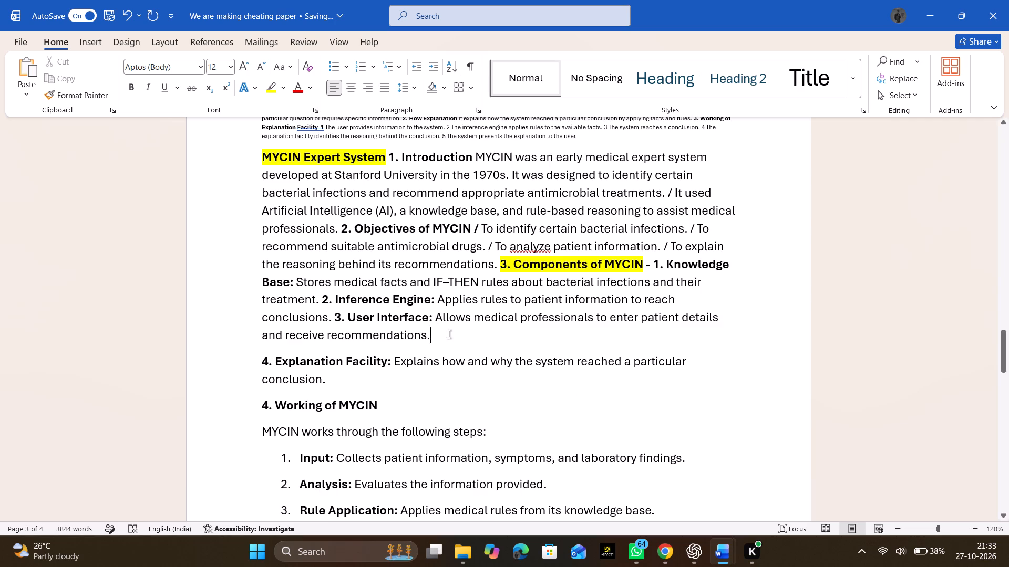
key(space)
key(Delete)
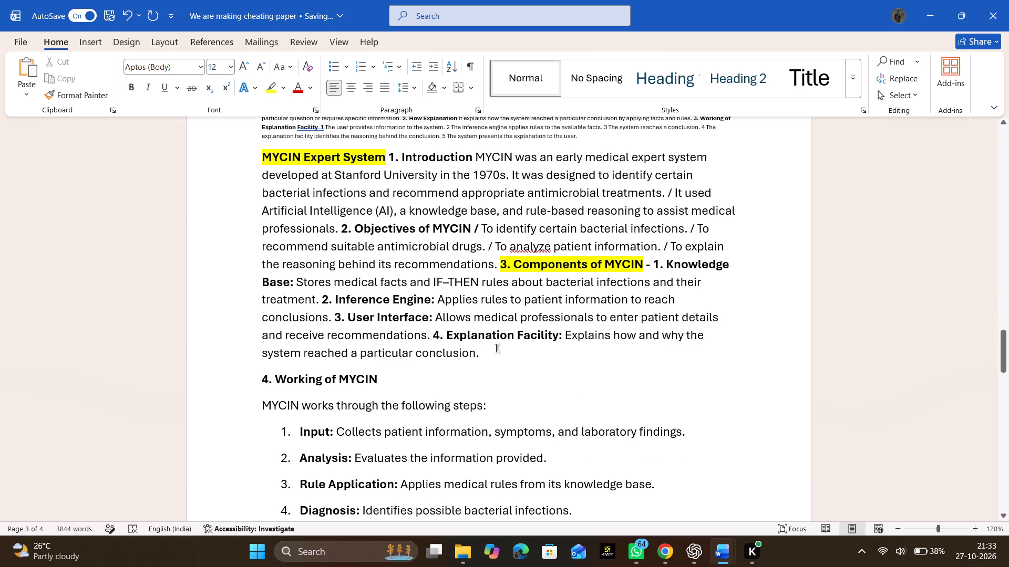
Bring the "4. Working of MYCIN" heading up onto the end of the components text, separated by a space.
click(496, 348)
key(space)
key(Delete)
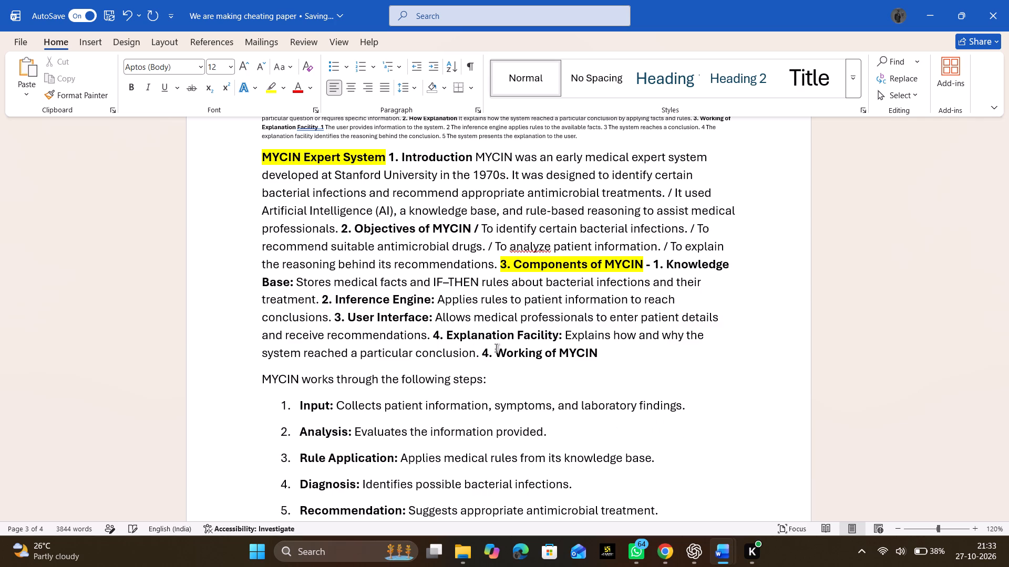
Highlight the "4. Working of MYCIN" heading in yellow.
key(shift+Right)
key(shift+Right)
key(shift+Right)
key(shift+Right)
key(shift+Right)
key(shift+Right)
key(shift+Right)
key(shift+Right)
key(shift+Right)
key(shift+Right)
key(shift+Right)
key(shift+Right)
key(shift+Right)
key(shift+Right)
key(shift+Right)
key(shift+Right)
key(shift+Right)
key(shift+Right)
key(shift+Right)
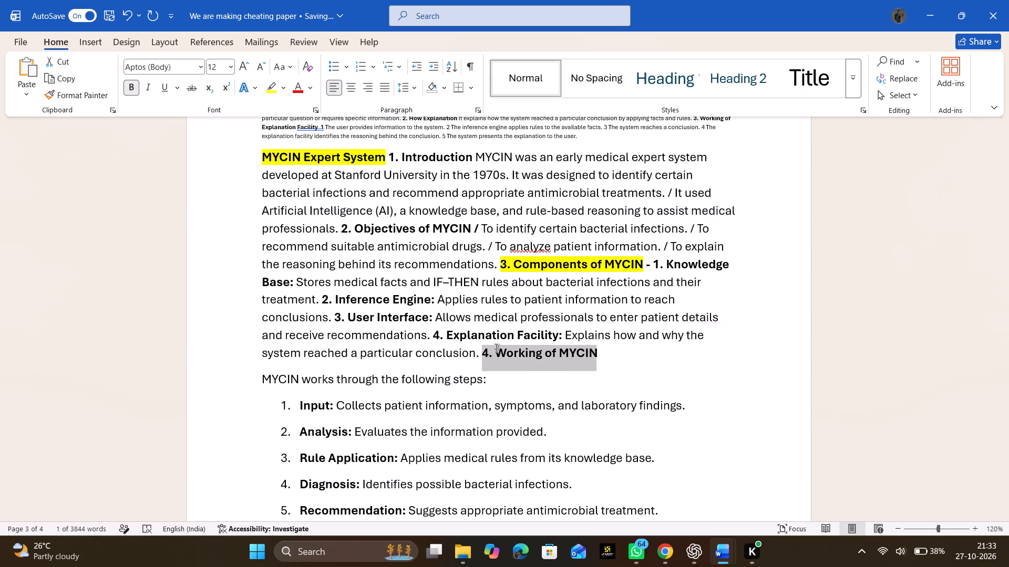
click(271, 90)
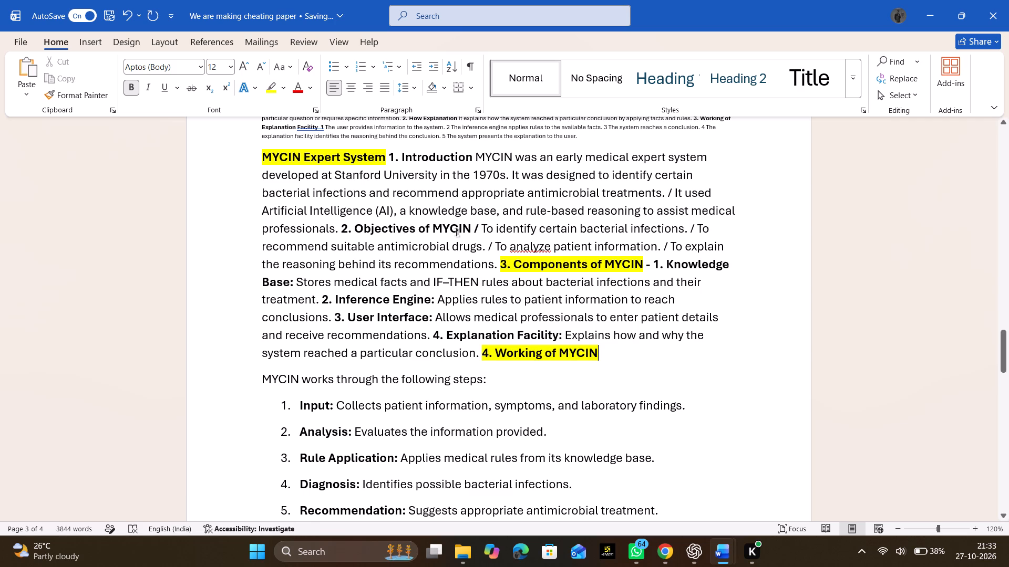
Highlight the "2. Objectives of MYCIN" heading and the word "Introduction" in yellow.
drag(471, 223, 341, 232)
click(392, 205)
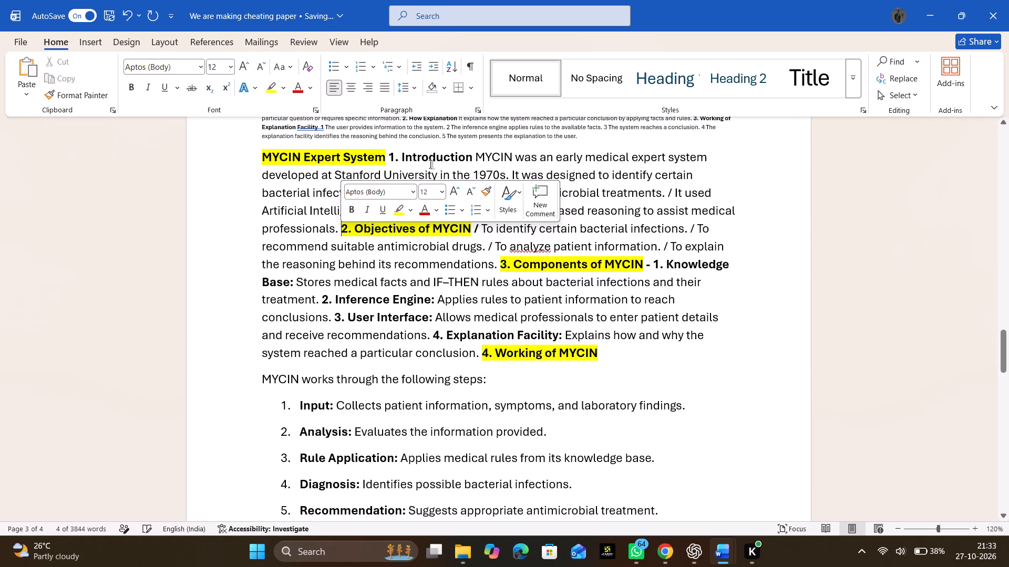
double_click(431, 164)
click(487, 143)
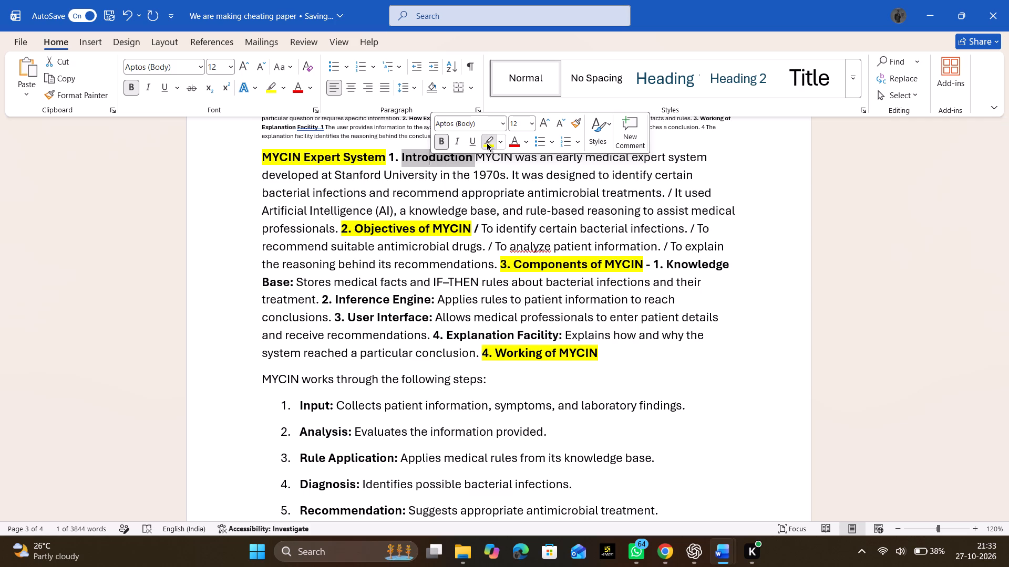
Join the sentence "MYCIN works through the following steps:" onto the Working of MYCIN heading, separated by a space.
click(623, 356)
key(space)
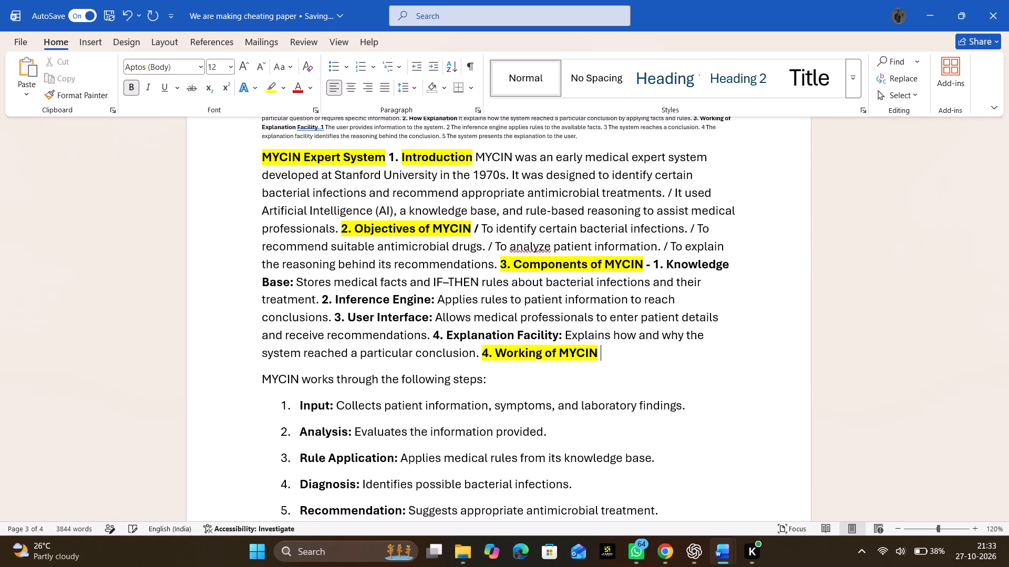
key(Delete)
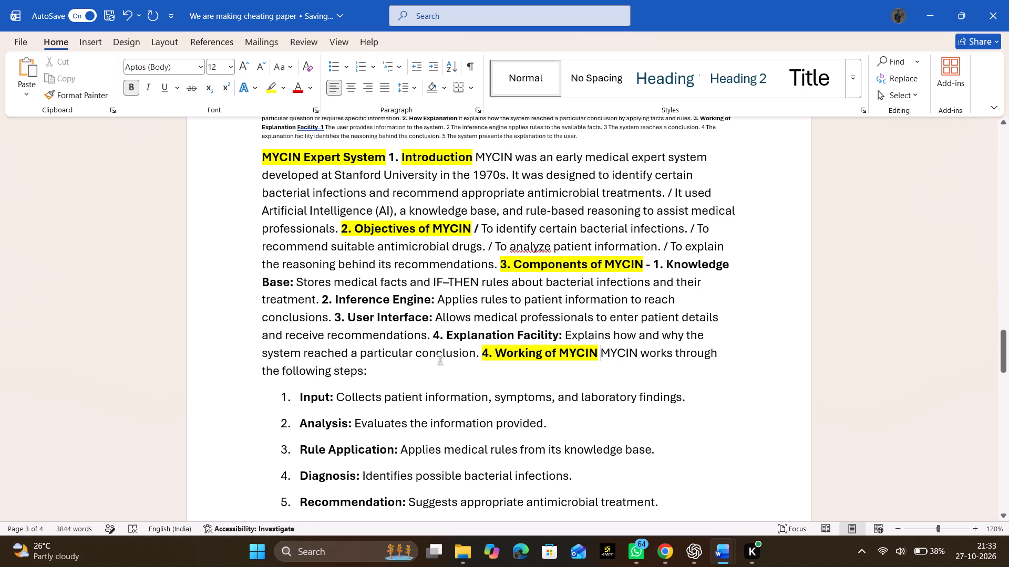
Join the Input, Analysis and Rule Application list items onto the Working of MYCIN text, separated by spaces.
click(408, 376)
key(space)
key(Delete)
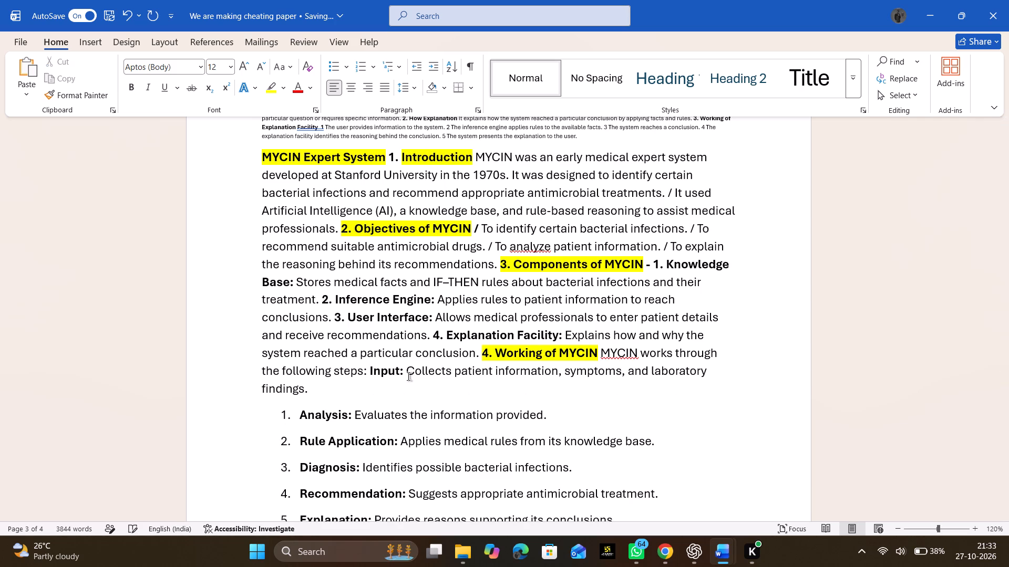
click(378, 383)
key(space)
key(Delete)
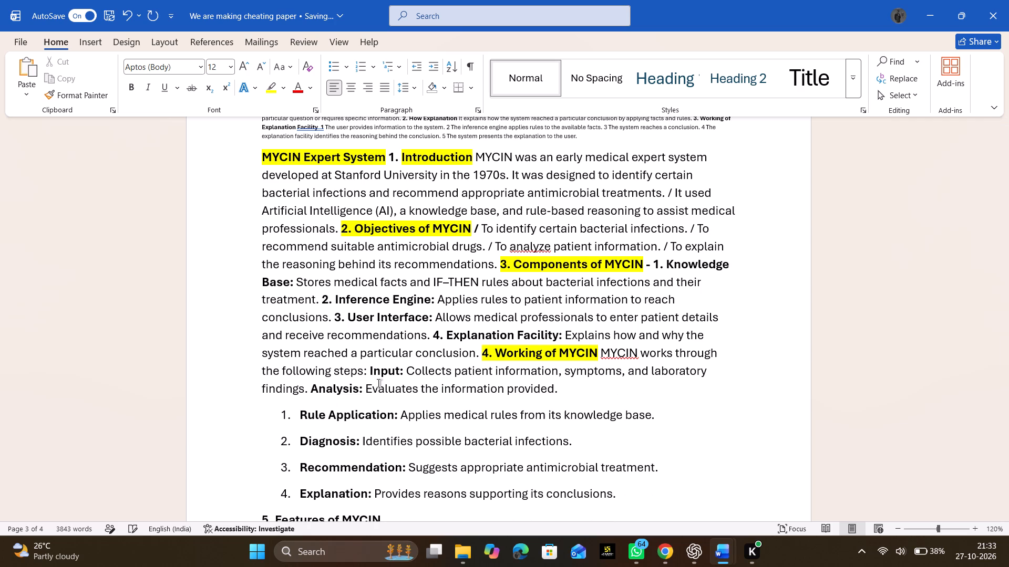
click(608, 392)
key(space)
key(Delete)
Join the Diagnosis, Recommendation and Explanation list items onto the Working of MYCIN text, separated by spaces.
click(514, 414)
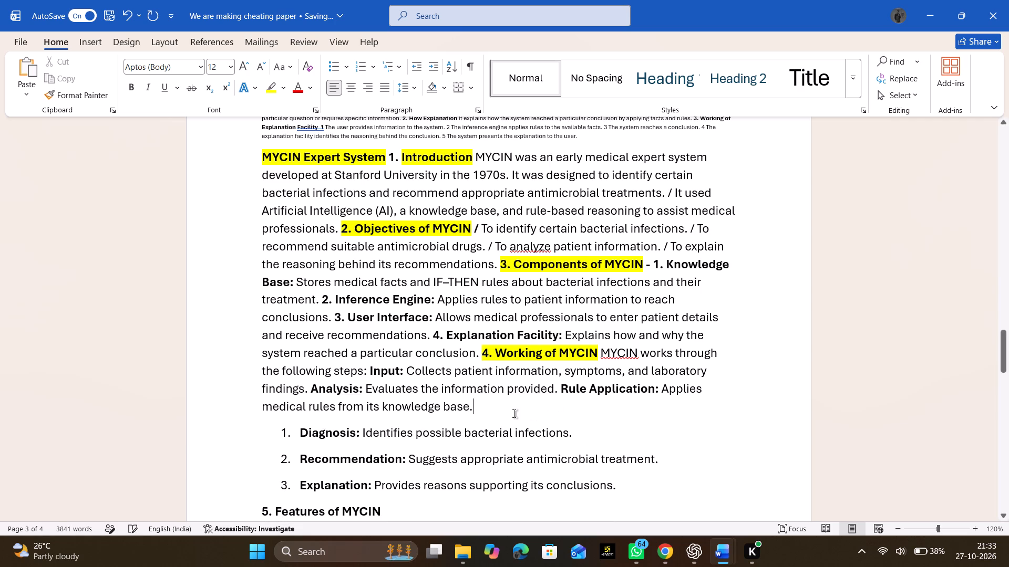
key(space)
key(Delete)
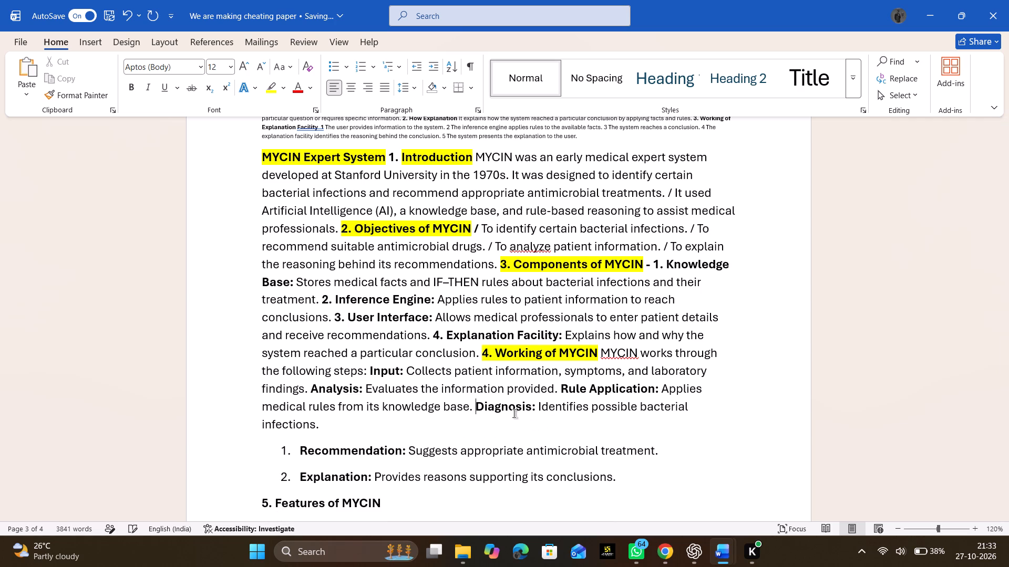
click(424, 433)
key(space)
key(Delete)
click(689, 424)
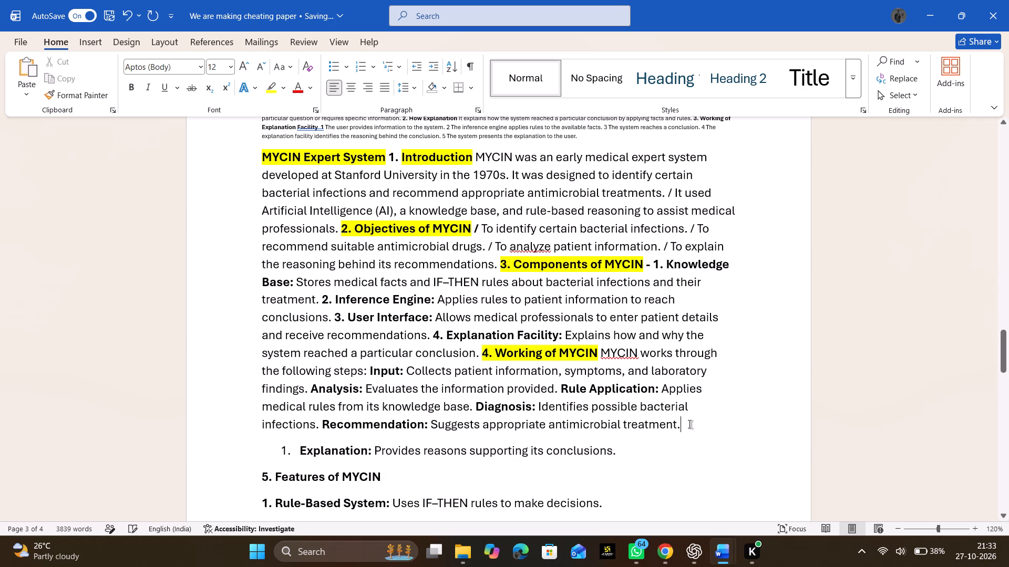
key(space)
key(Delete)
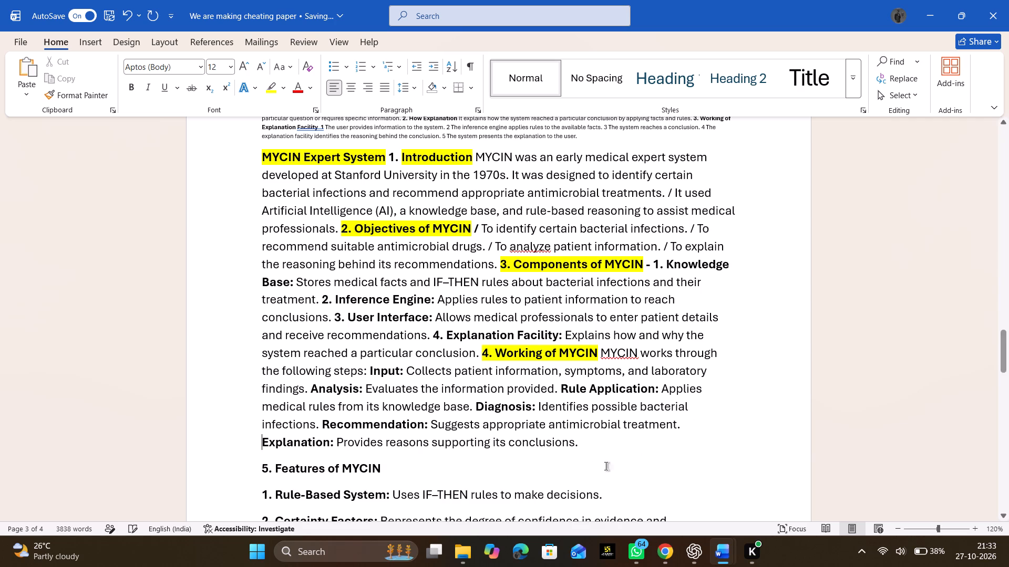
Bring the "5. Features of MYCIN" heading up onto the end of the working steps text, separated by a space.
scroll(572, 472, down, 1)
click(594, 379)
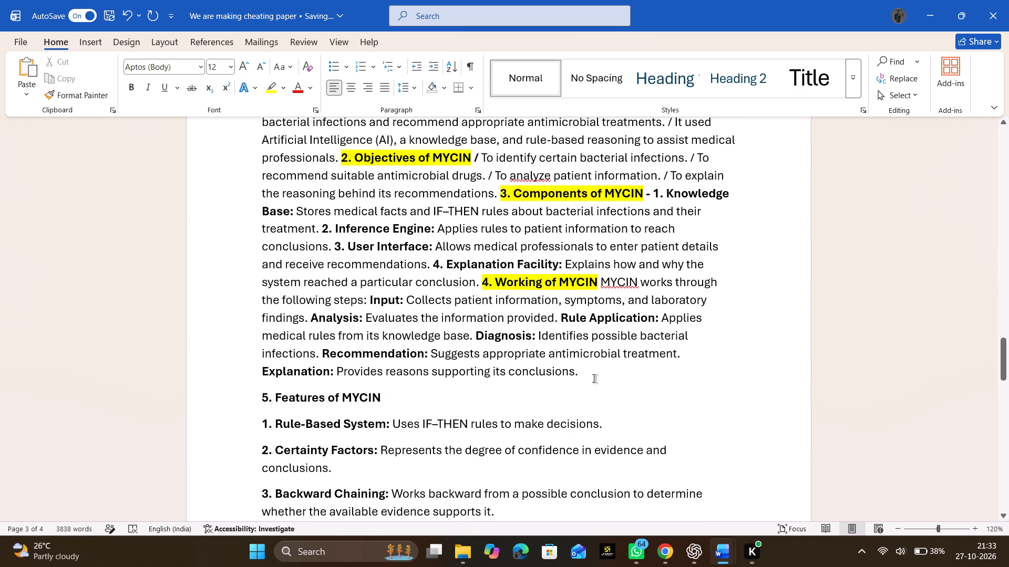
key(space)
key(Delete)
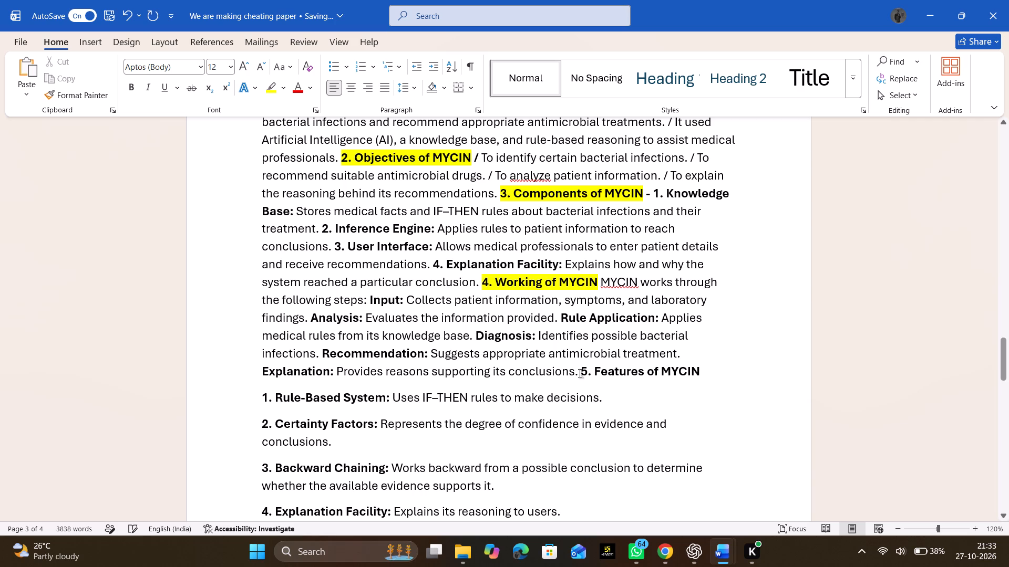
Highlight the "5. Features of MYCIN" heading in yellow.
drag(580, 373, 705, 368)
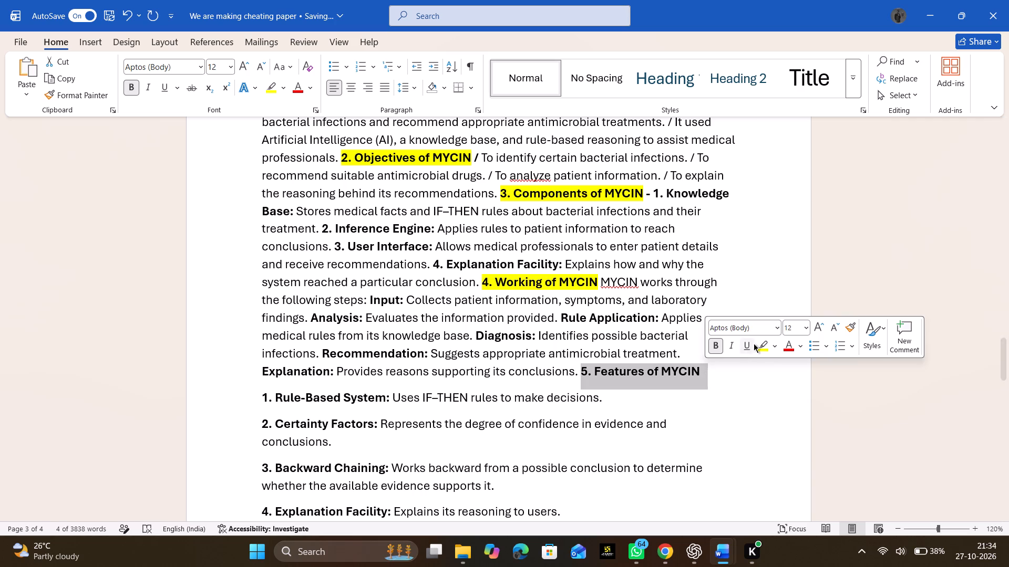
click(756, 343)
Join the Rule-Based System, Certainty Factors, Backward Chaining and Explanation Facility items onto the Features of MYCIN heading, separated by spaces.
click(727, 380)
key(space)
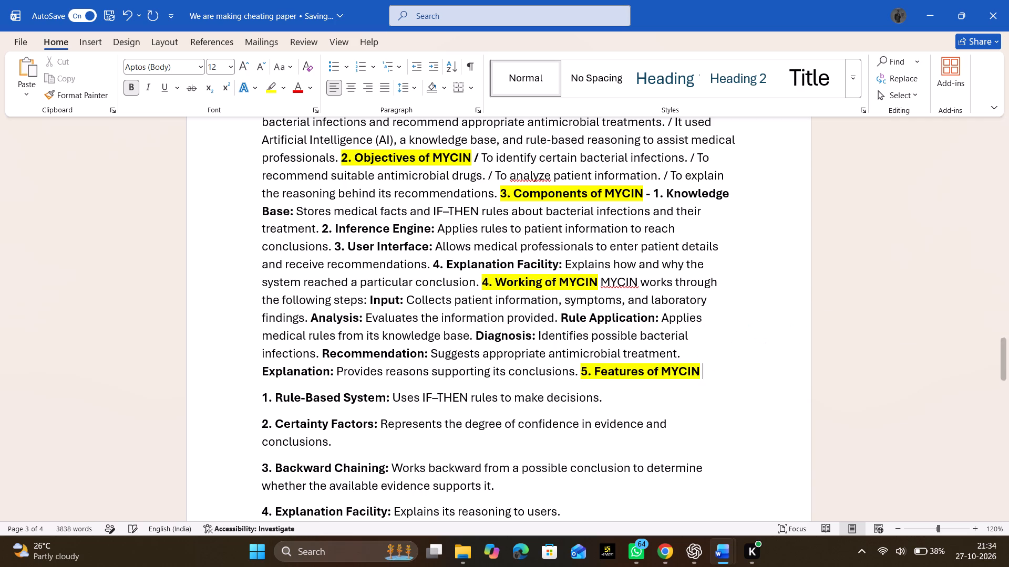
key(Delete)
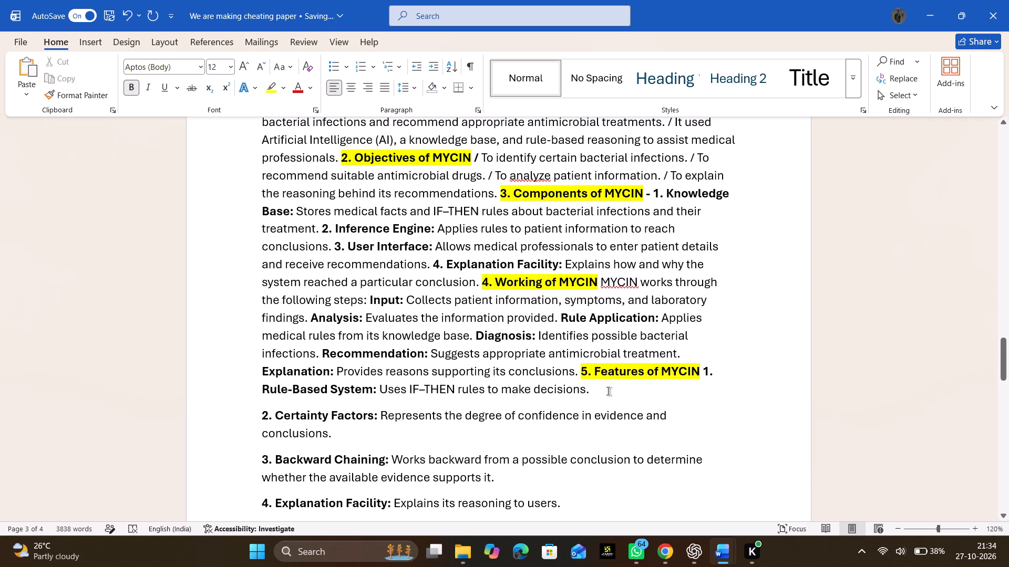
click(608, 391)
key(space)
key(Delete)
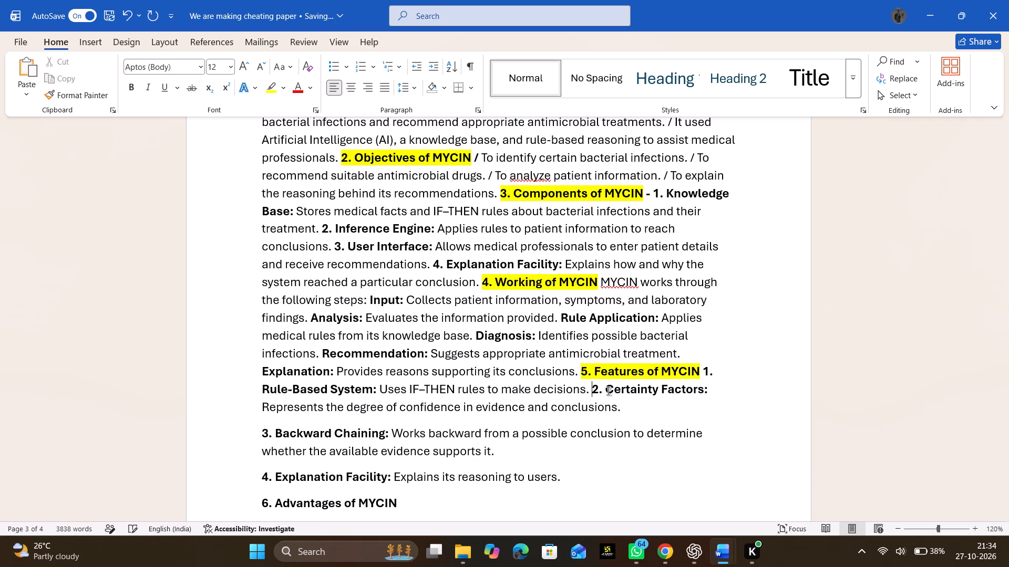
click(627, 406)
key(space)
key(Delete)
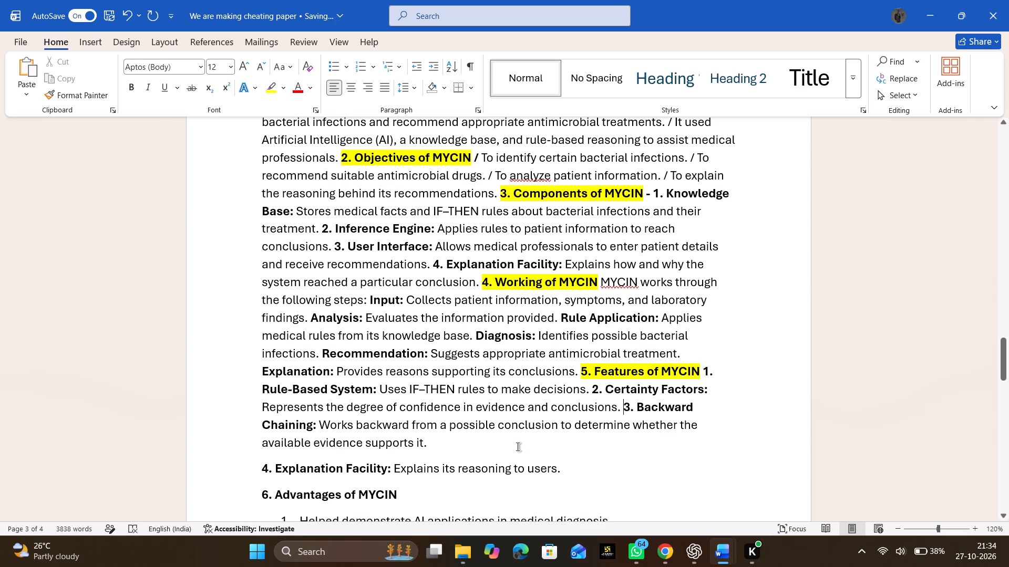
click(518, 447)
key(space)
key(Delete)
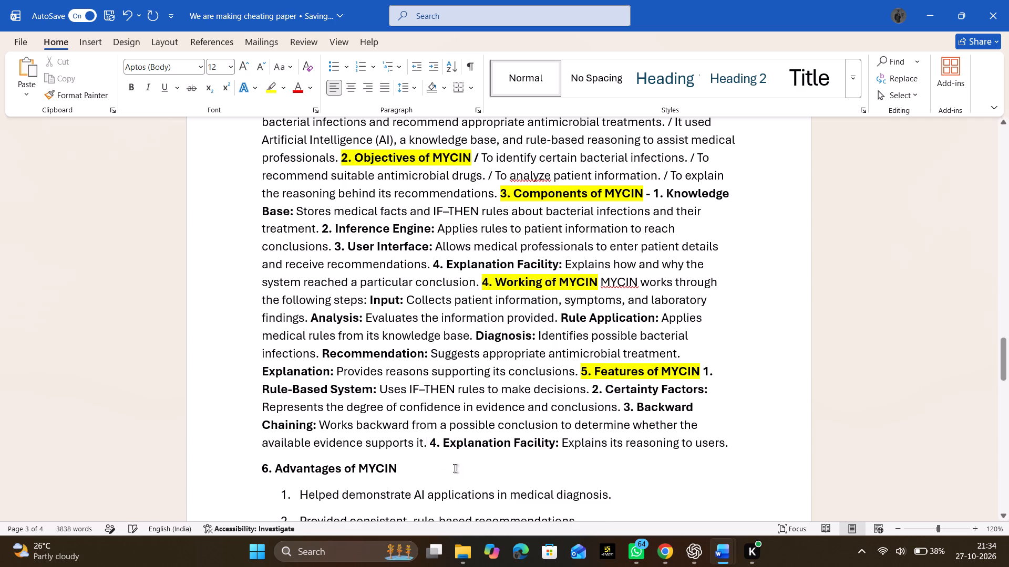
Delete everything from "6. Advantages of MYCIN" through the "Topic 7 complete" closing note.
scroll(426, 467, down, 3)
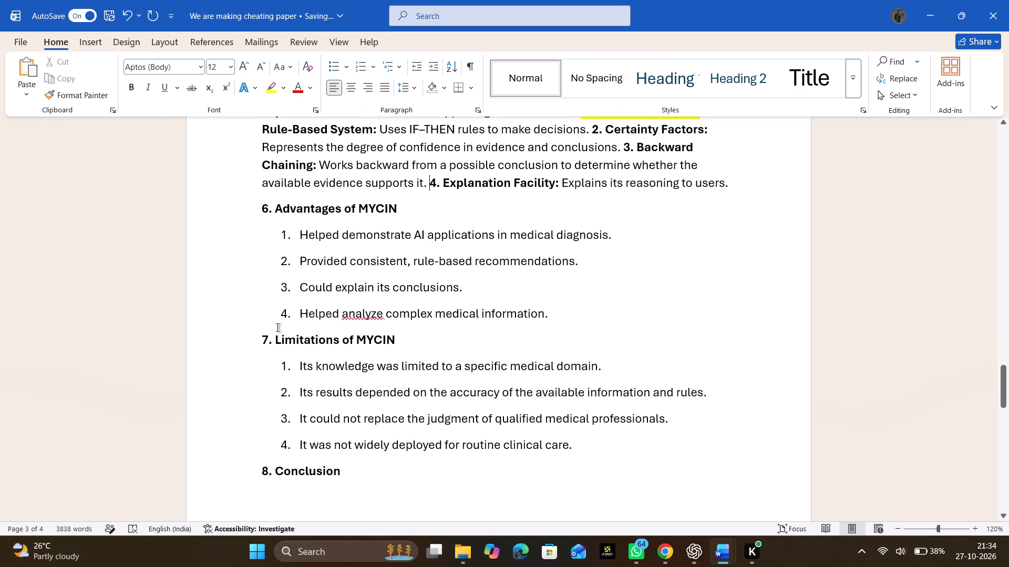
drag(263, 205, 366, 549)
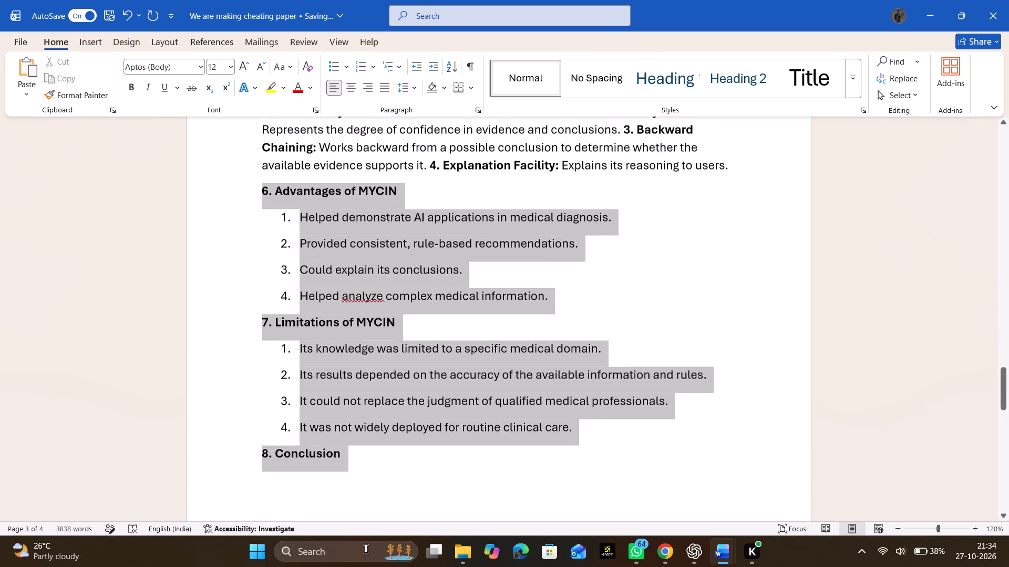
drag(366, 549, 514, 447)
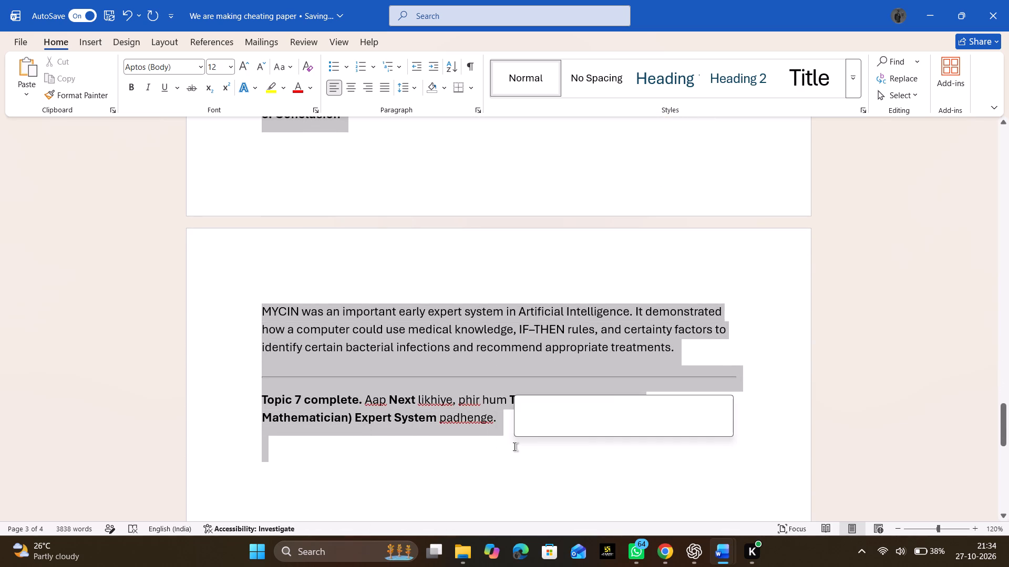
key(BackSpace)
Set the whole MYCIN Expert System paragraph to font size 6.
scroll(514, 447, up, 1)
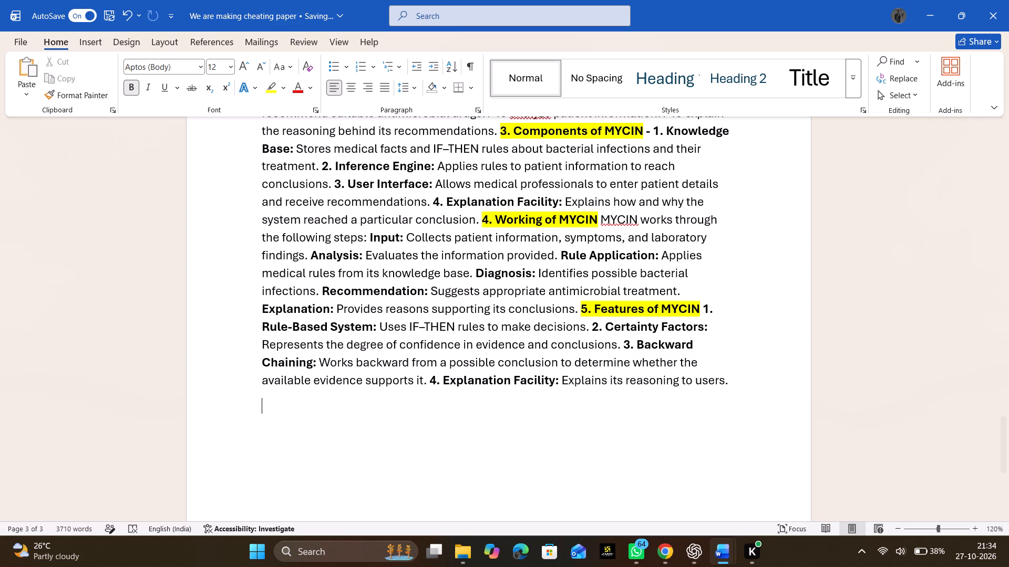
scroll(514, 447, up, 2)
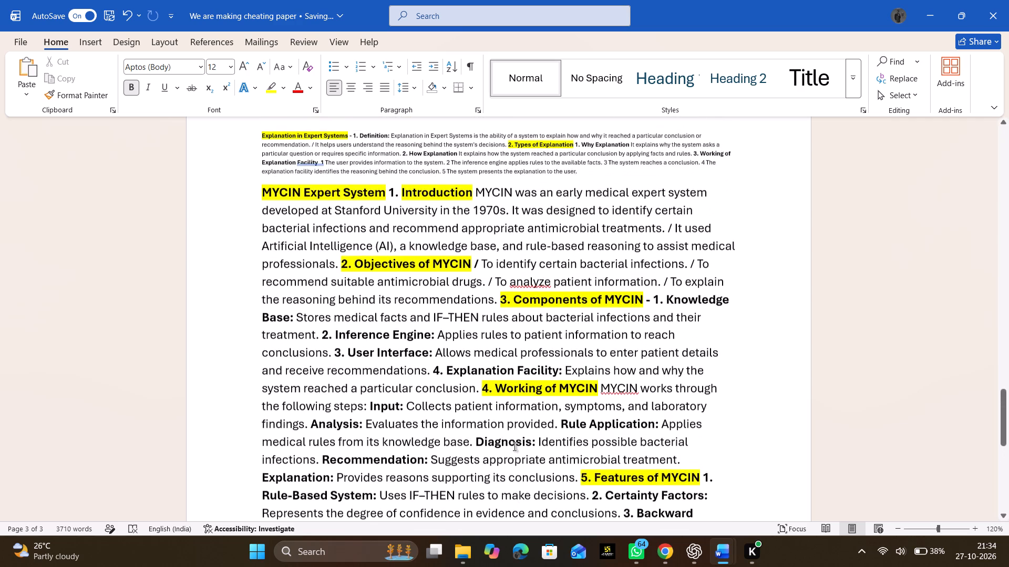
scroll(514, 447, up, 1)
drag(261, 265, 676, 528)
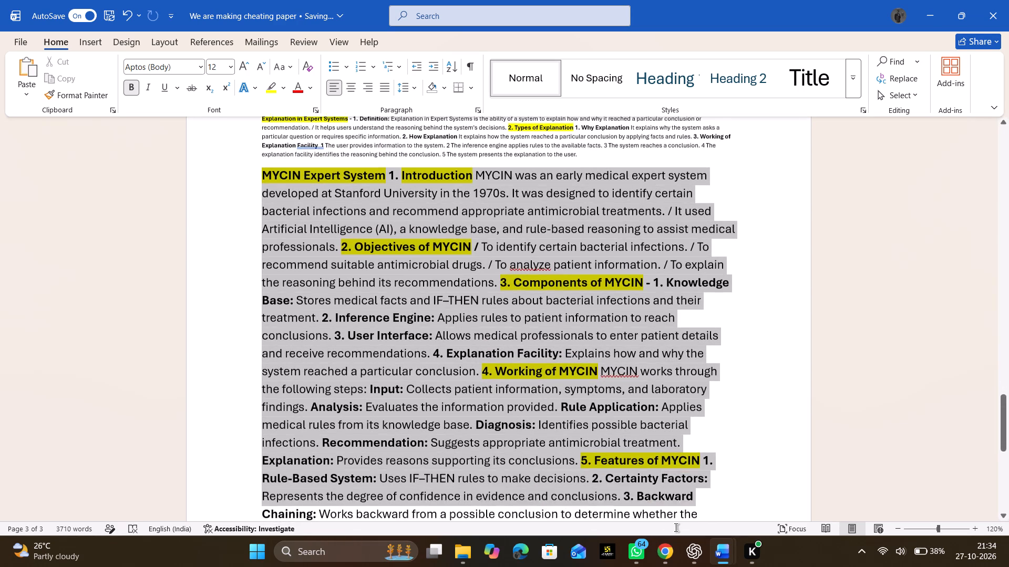
drag(676, 528, 738, 442)
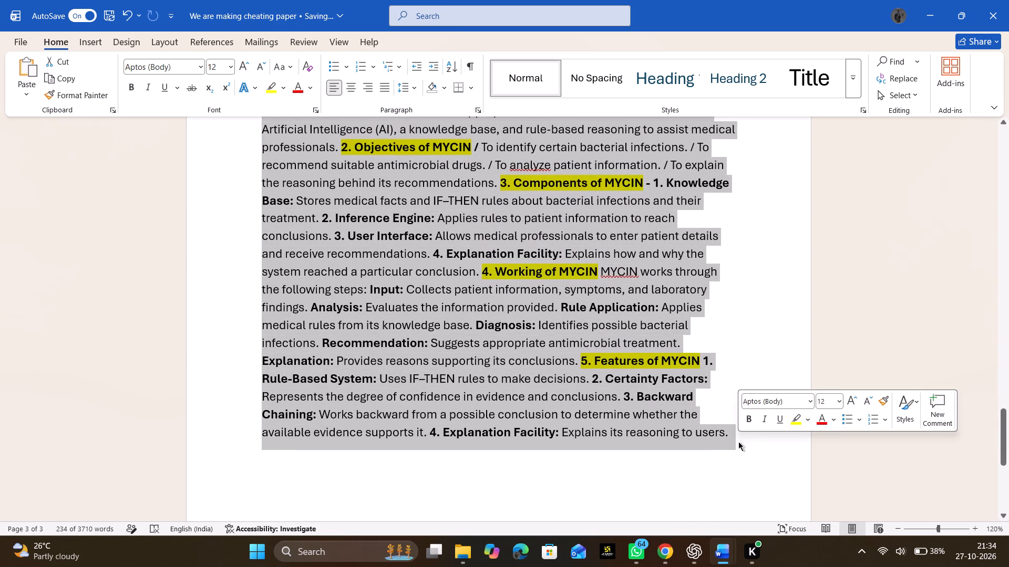
click(826, 402)
key(6)
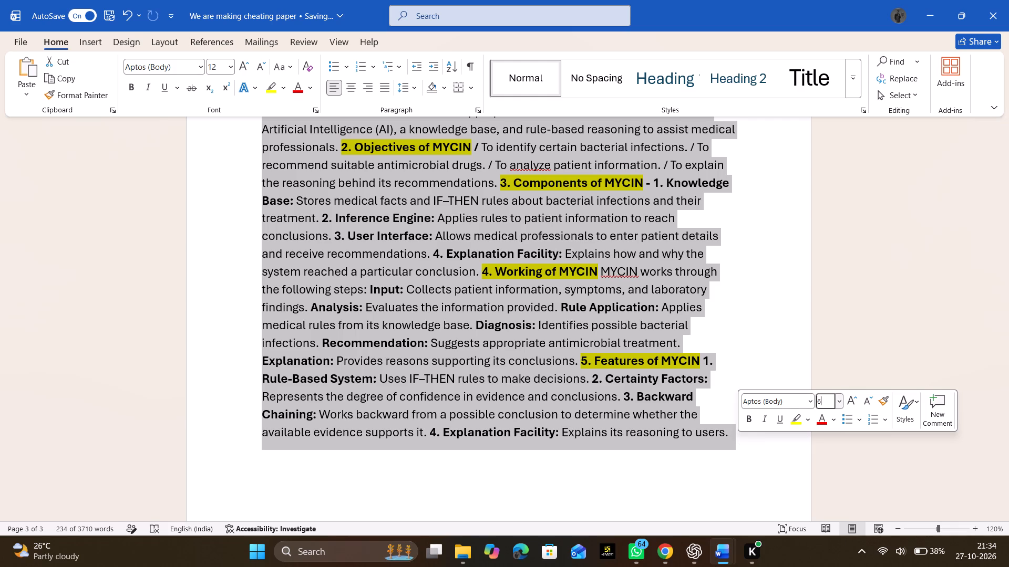
key(Return)
click(540, 318)
scroll(540, 318, up, 2)
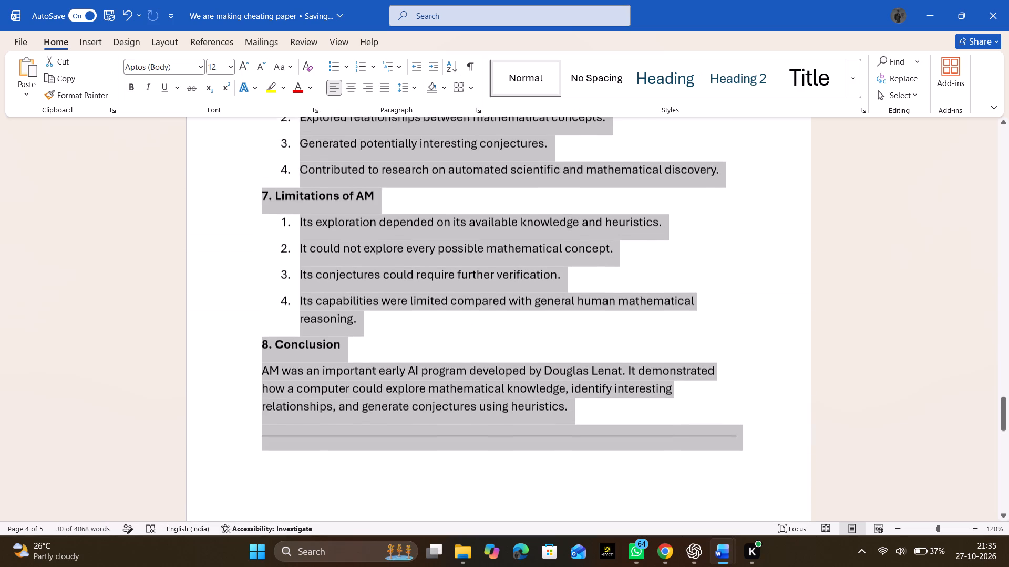
key(shift+Up)
key(shift+Up)
shift+scroll(245, 193, up, 1)
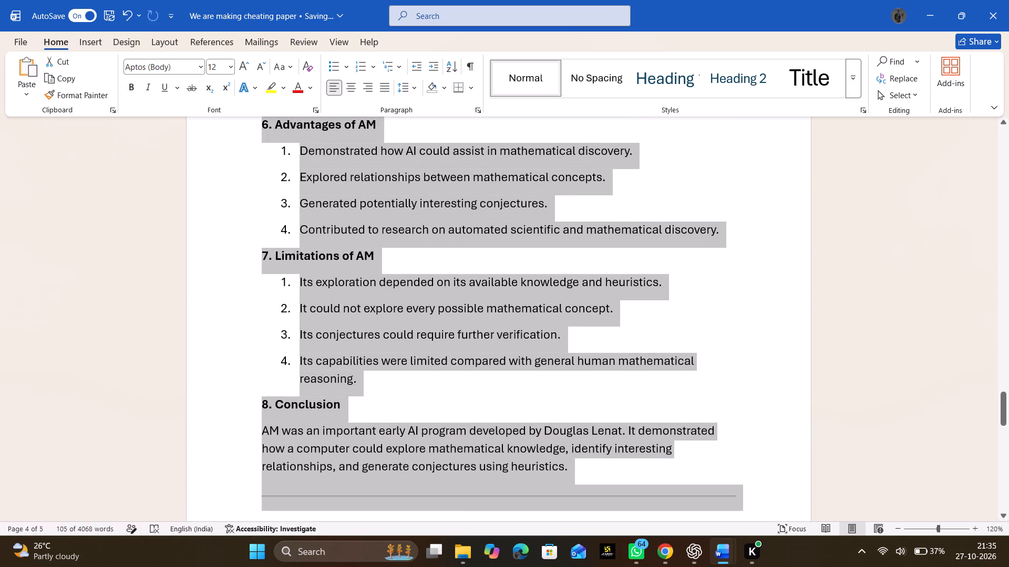
shift+scroll(245, 193, up, 1)
key(BackSpace)
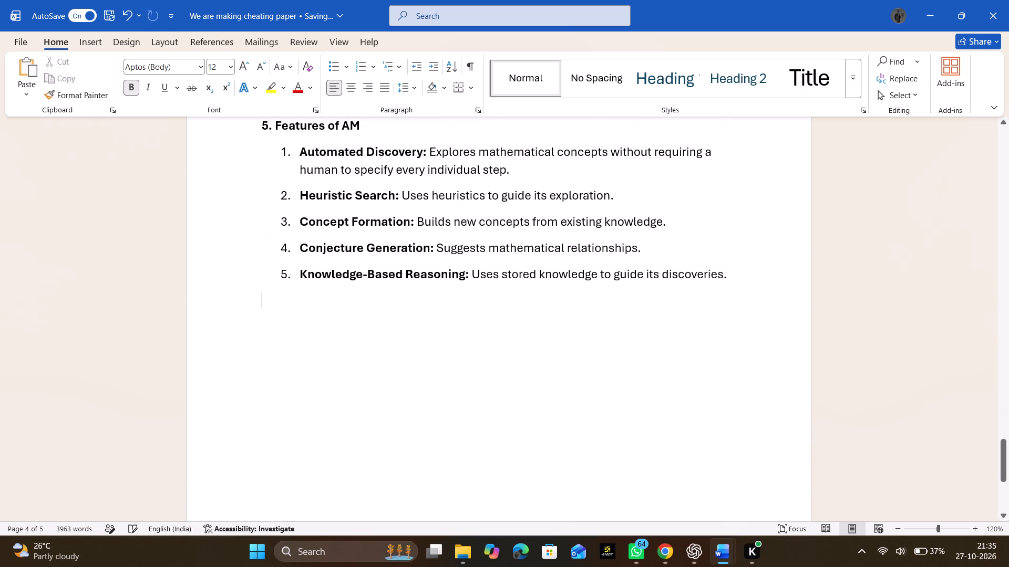
Remove the "Topic 8: " prefix from the AM (Automated Mathematician) Expert System heading.
scroll(245, 193, up, 7)
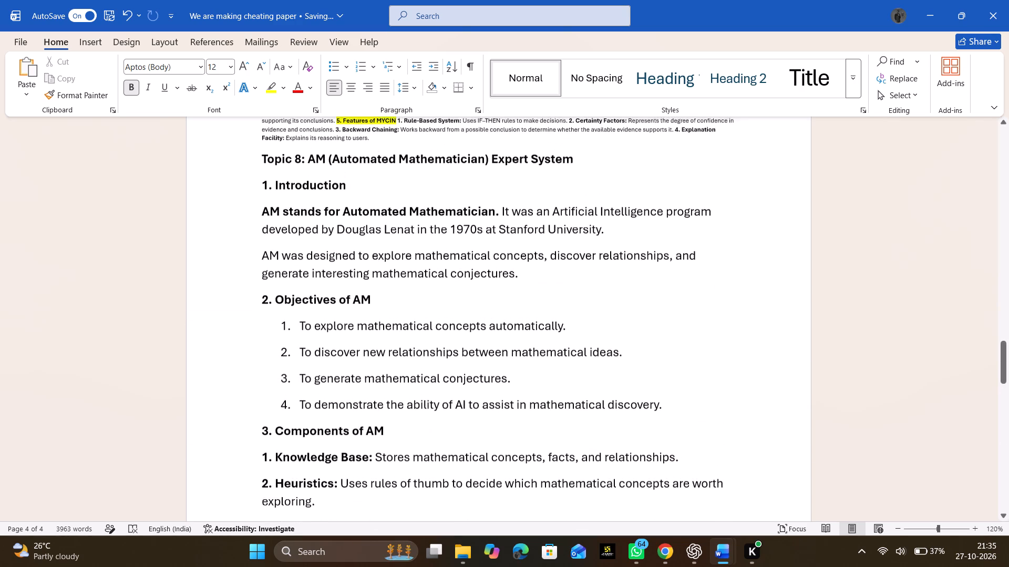
scroll(245, 193, up, 1)
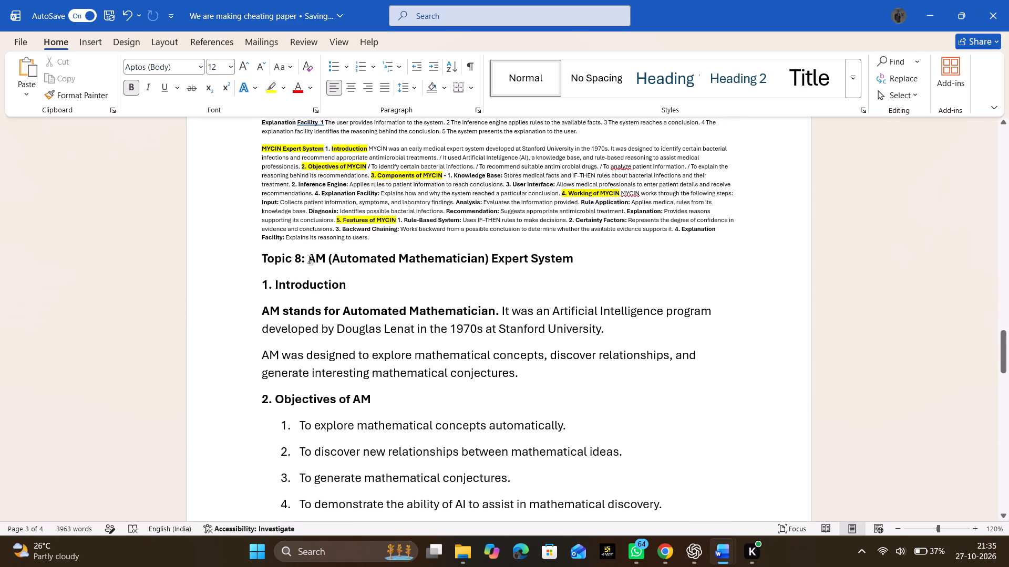
click(309, 260)
key(BackSpace)
key(BackSpace)
key(BackSpace)
key(BackSpace)
key(BackSpace)
key(BackSpace)
key(BackSpace)
key(BackSpace)
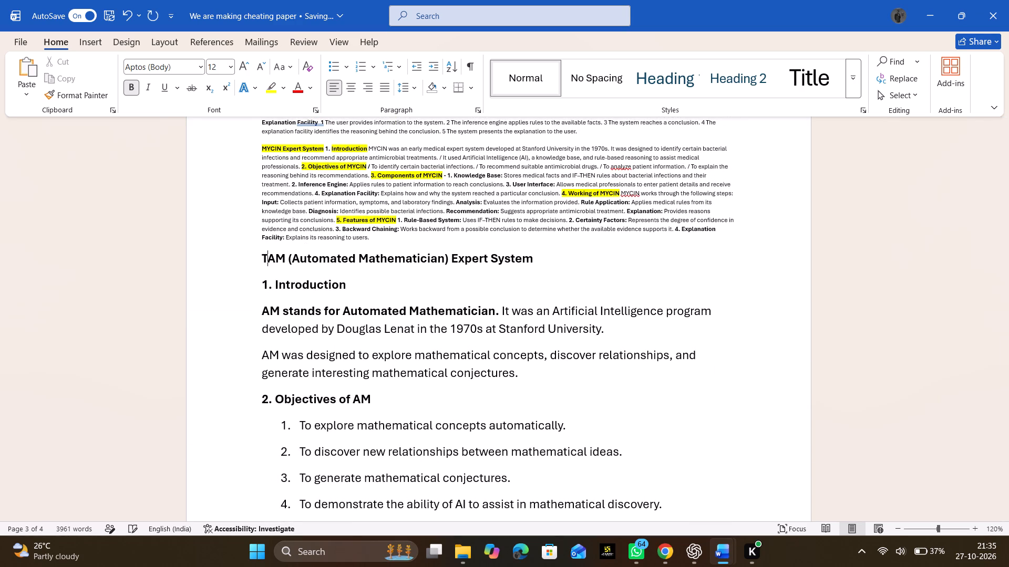
key(BackSpace)
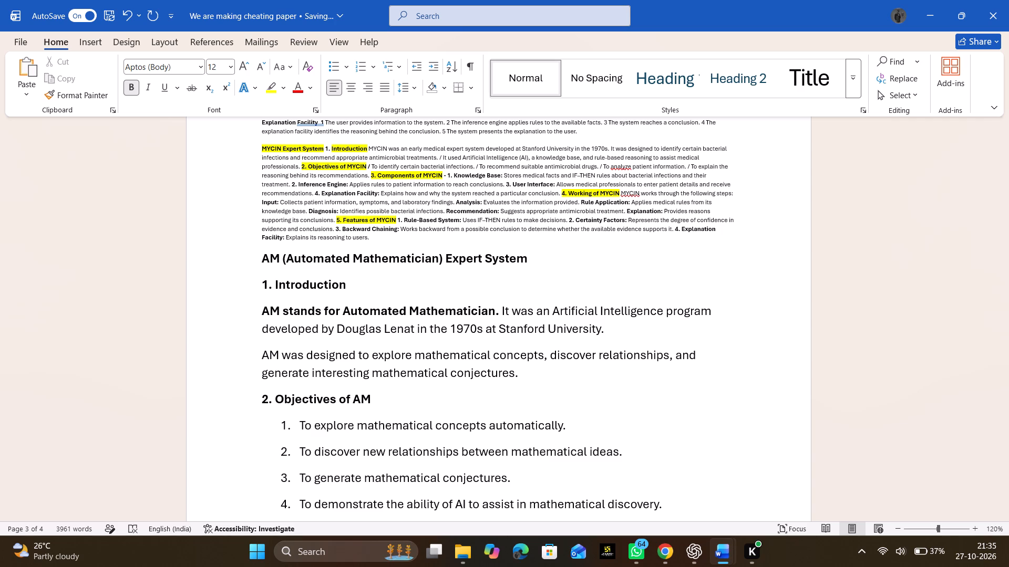
Remove the bold formatting from "AM stands for Automated Mathematician" in the Introduction section.
double_click(471, 310)
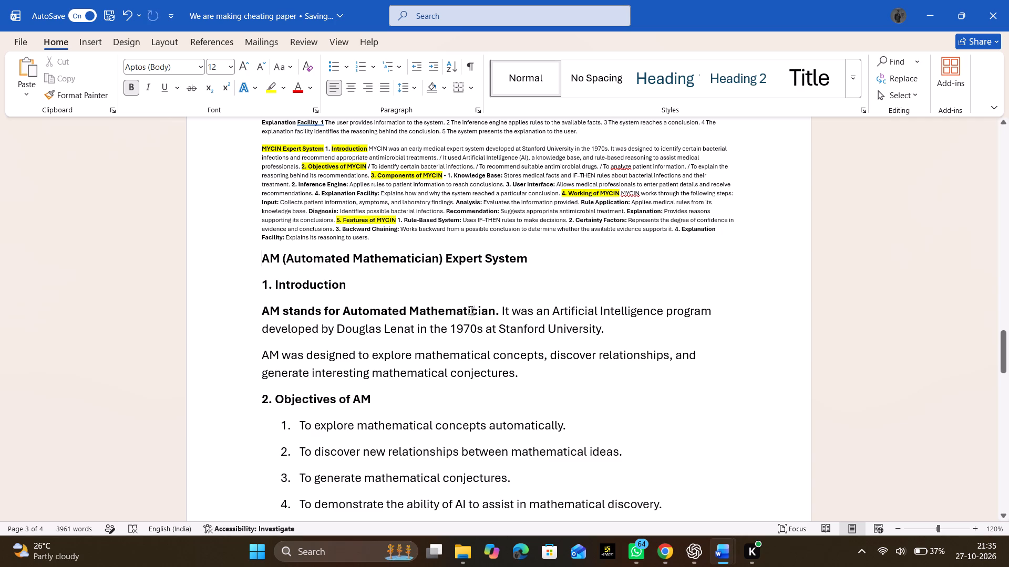
drag(471, 310, 417, 304)
click(417, 304)
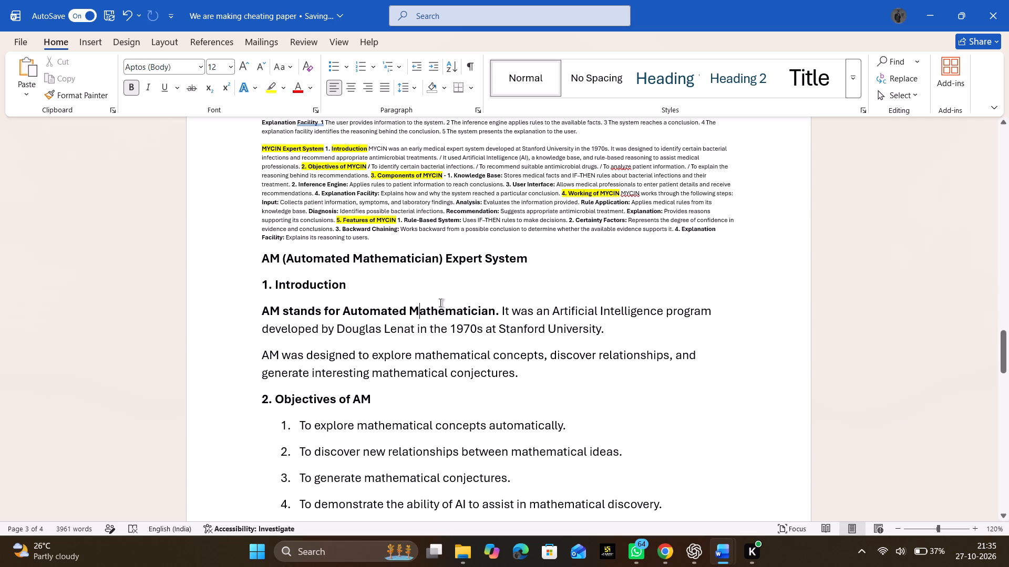
click(440, 303)
drag(440, 303, 285, 308)
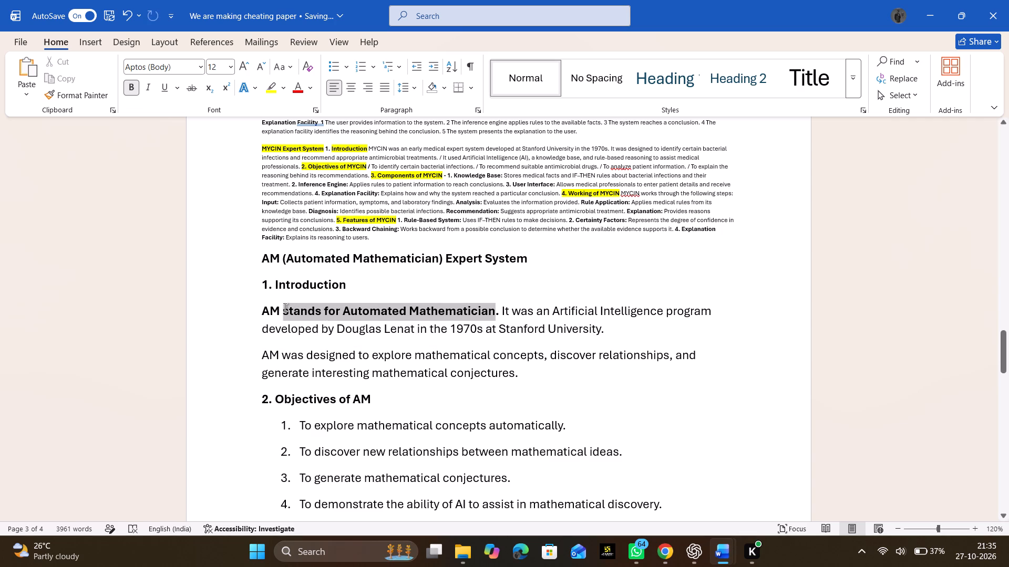
drag(285, 308, 268, 308)
click(278, 287)
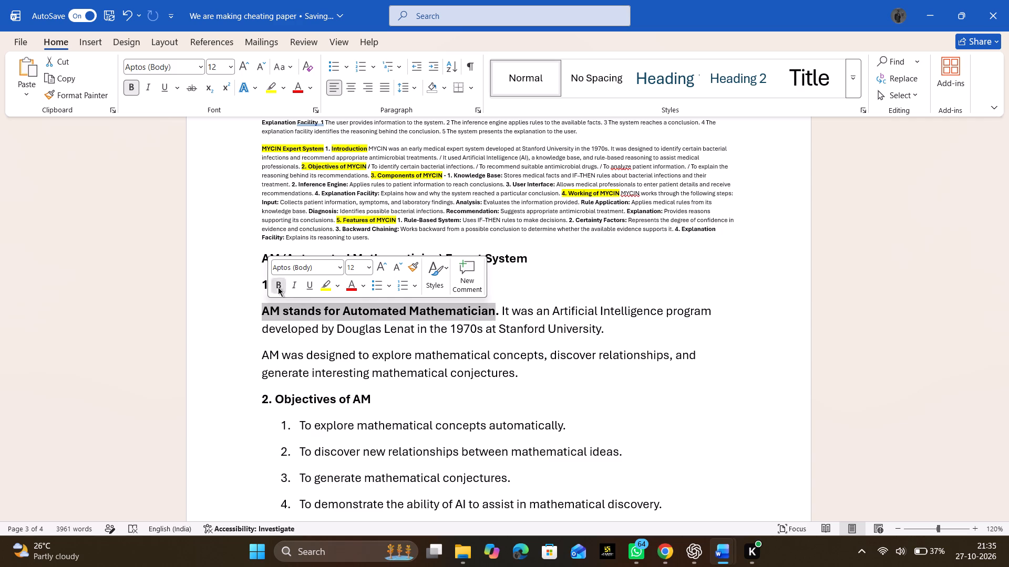
Shorten the AM heading to "AM Expert System" by deleting "(Automated Mathematician)", and highlight it in yellow.
click(251, 270)
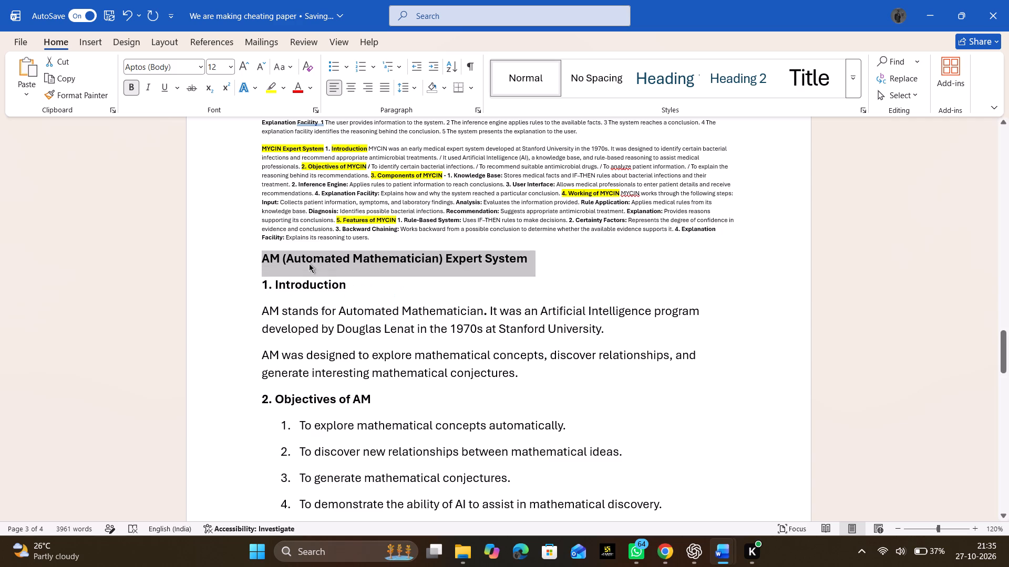
click(309, 264)
drag(281, 258, 384, 249)
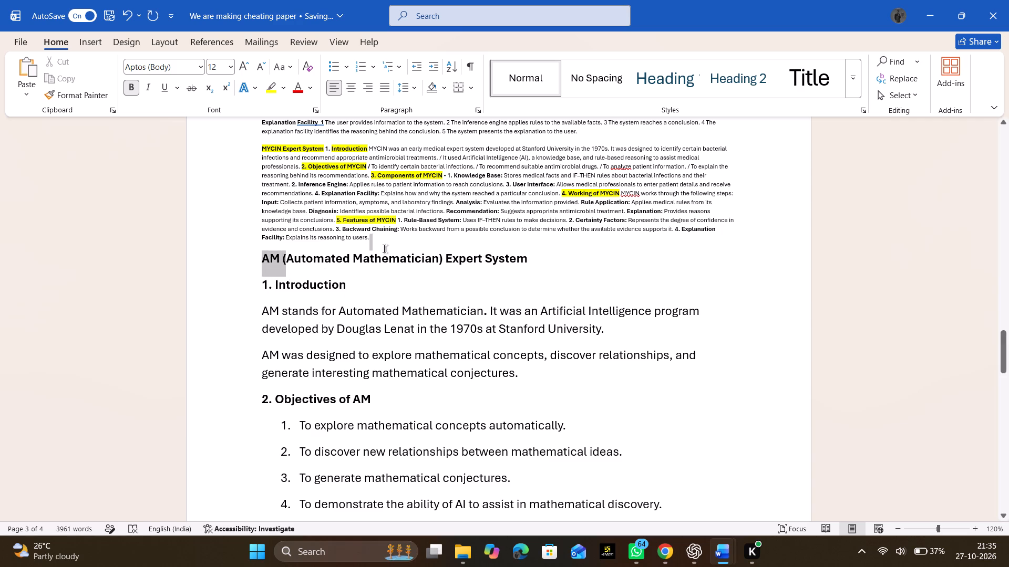
drag(384, 249, 444, 257)
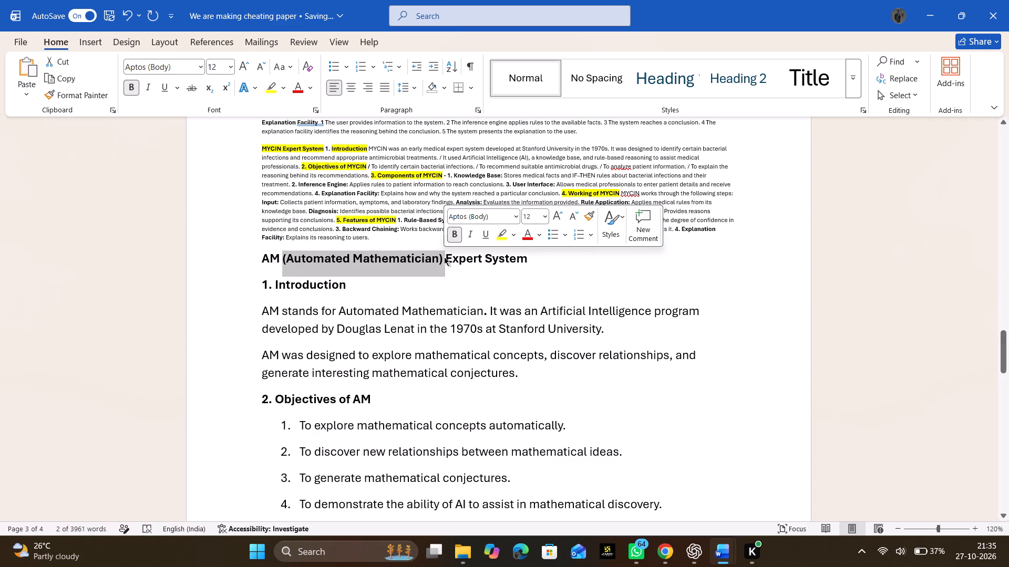
key(BackSpace)
key(space)
key(BackSpace)
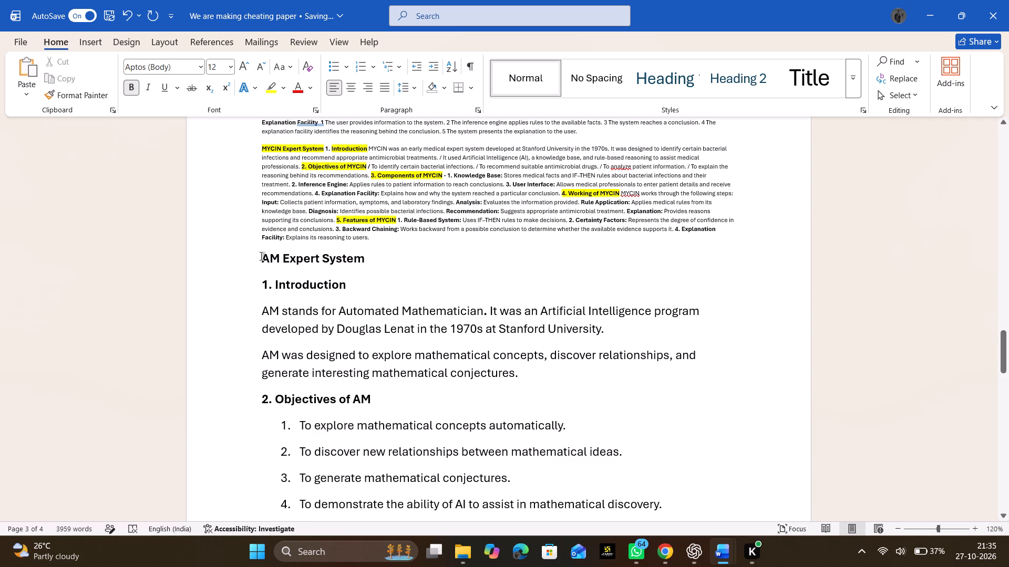
drag(261, 256, 362, 254)
click(418, 230)
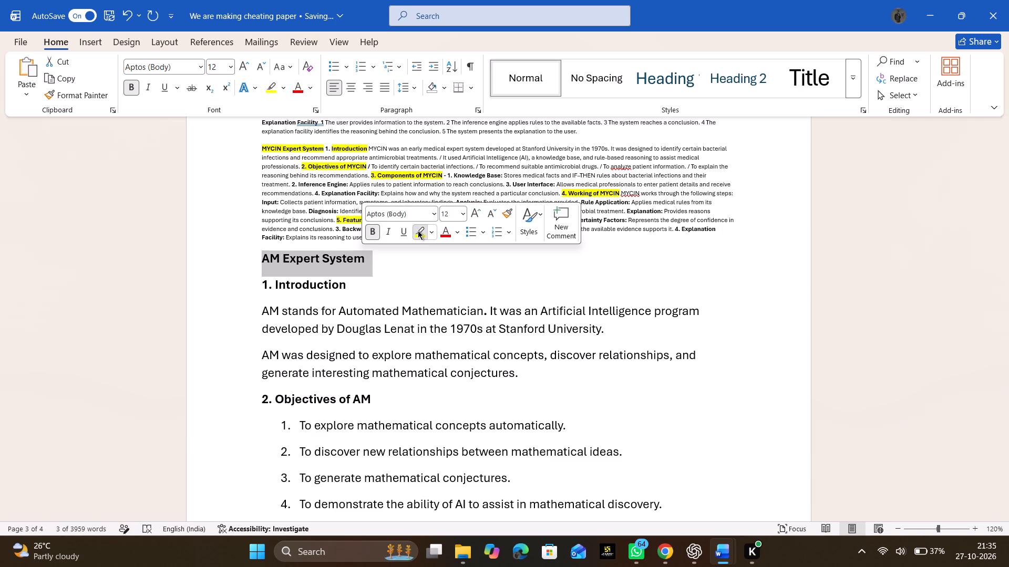
Join the "1. Introduction" heading and its two paragraphs onto the "AM Expert System" line, separating the two paragraphs with " / ".
click(389, 262)
key(space)
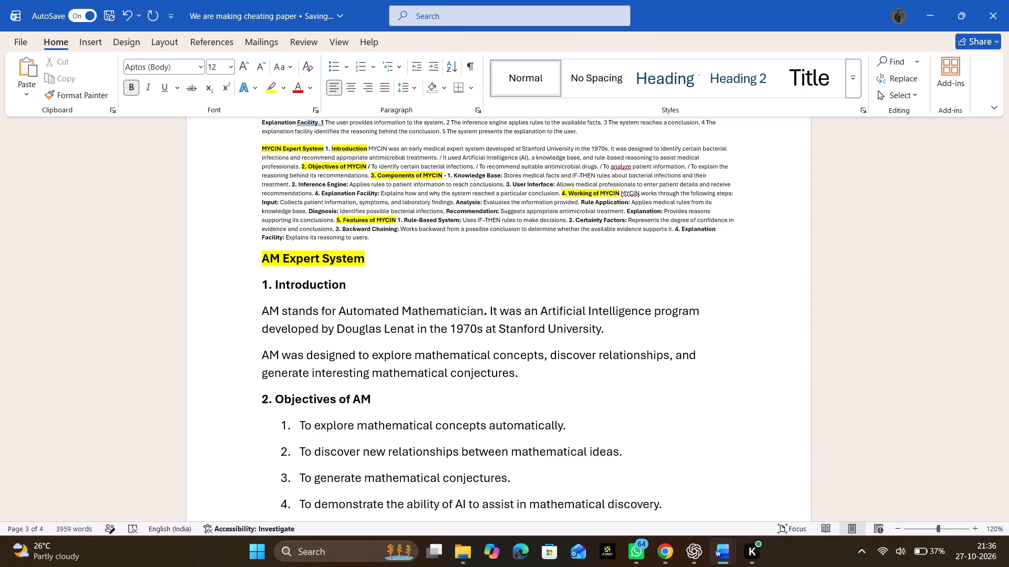
key(Delete)
click(472, 259)
key(space)
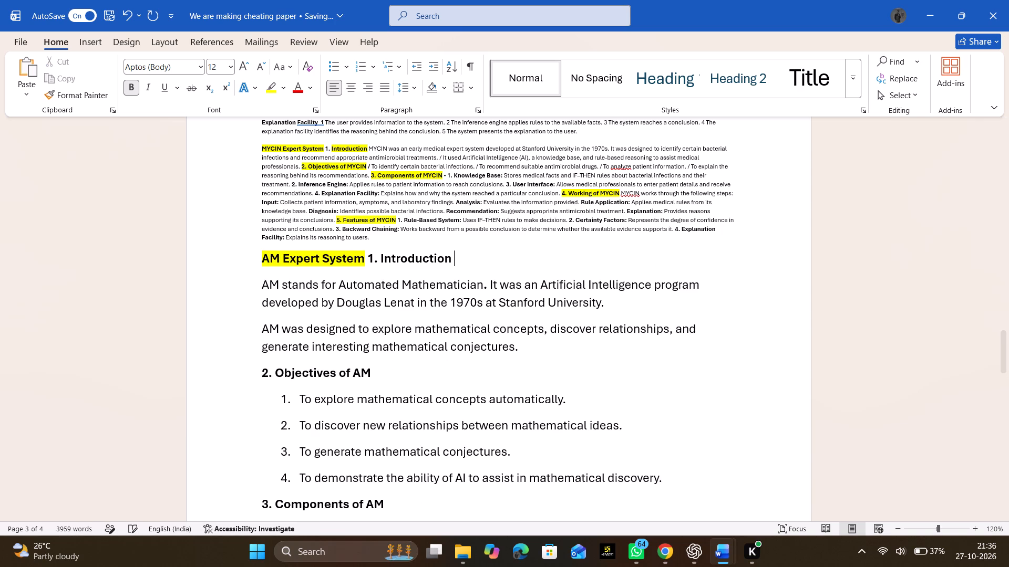
key(Delete)
click(377, 298)
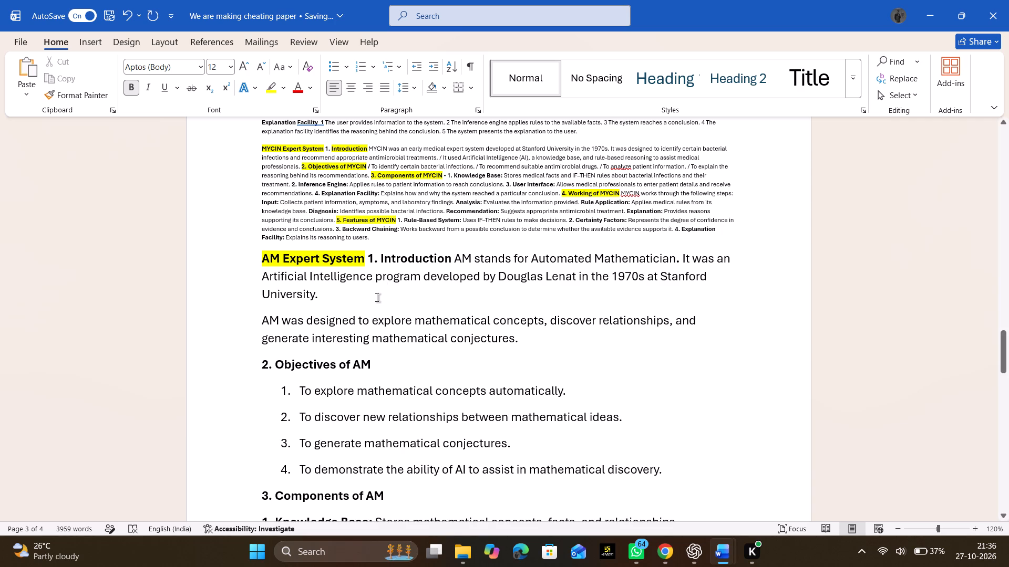
key(space)
text(/)
key(space)
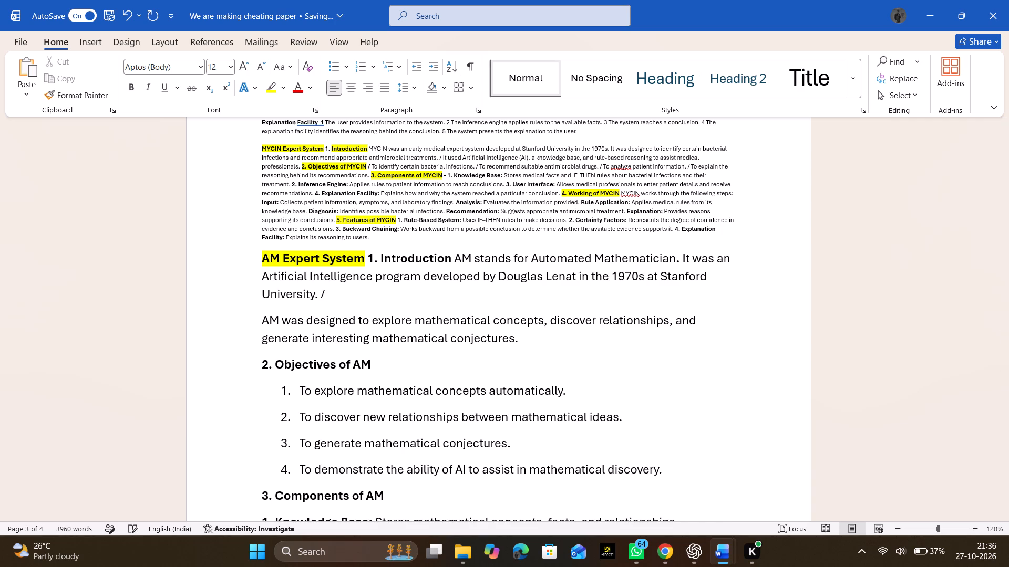
key(Delete)
Join the "2. Objectives of AM" heading to the end of the introduction text and highlight it in yellow.
click(631, 318)
key(space)
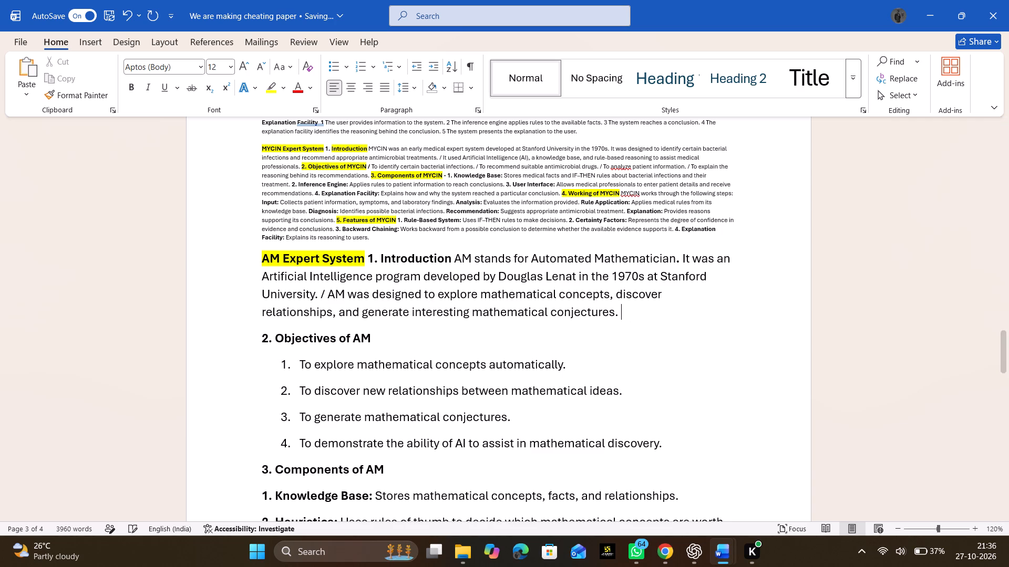
key(Delete)
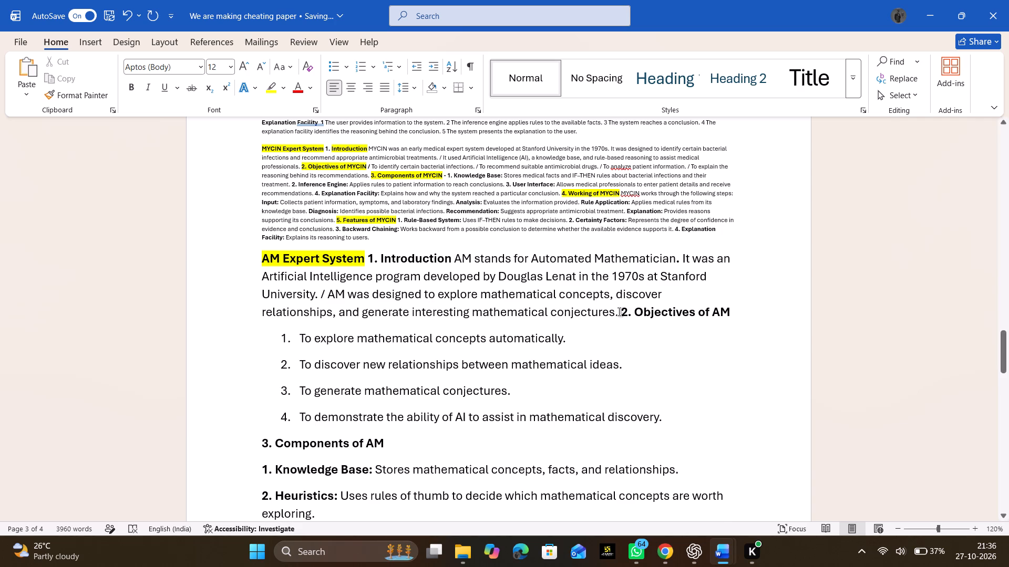
drag(625, 313, 715, 314)
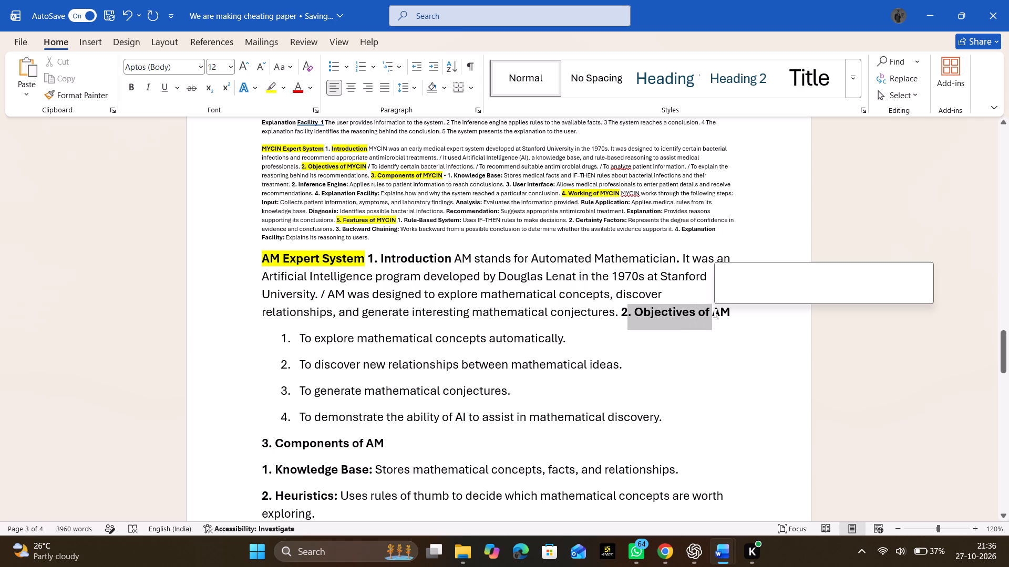
click(736, 312)
drag(736, 312, 647, 313)
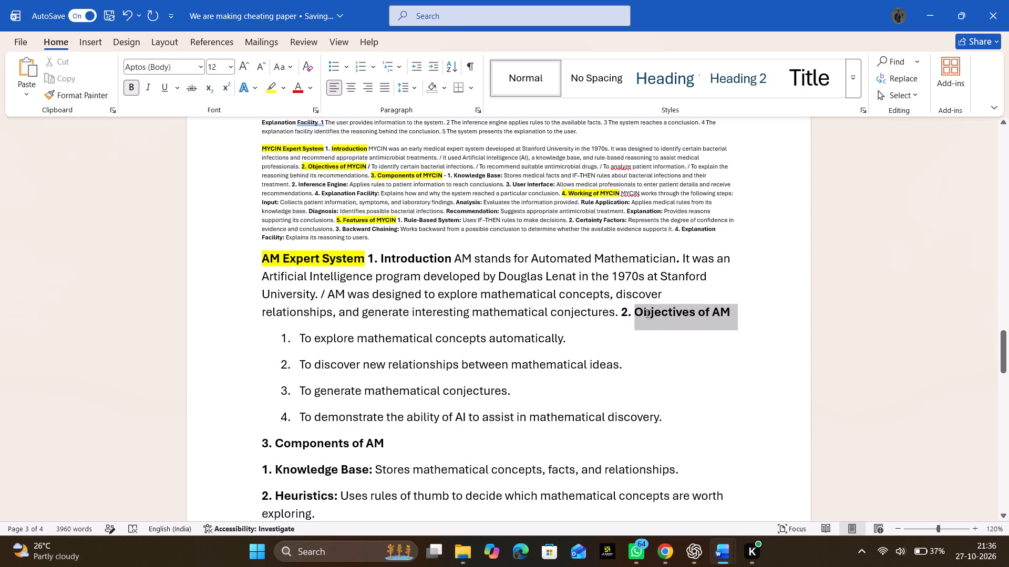
drag(647, 313, 621, 316)
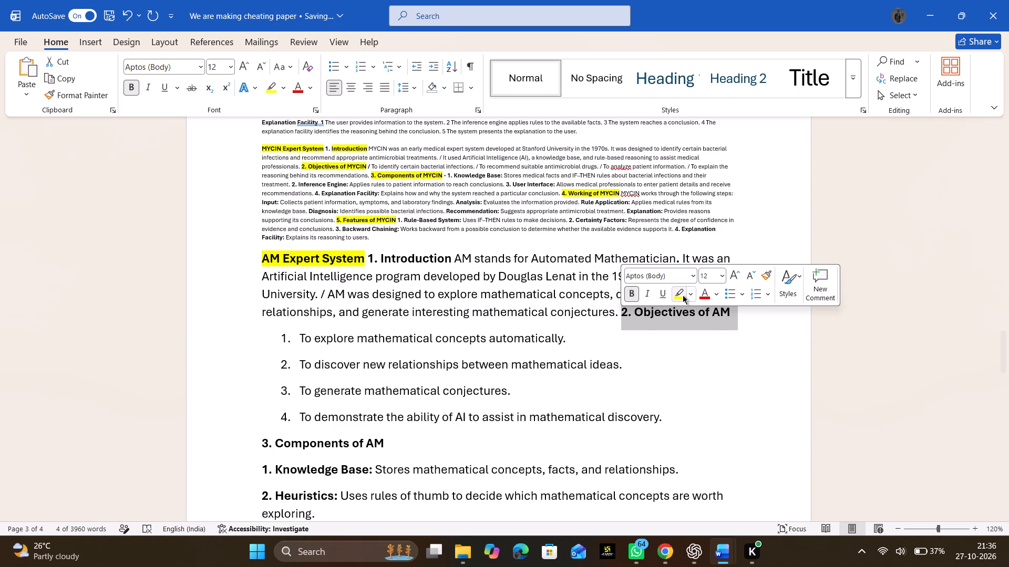
click(683, 295)
Run the four numbered objectives on after the "2. Objectives of AM" heading as continuous text, separated by " / ".
click(750, 322)
key(space)
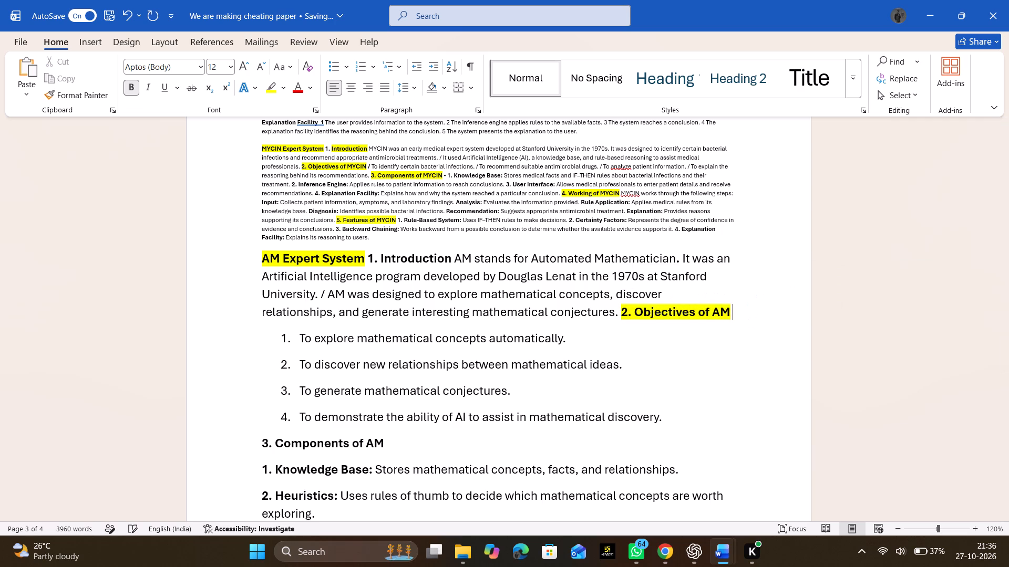
key(Delete)
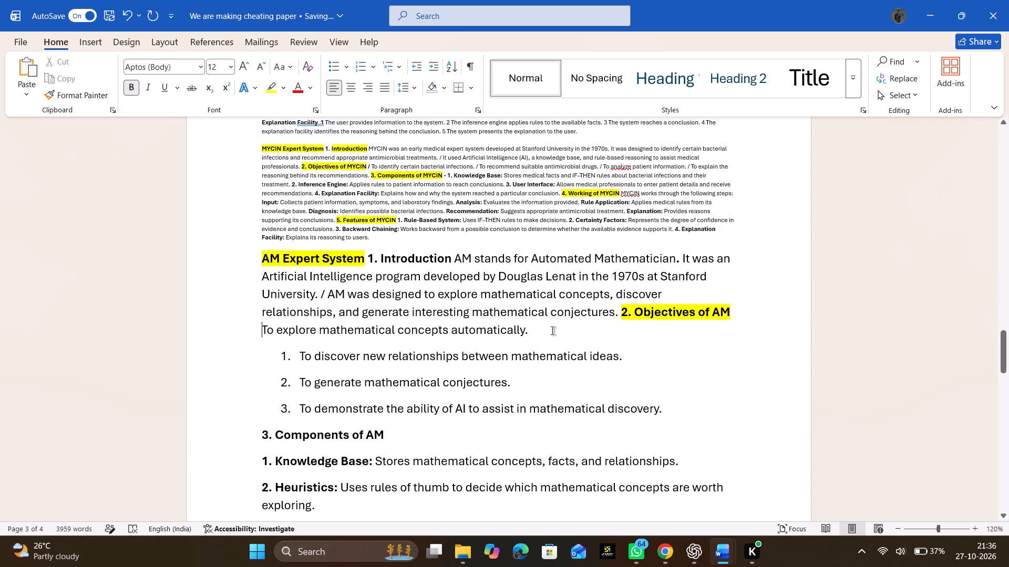
click(552, 331)
key(space)
text(/)
key(space)
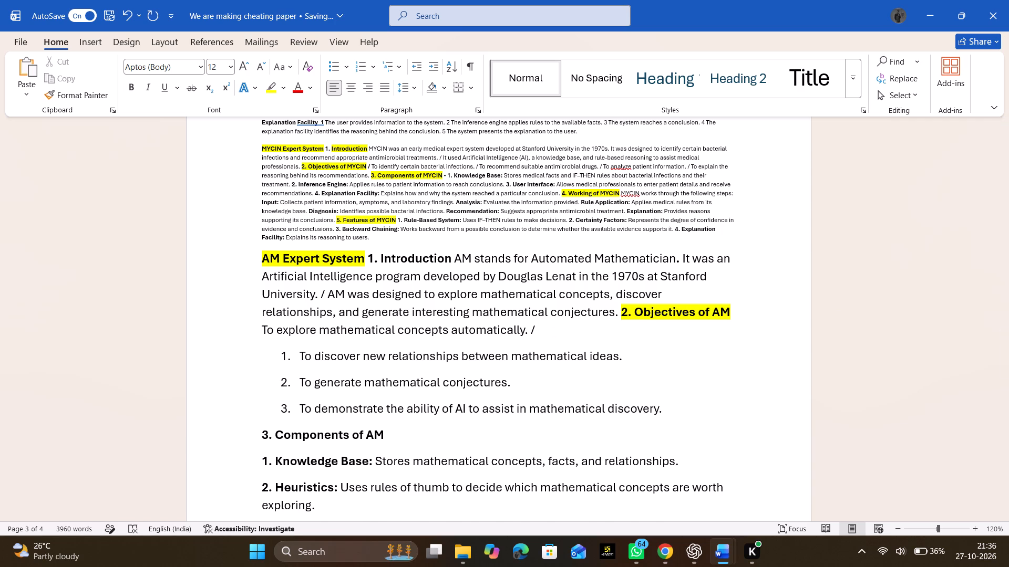
key(Delete)
click(446, 356)
key(space)
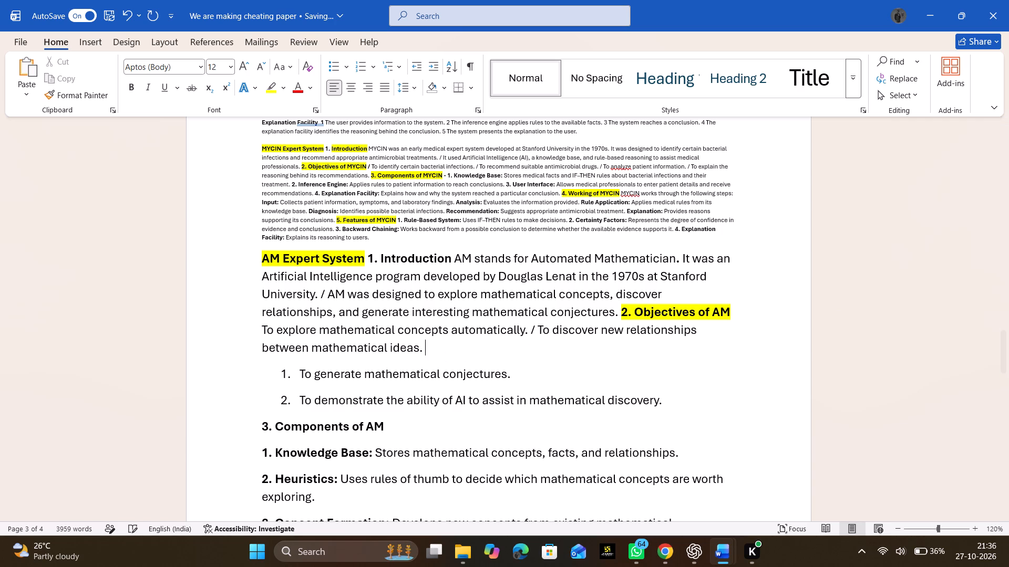
text(/)
key(space)
key(Delete)
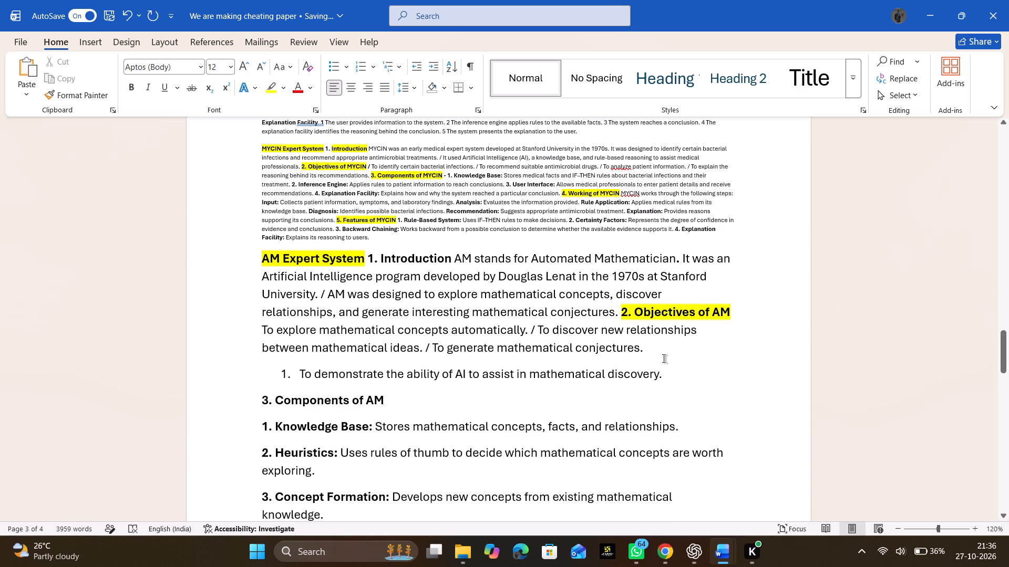
click(670, 352)
key(space)
text(/)
key(space)
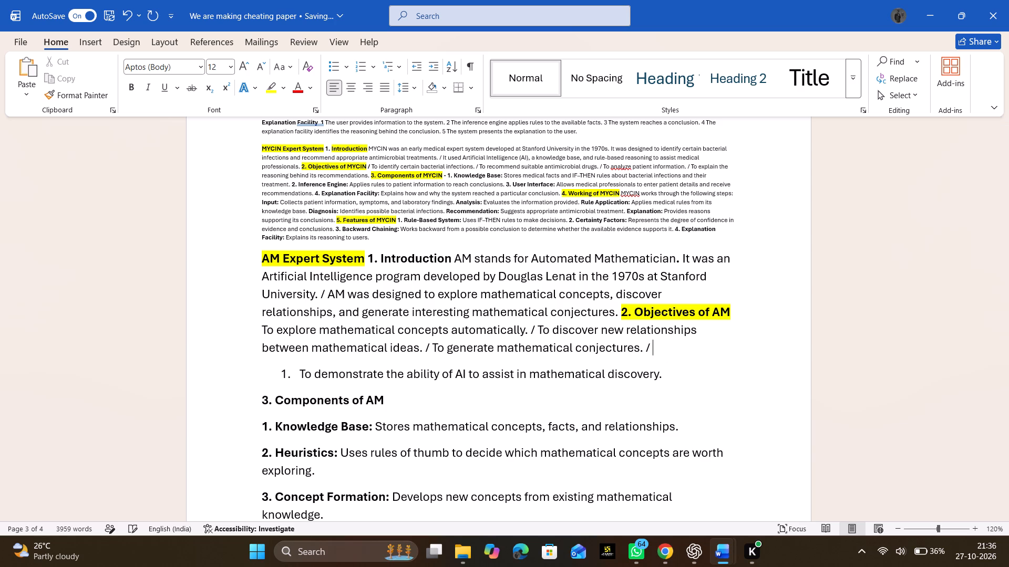
key(Delete)
Join the "3. Components of AM" heading to the end of the objectives text and highlight it in yellow.
click(649, 377)
key(space)
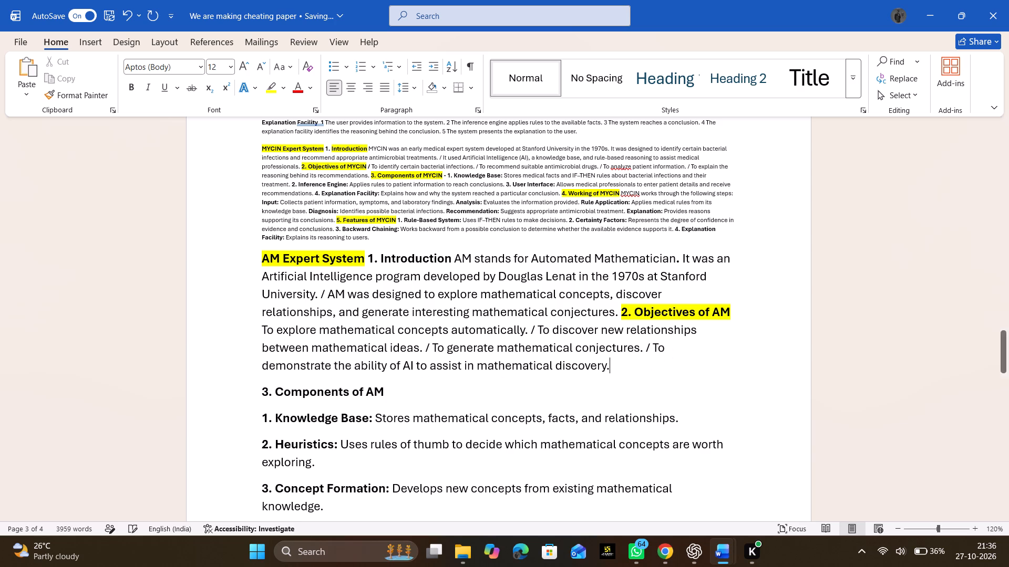
key(Delete)
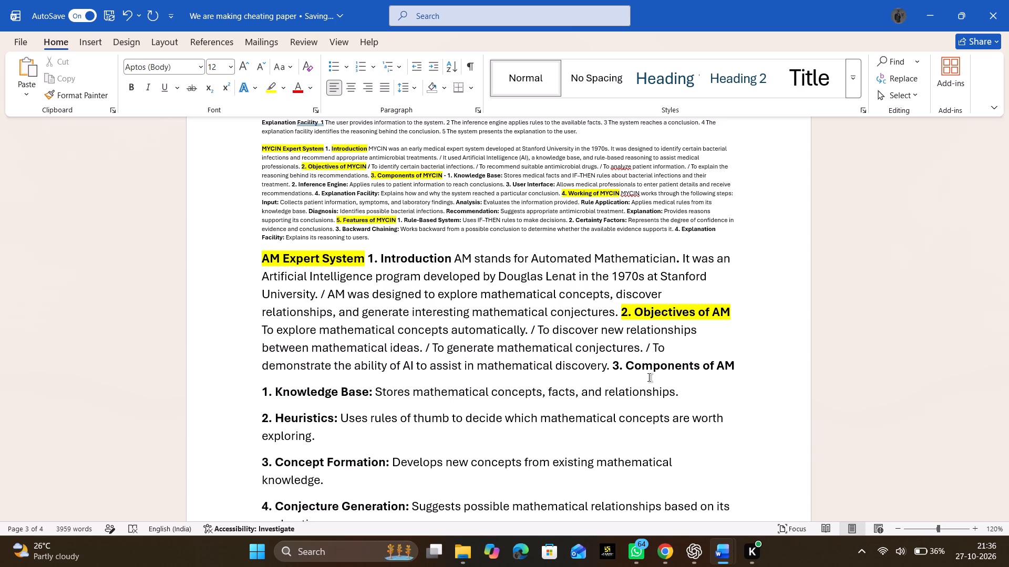
key(shift+Right)
key(shift+Right)
key(shift+Right)
key(shift+Right)
key(shift+Right)
key(shift+Right)
key(shift+Right)
key(shift+Right)
key(shift+Right)
key(shift+Right)
key(shift+Right)
key(shift+Right)
key(shift+Right)
key(shift+Right)
key(shift+Right)
key(shift+Right)
key(shift+Right)
key(shift+Right)
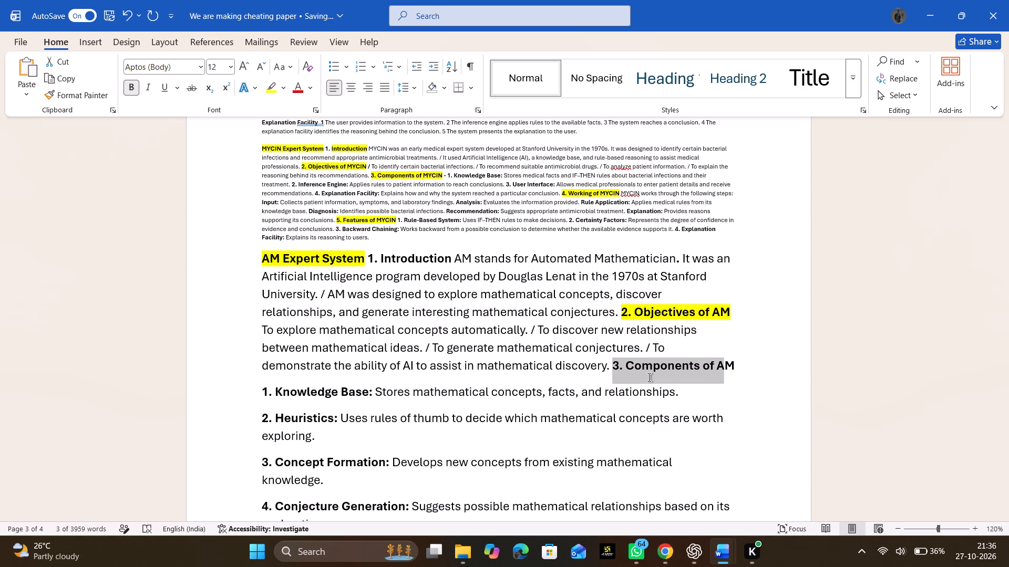
key(shift+Right)
key(shift+Right)
key(shift+Left)
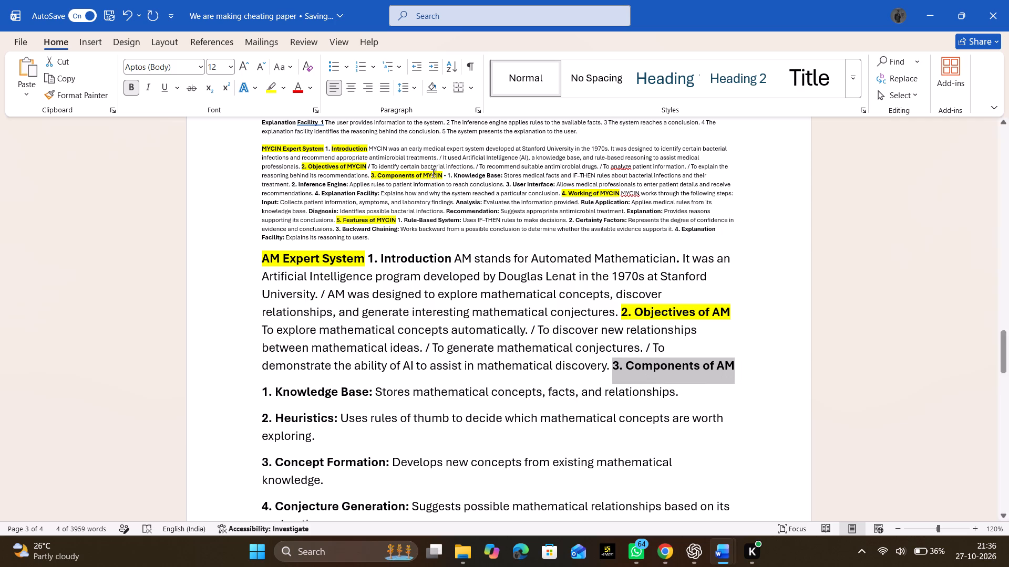
click(276, 81)
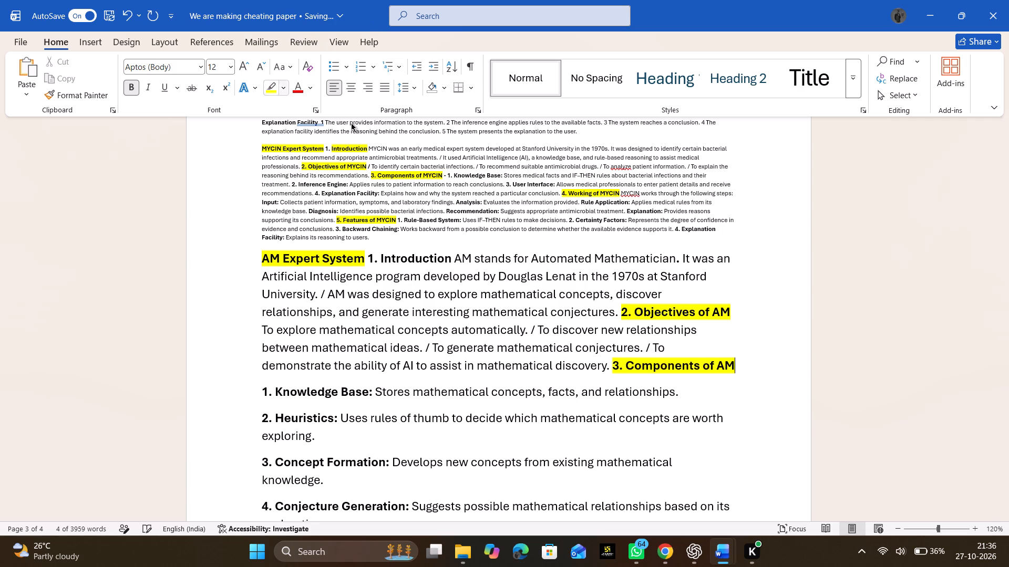
Run the five numbered components on after the "3. Components of AM" heading as continuous text, with " - " following the heading.
key(space)
text(-)
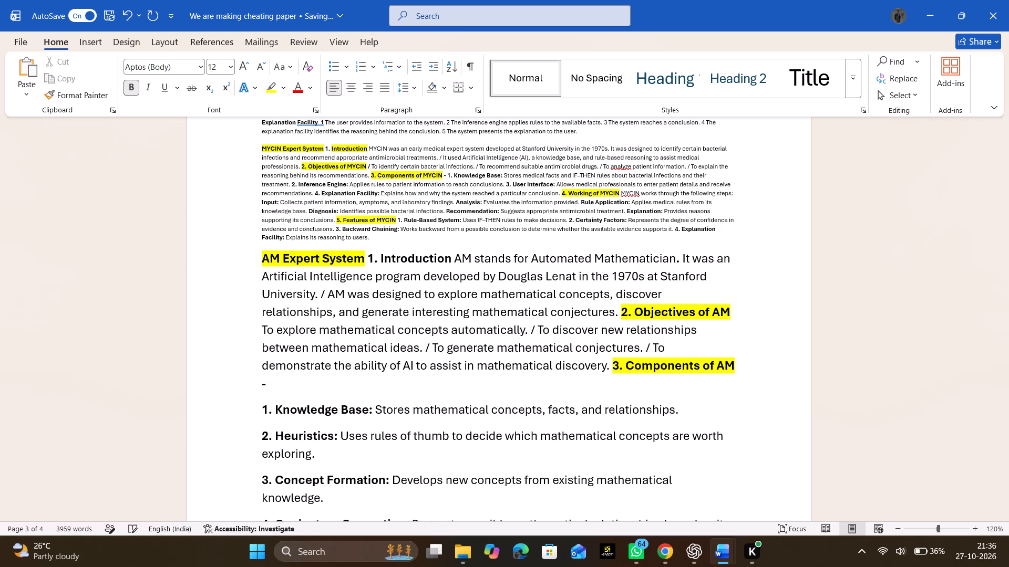
key(space)
key(Delete)
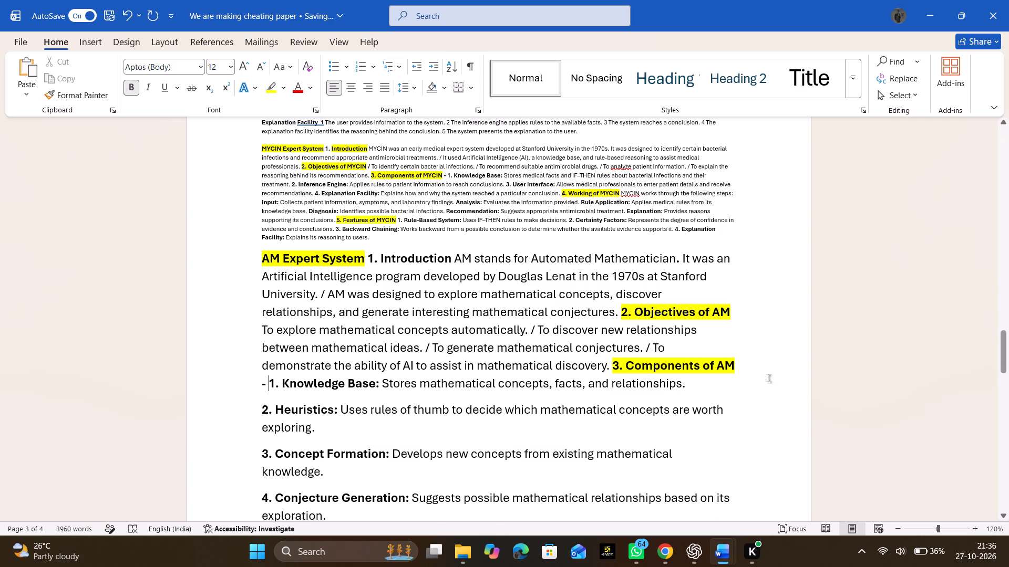
click(697, 384)
key(space)
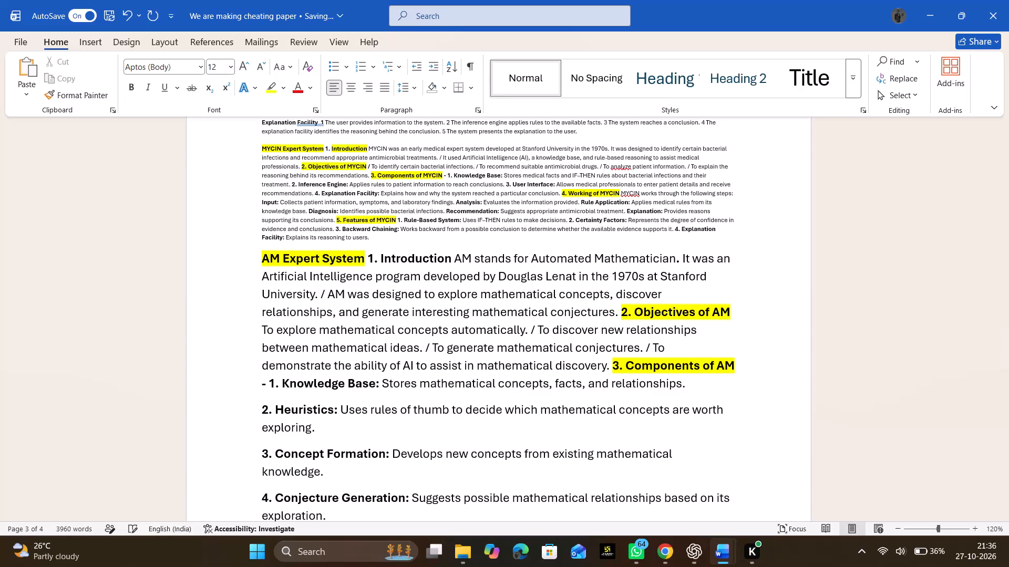
key(Delete)
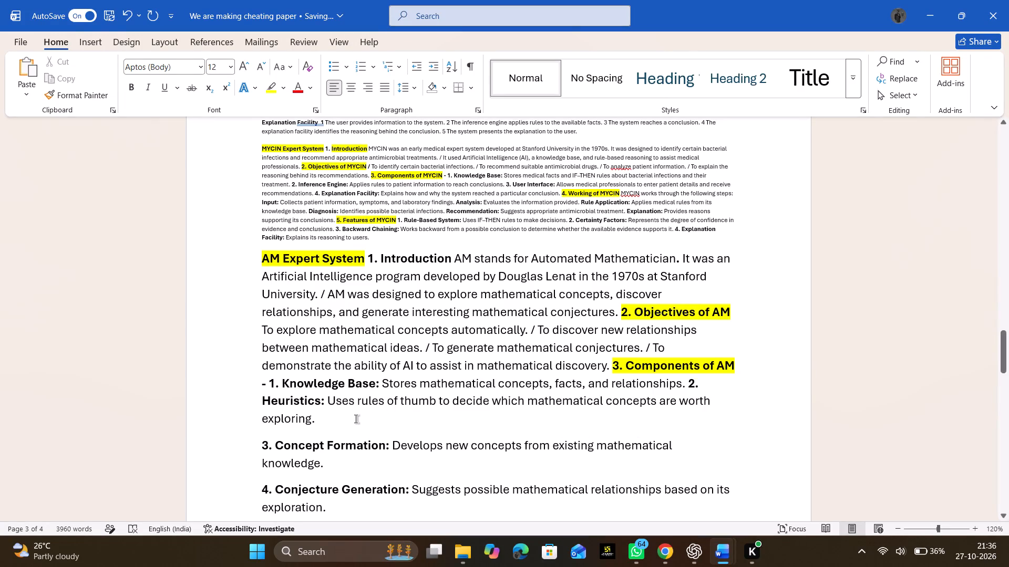
click(356, 419)
key(space)
key(Delete)
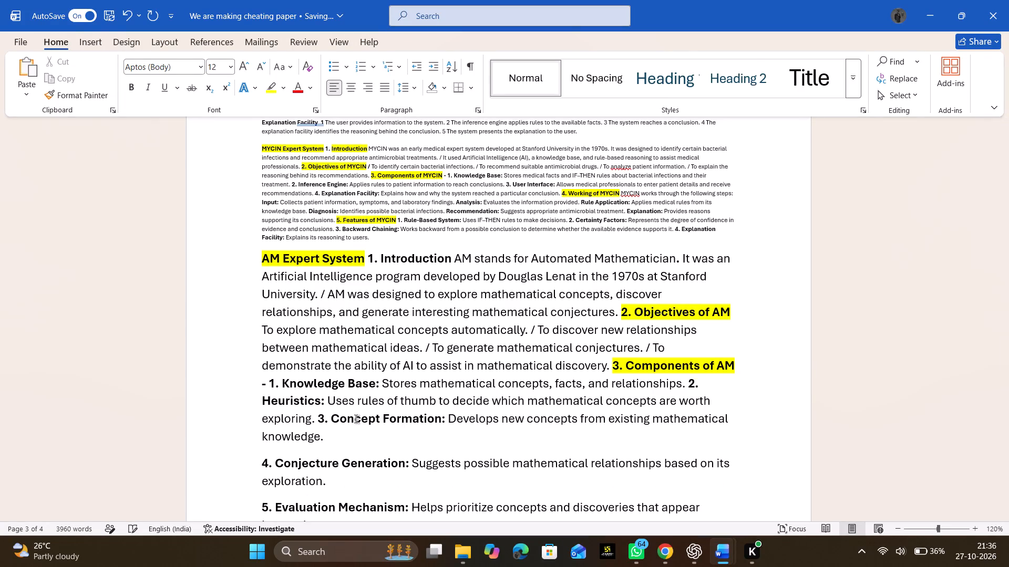
click(339, 444)
key(space)
key(Delete)
click(410, 461)
key(space)
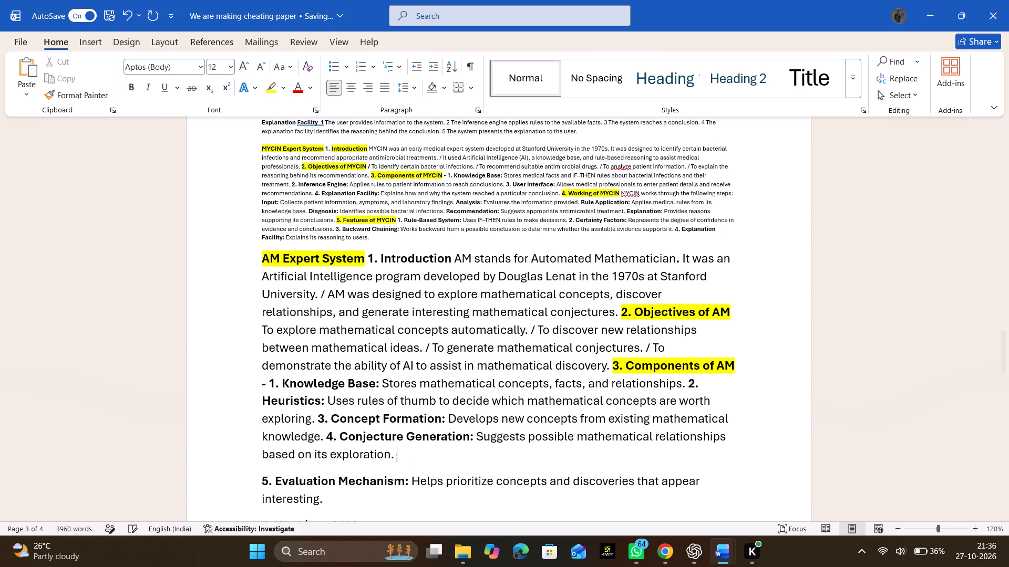
key(Delete)
Join the "4. Working of AM" heading to the end of the components text and highlight it in yellow.
click(466, 477)
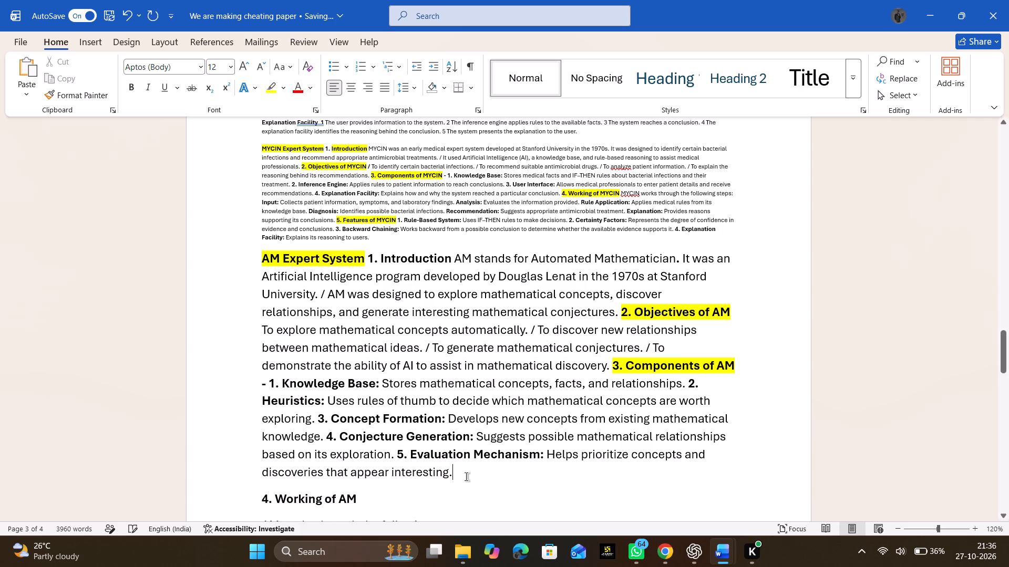
key(space)
key(Delete)
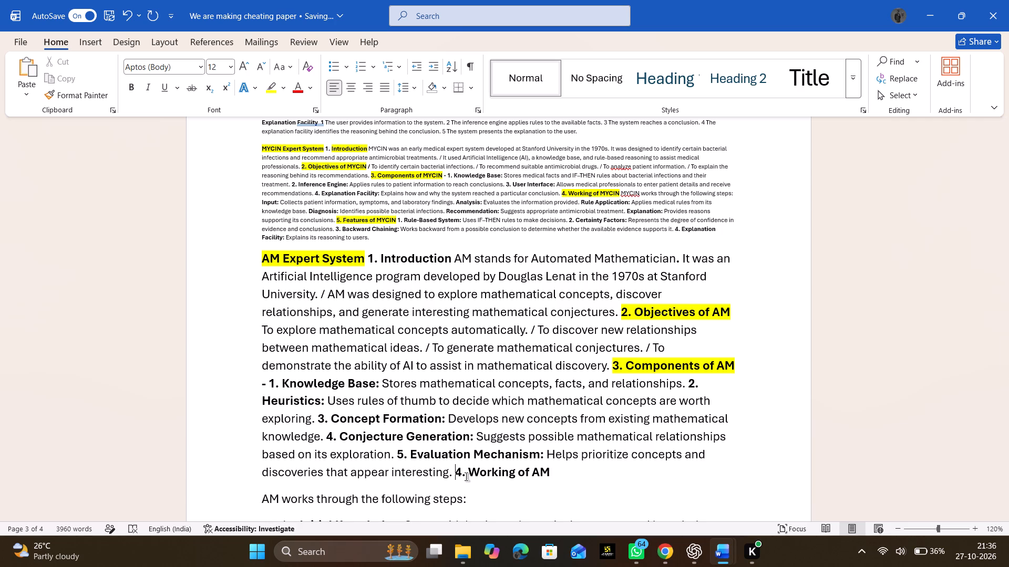
key(shift+Right)
key(shift+Right)
key(shift+Right)
key(shift+Right)
key(shift+Right)
key(shift+Right)
key(shift+Right)
key(shift+Right)
key(shift+Right)
key(shift+Right)
key(shift+Right)
key(shift+Right)
key(shift+Right)
key(shift+Right)
key(shift+Right)
key(shift+Right)
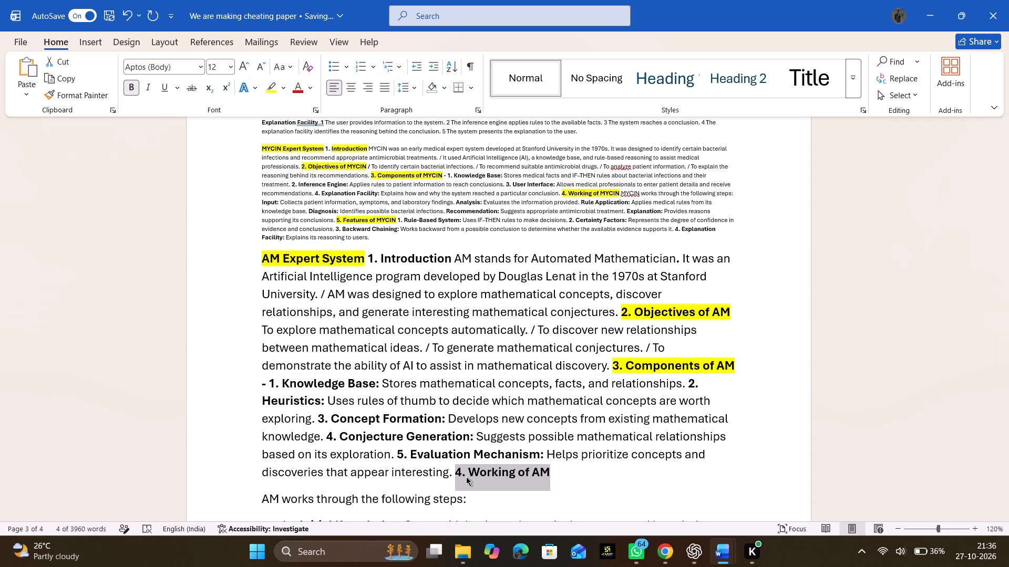
click(263, 85)
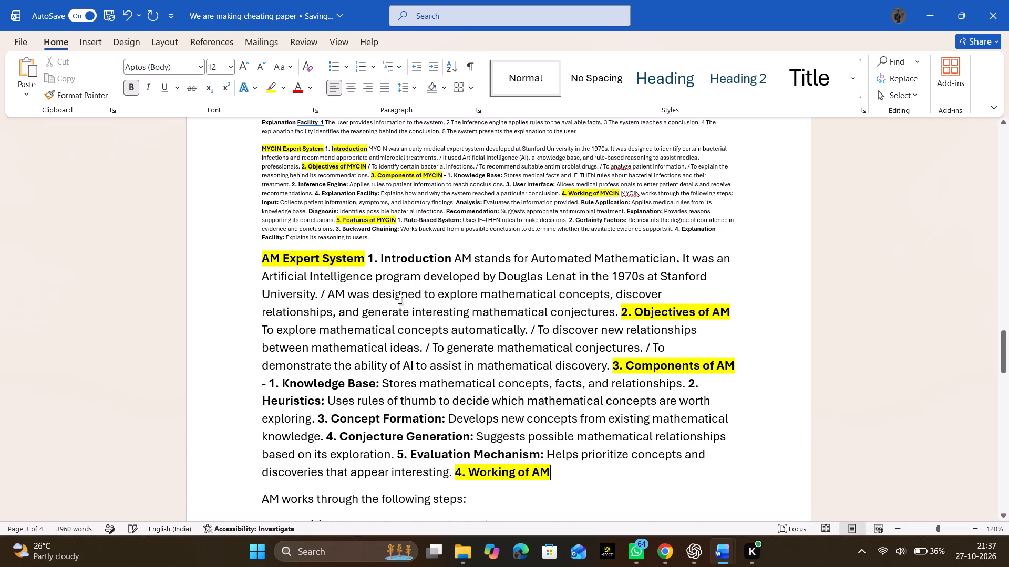
Run the "AM works through the following steps:" line and its six numbered steps on after the "4. Working of AM" heading, separated by spaces.
scroll(400, 300, down, 2)
click(567, 238)
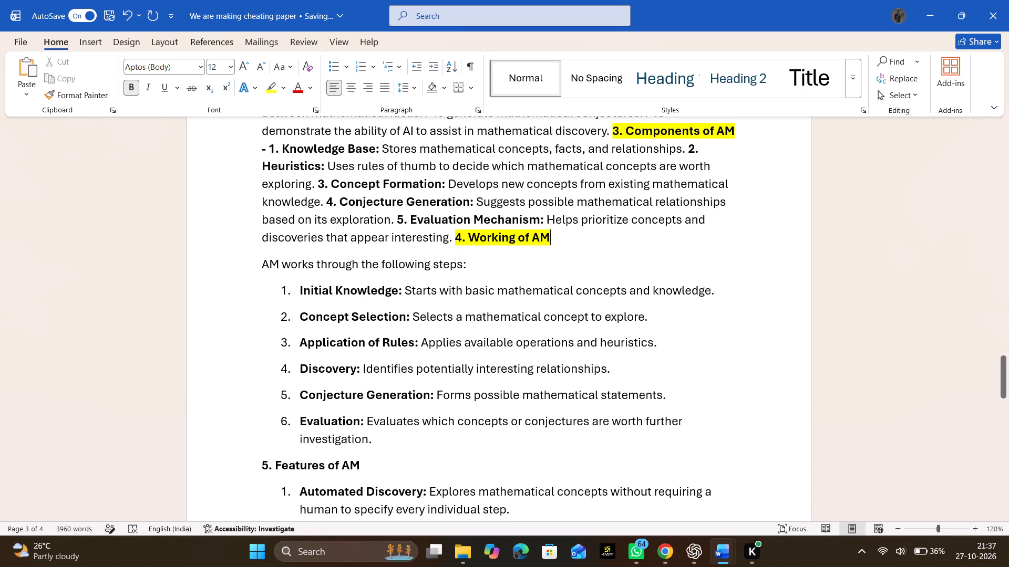
key(space)
key(Delete)
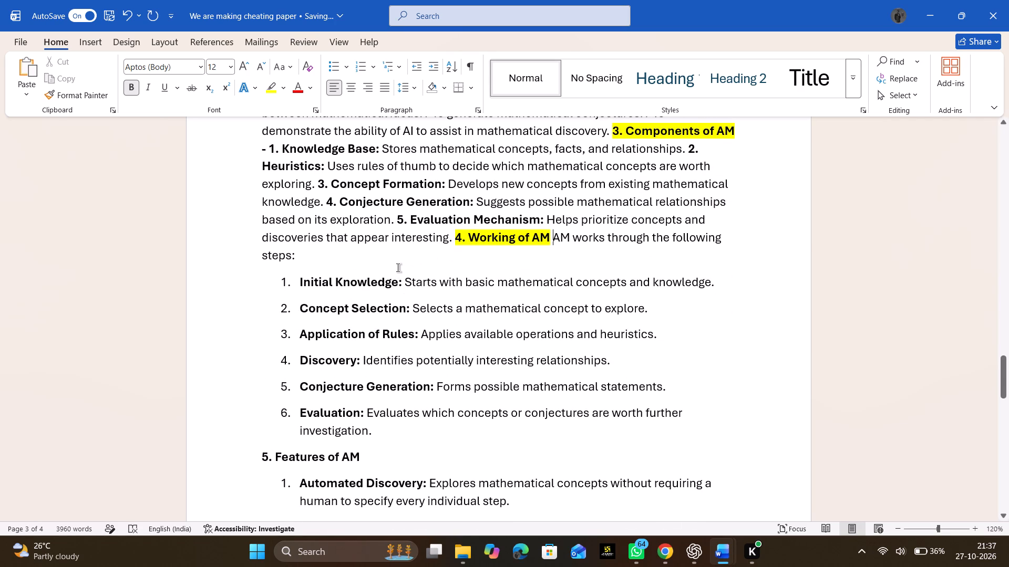
click(398, 268)
key(space)
key(Delete)
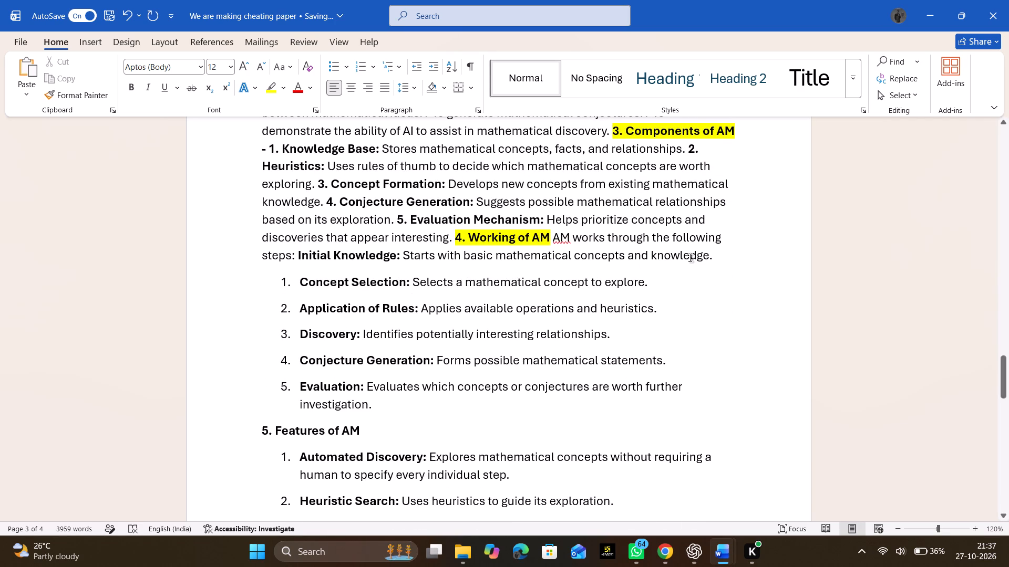
click(722, 253)
key(space)
key(Delete)
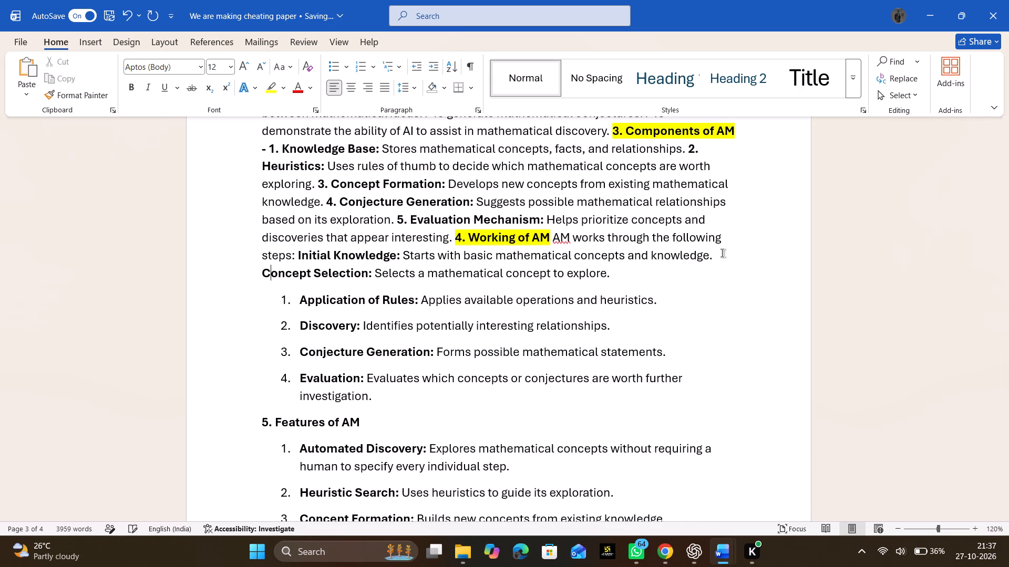
click(624, 274)
key(space)
key(Delete)
click(521, 296)
key(space)
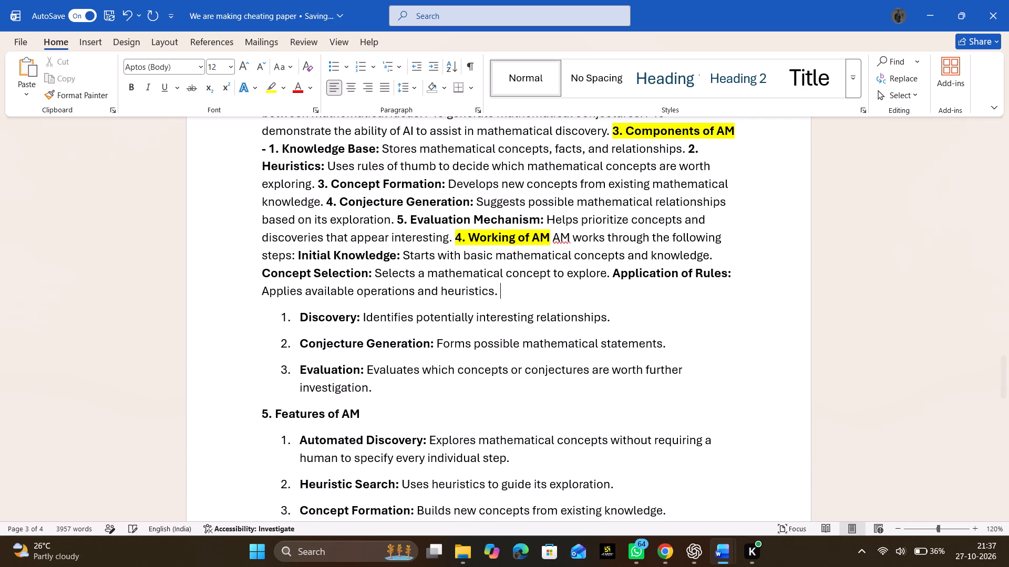
key(Delete)
click(456, 306)
key(space)
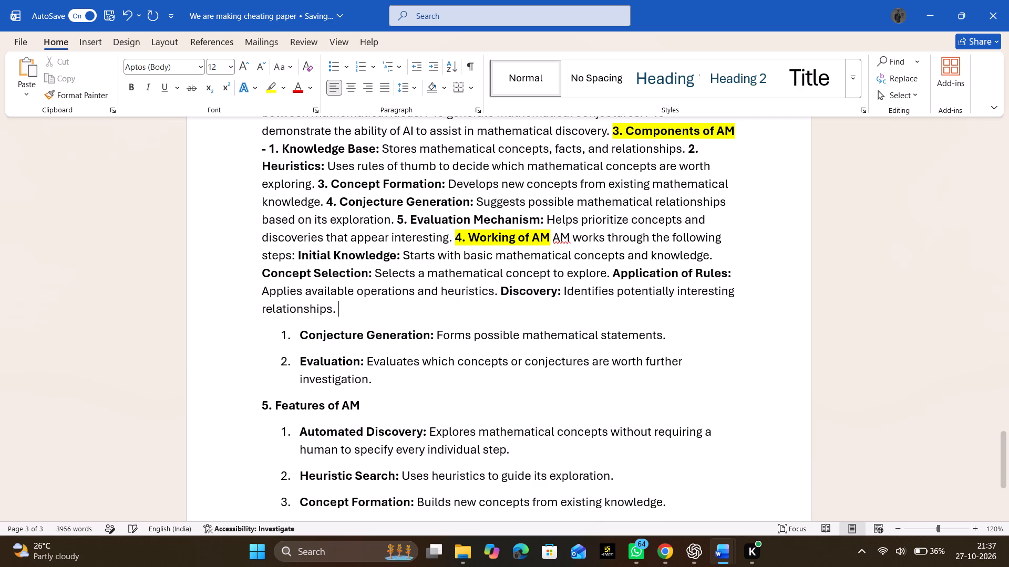
key(Delete)
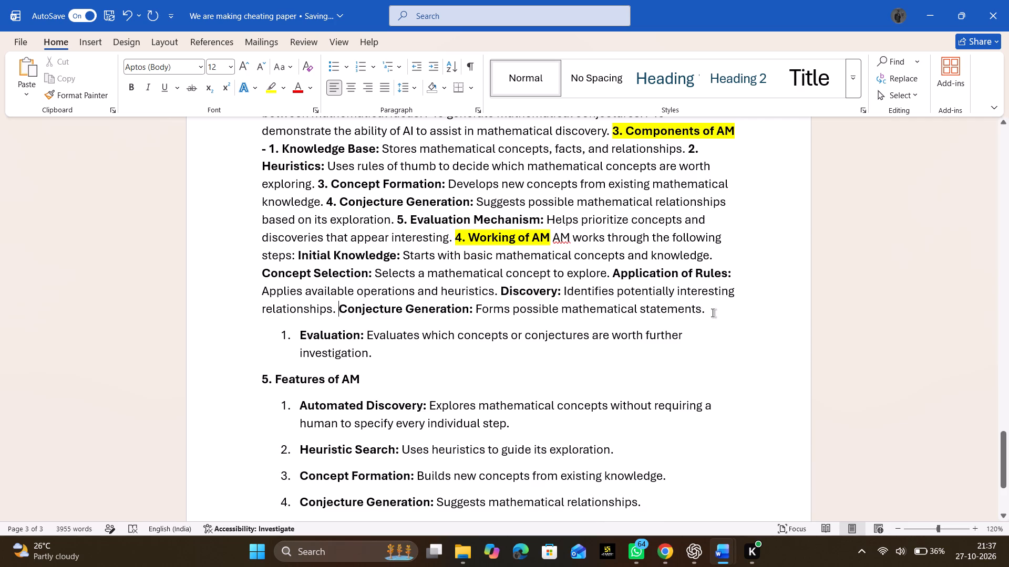
click(713, 313)
key(space)
key(Delete)
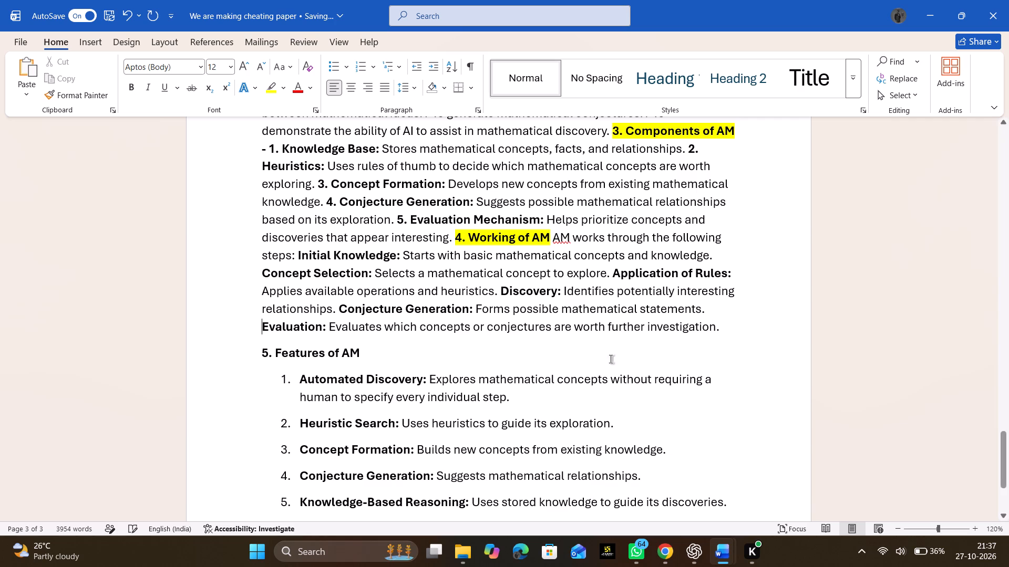
Join the "5. Features of AM" heading to the end of the working text and highlight it in yellow.
click(731, 330)
key(space)
key(Delete)
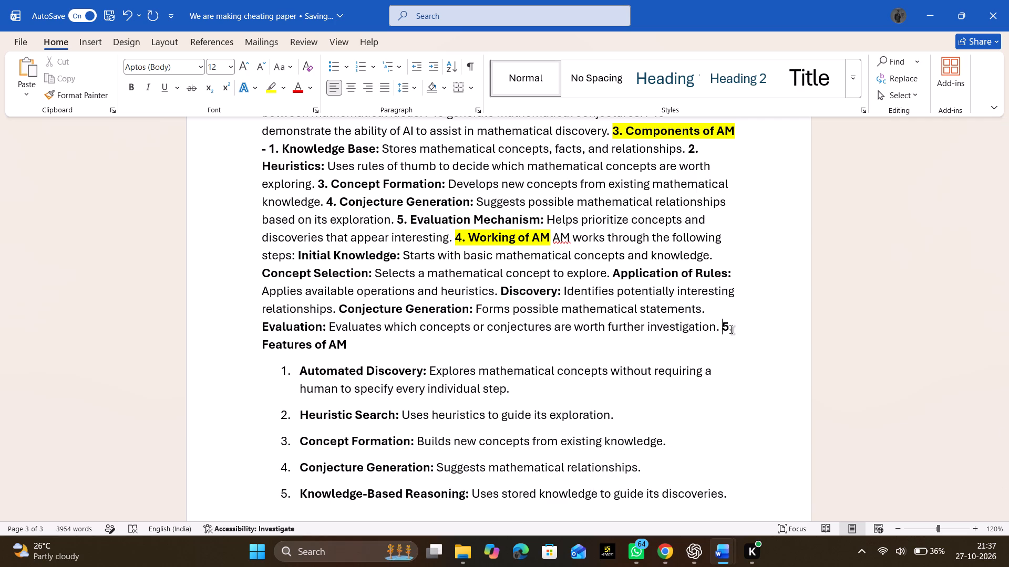
key(shift+Down)
click(270, 85)
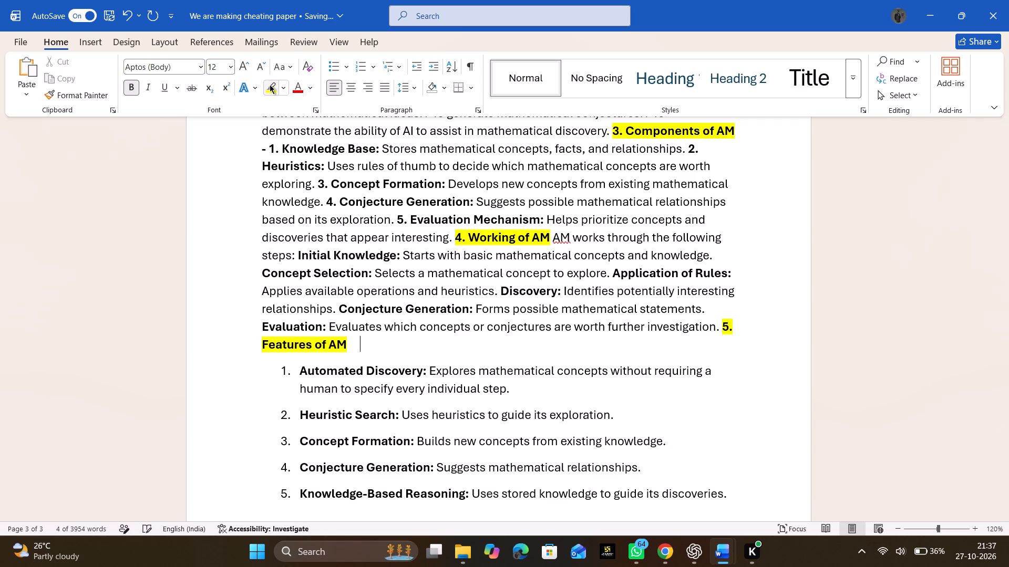
Run the five numbered features on after the "5. Features of AM" heading, adding "//" before "Automated Discovery:" and "/" before "Heuristic Search:".
click(399, 349)
key(space)
key(space)
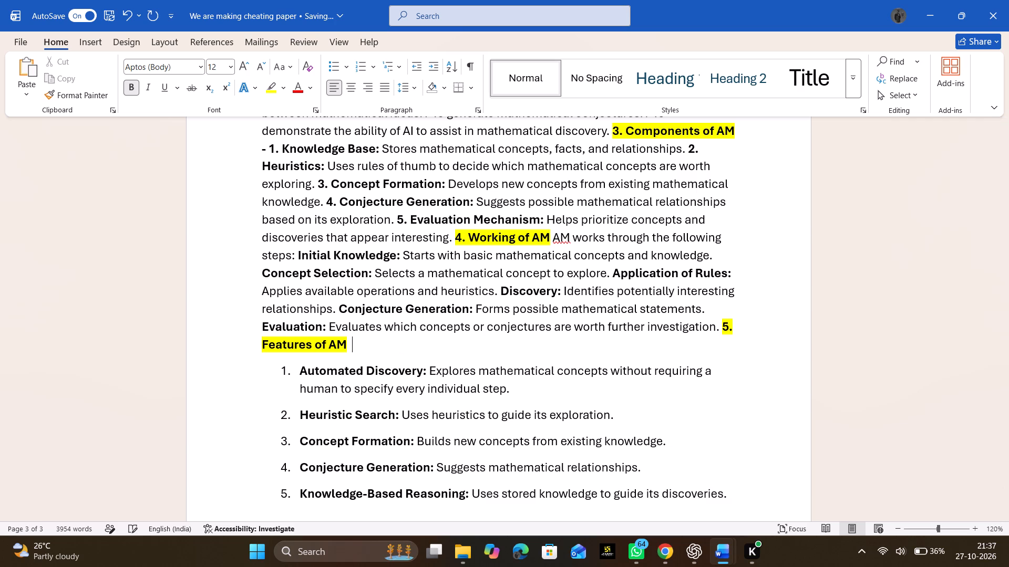
key(Delete)
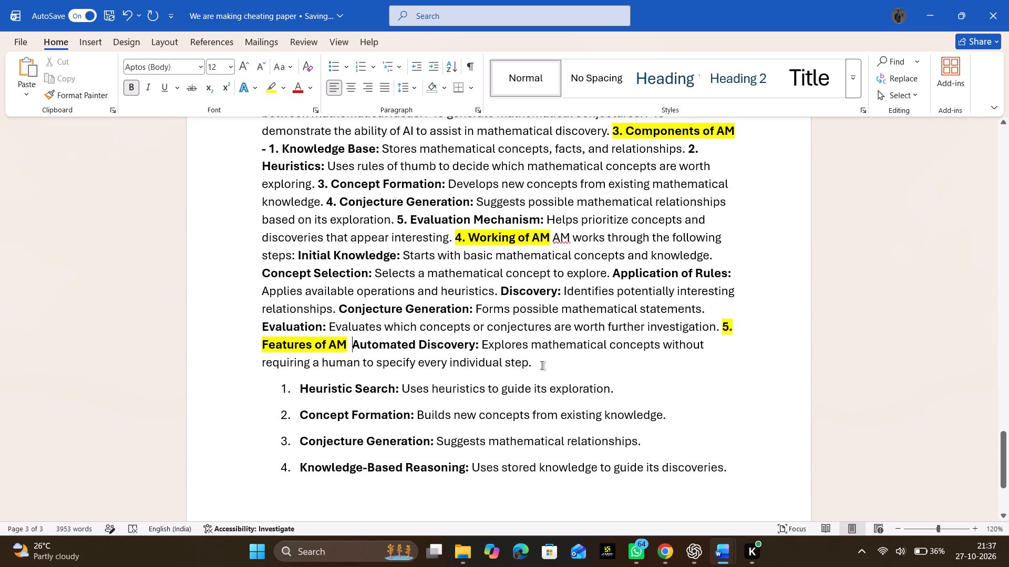
key(slash)
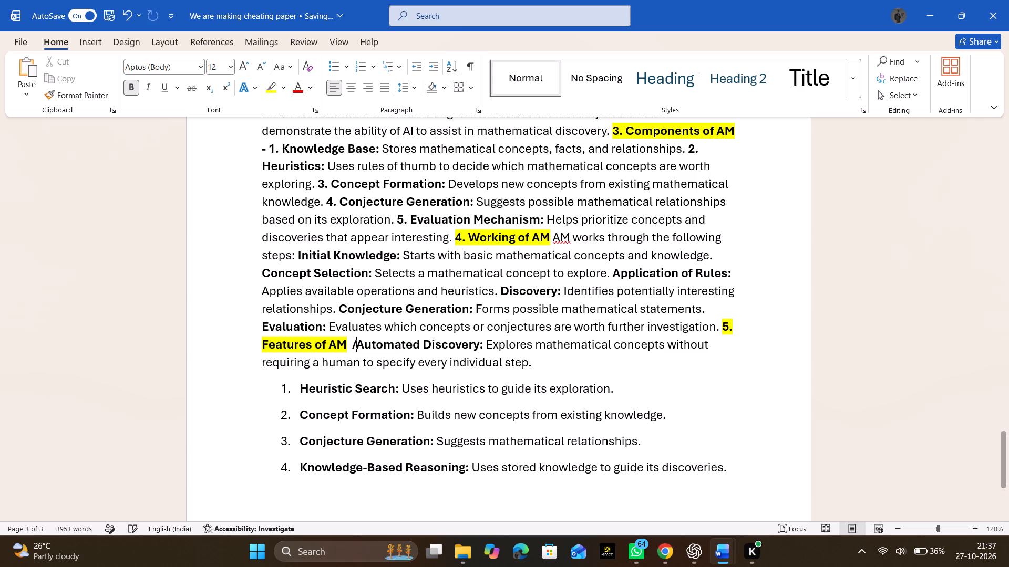
text(/)
key(space)
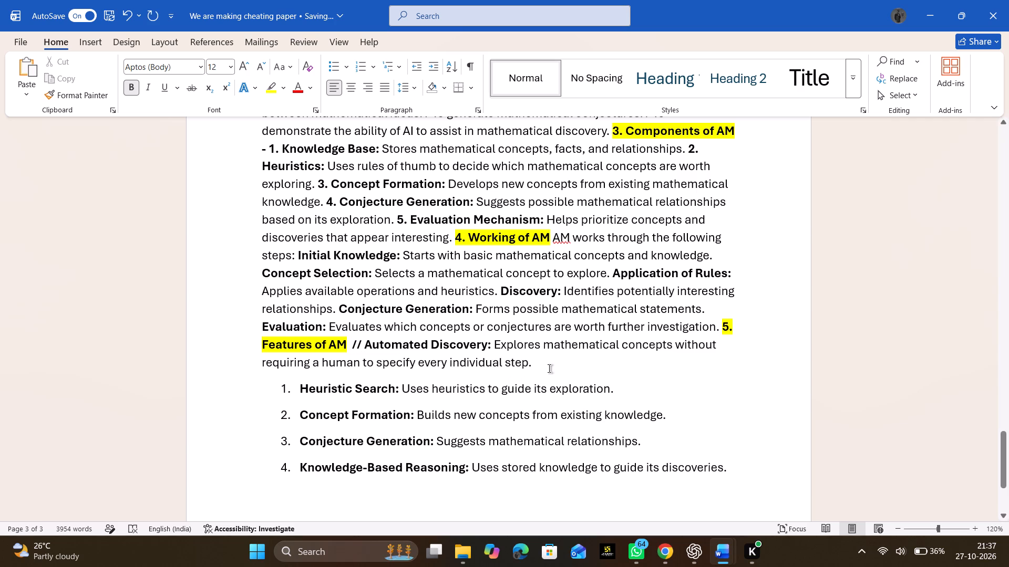
click(551, 367)
key(space)
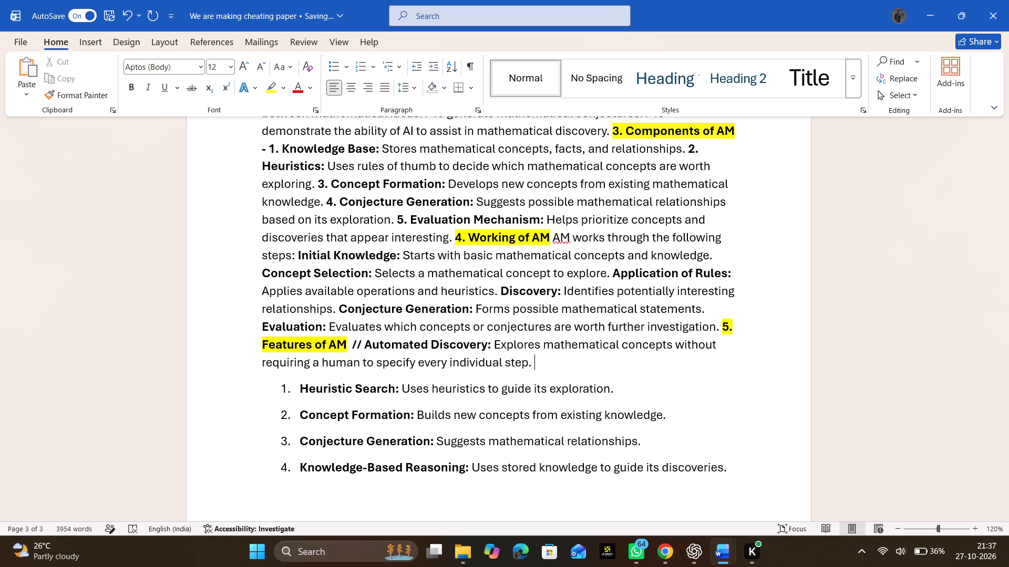
text(/)
key(space)
key(Delete)
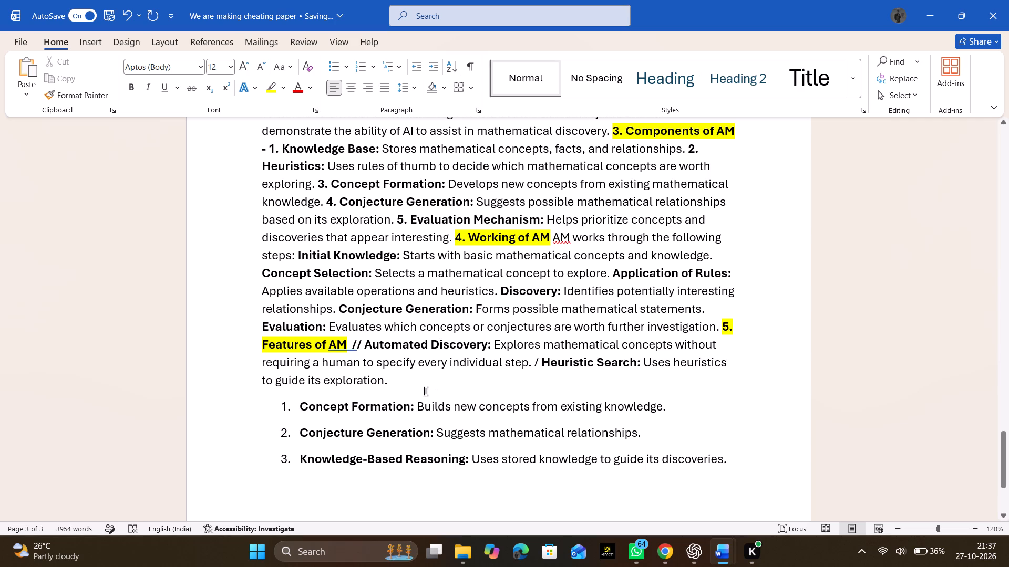
click(420, 391)
key(space)
key(Delete)
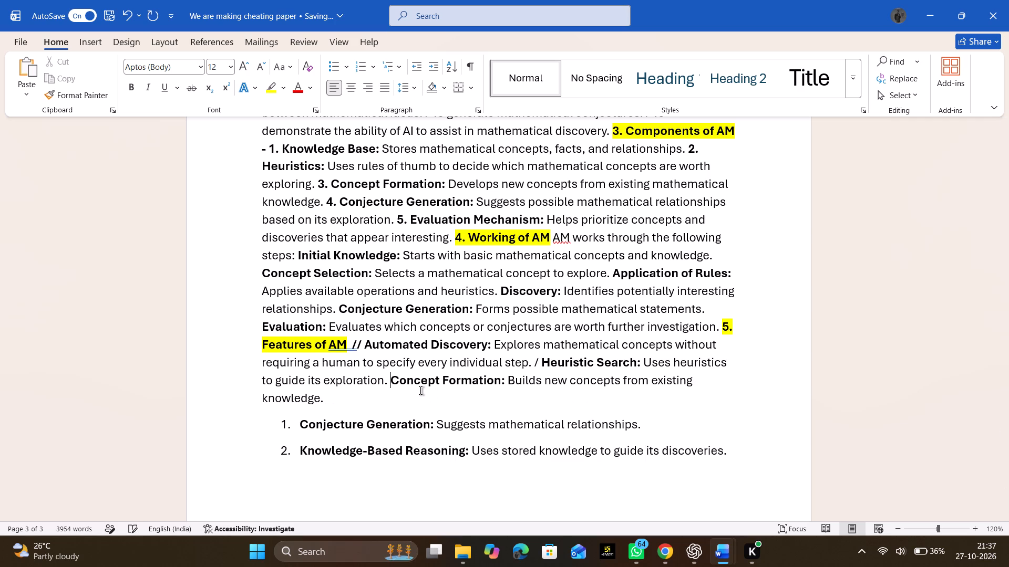
click(377, 402)
key(space)
key(Delete)
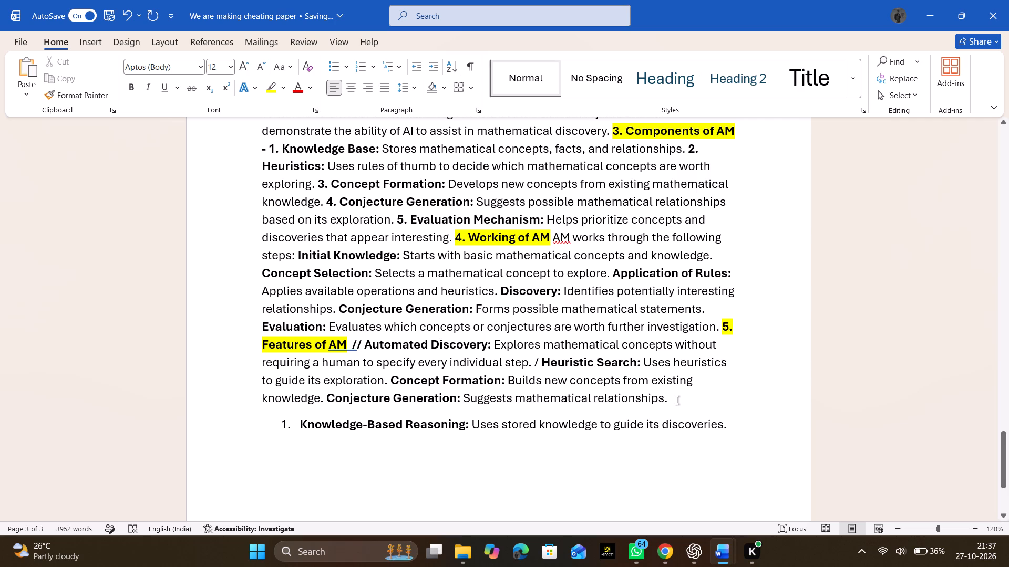
click(676, 400)
key(space)
key(Delete)
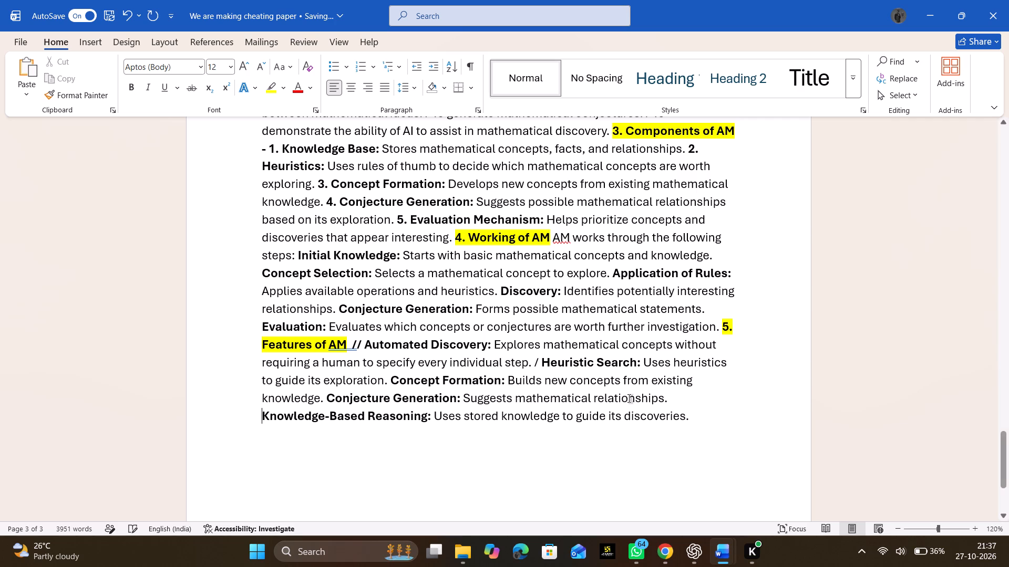
Remove the slashes before "Heuristic Search:" and "Automated Discovery:" in the features text, leaving only spaces as separators.
click(541, 367)
key(BackSpace)
key(BackSpace)
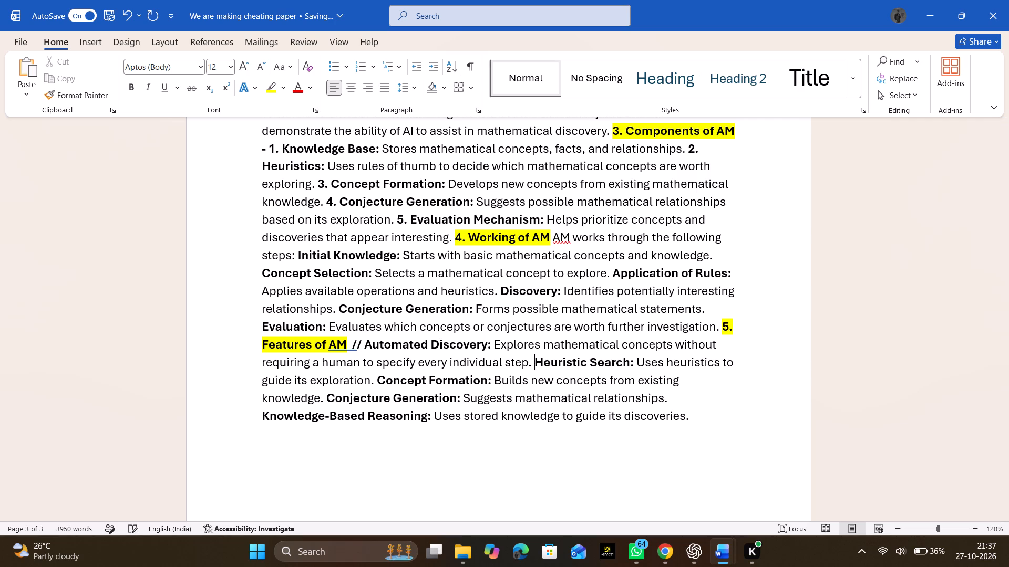
click(363, 344)
key(BackSpace)
key(BackSpace)
key(space)
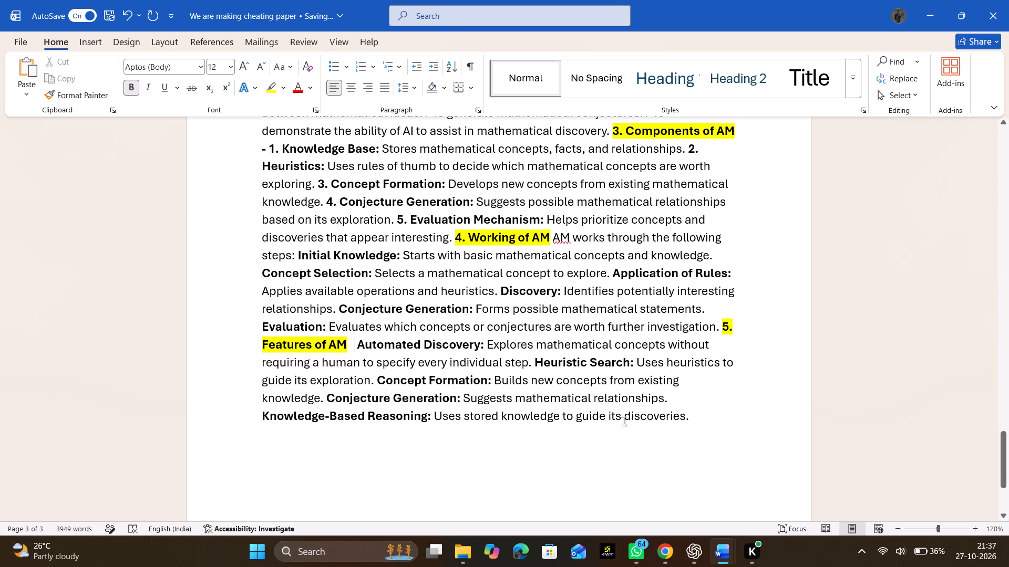
Set the font size of the whole AM Expert System paragraph to 6.
drag(707, 416, 215, 184)
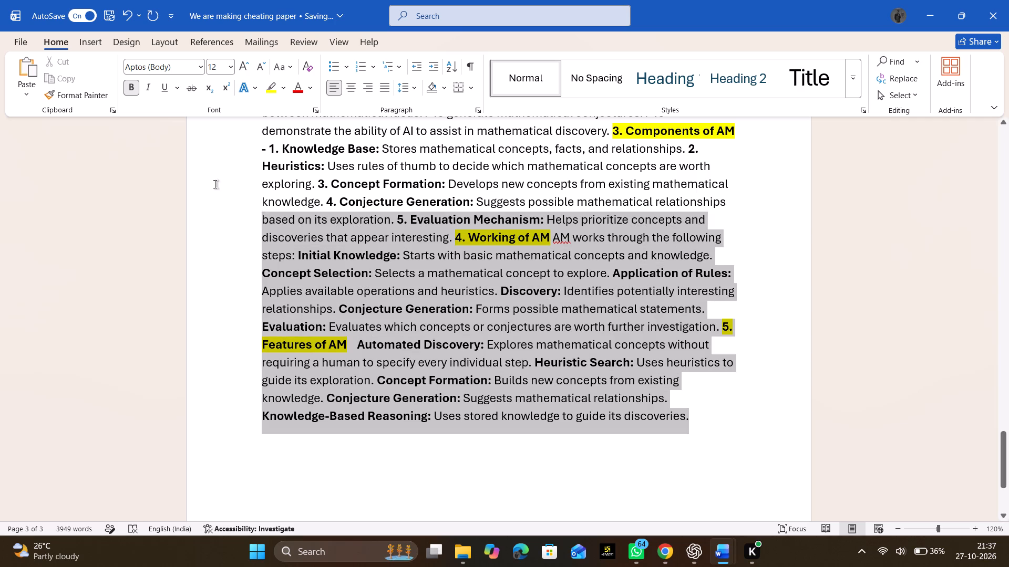
drag(215, 184, 223, 220)
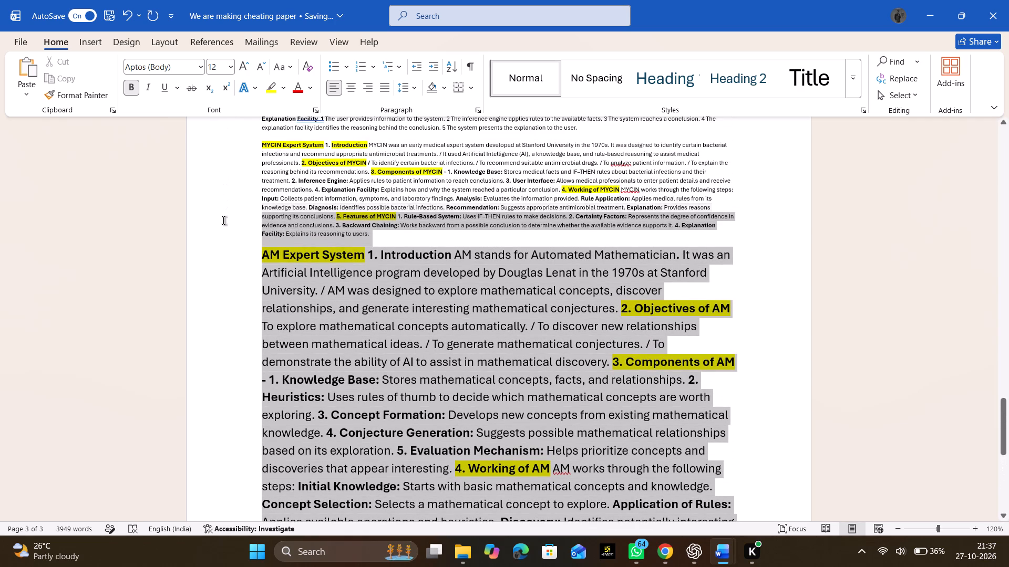
drag(223, 220, 234, 258)
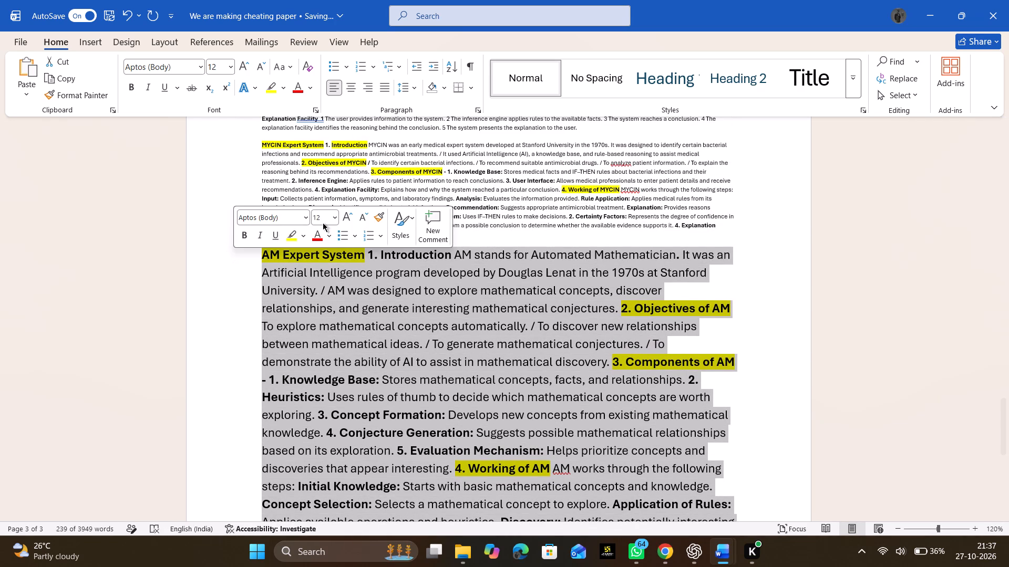
click(318, 217)
key(6)
key(Return)
click(416, 388)
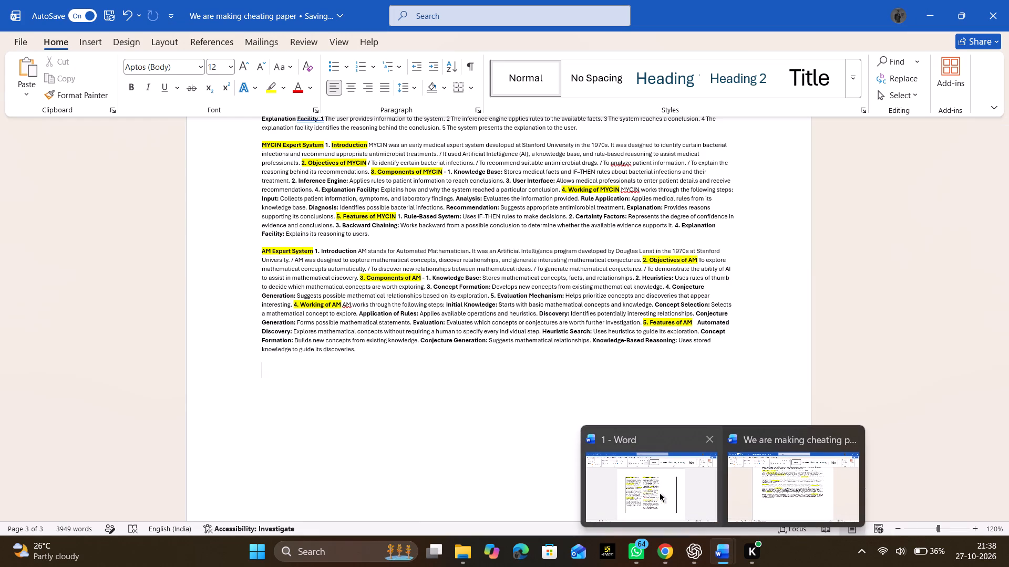
Bring up the Word document "1" and arrange it side by side with "We are making cheating paper".
click(651, 489)
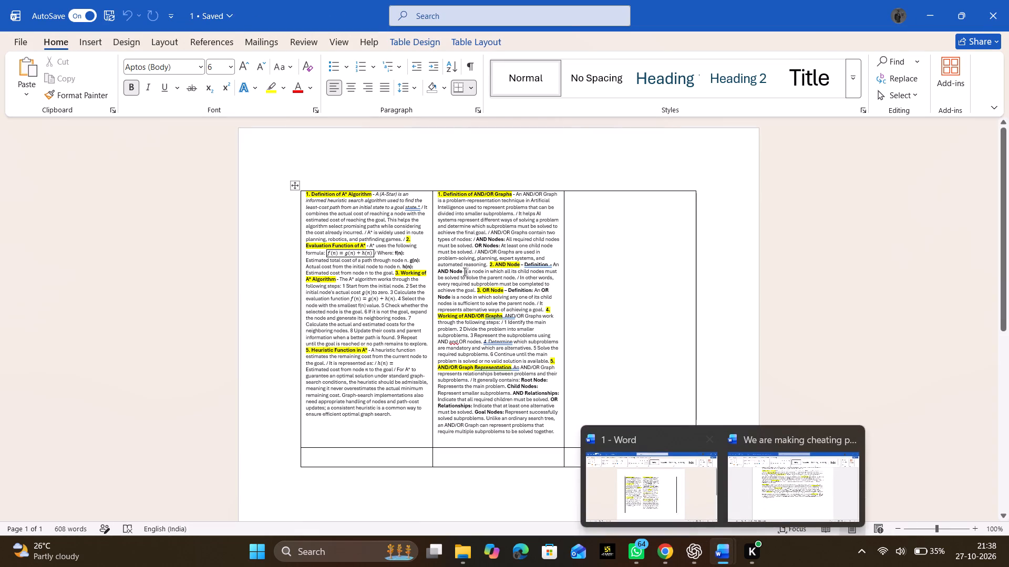
click(603, 285)
key(super+Left)
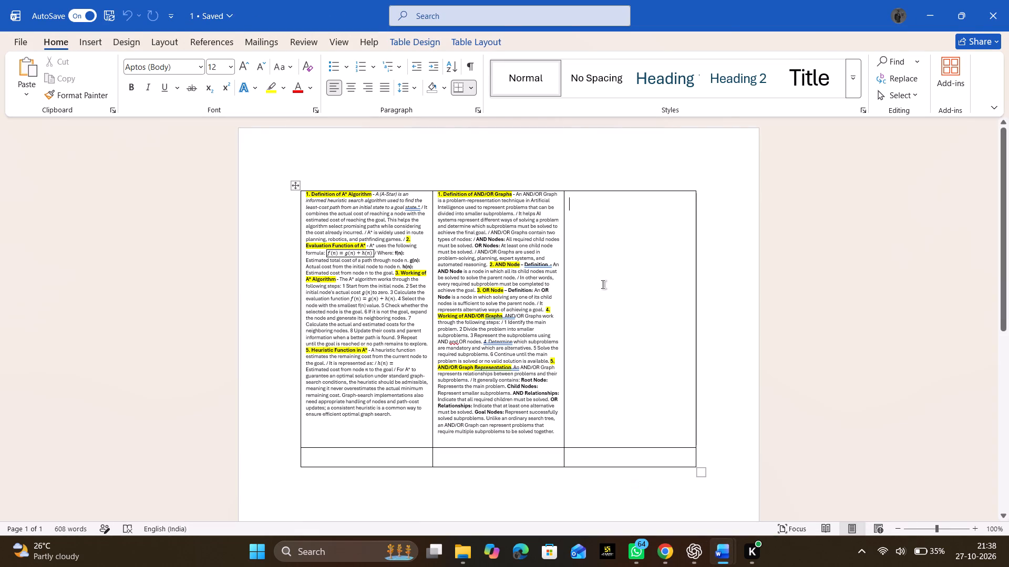
click(640, 190)
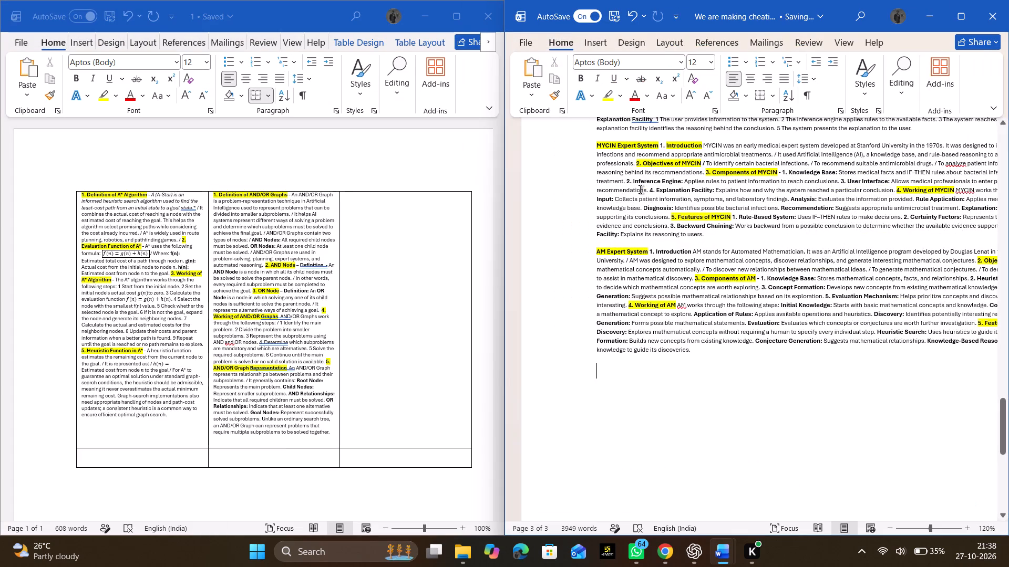
Copy the "Expert System – Introduction" paragraph into the third cell of document 1's first table row and close the gap above it.
scroll(761, 338, up, 2)
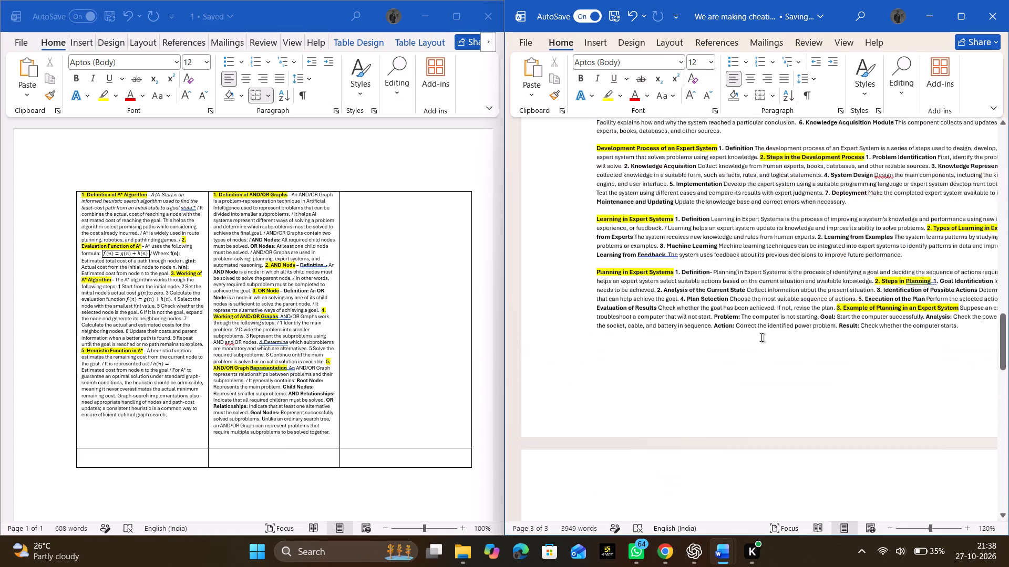
scroll(761, 338, up, 3)
scroll(761, 338, left, 1)
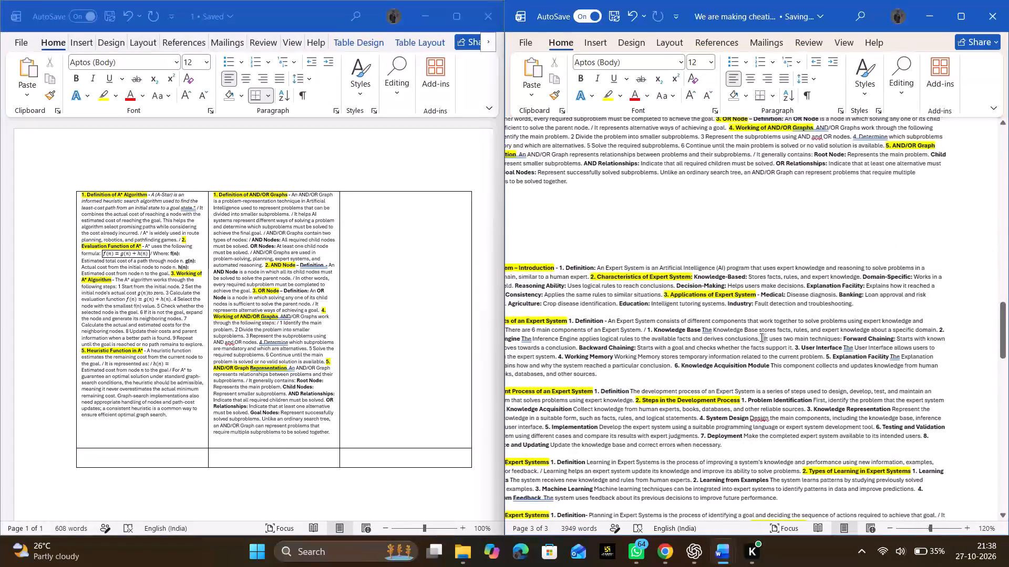
ctrl+scroll(761, 338, down, 2)
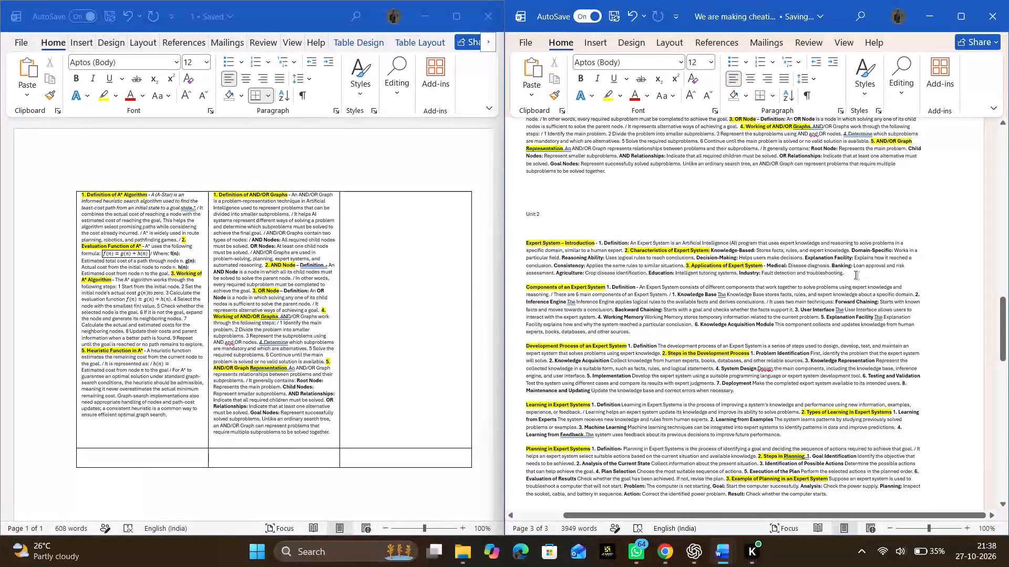
drag(856, 275, 513, 246)
key(ctrl+c)
click(366, 222)
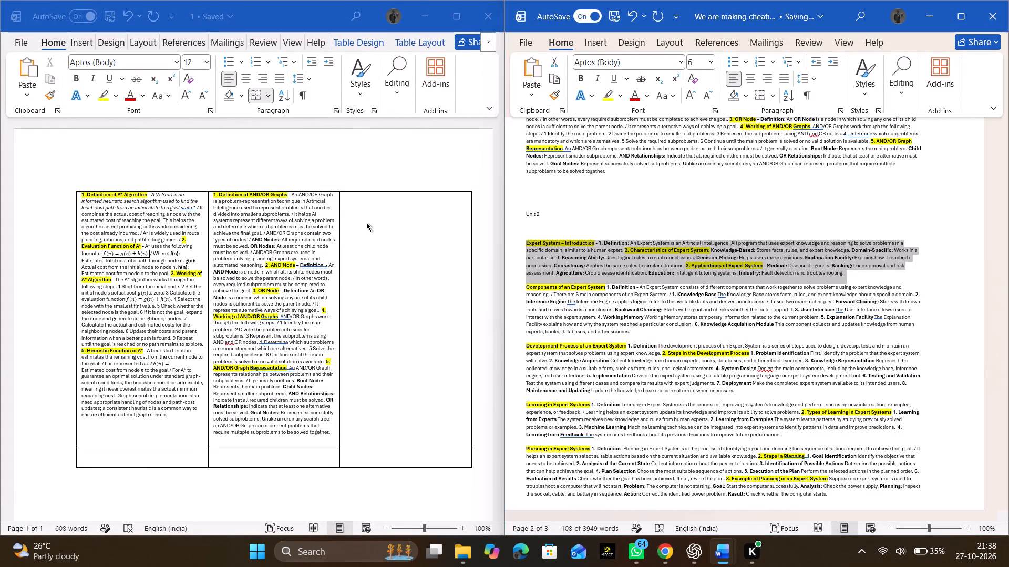
key(ctrl+v)
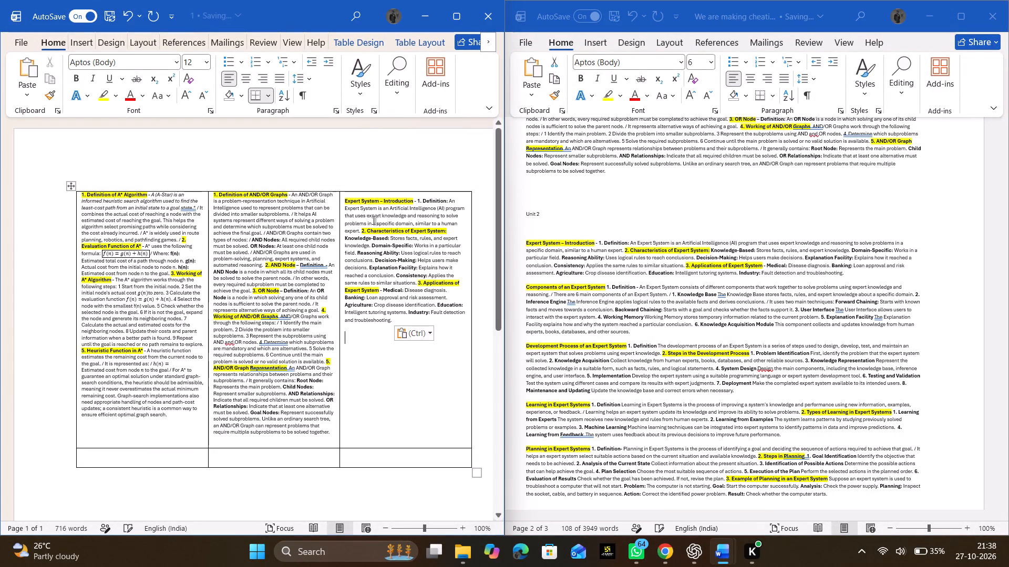
click(345, 204)
key(BackSpace)
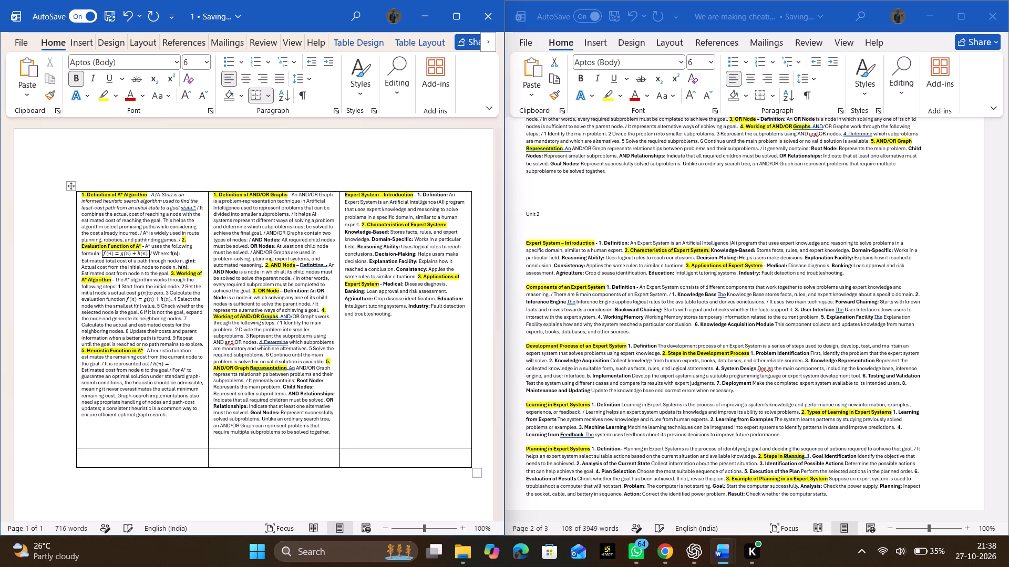
Copy the "Components of an Expert System" paragraph below the introduction in the same table cell and remove the empty line after it.
click(529, 287)
drag(527, 288, 633, 304)
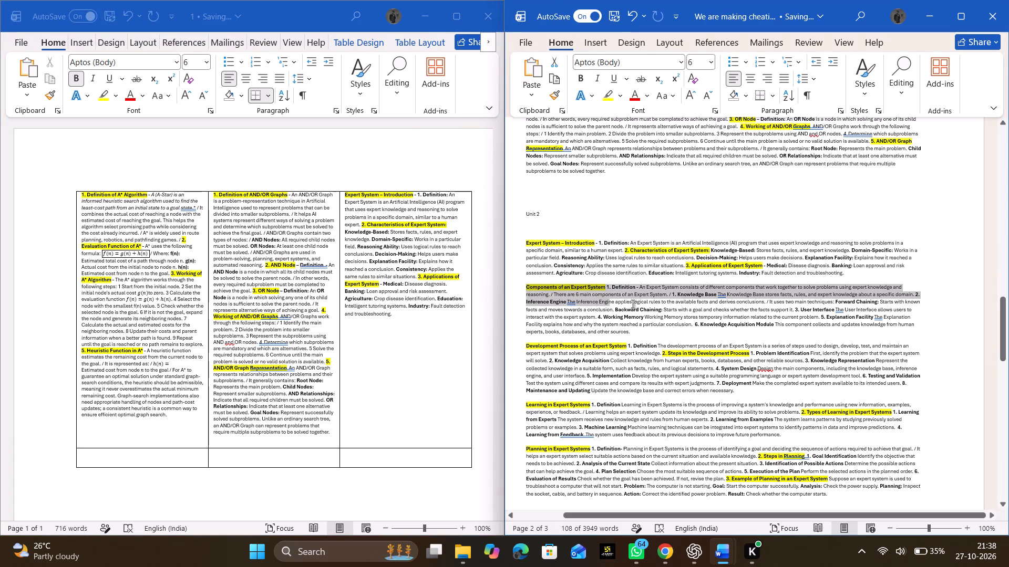
drag(633, 304, 631, 333)
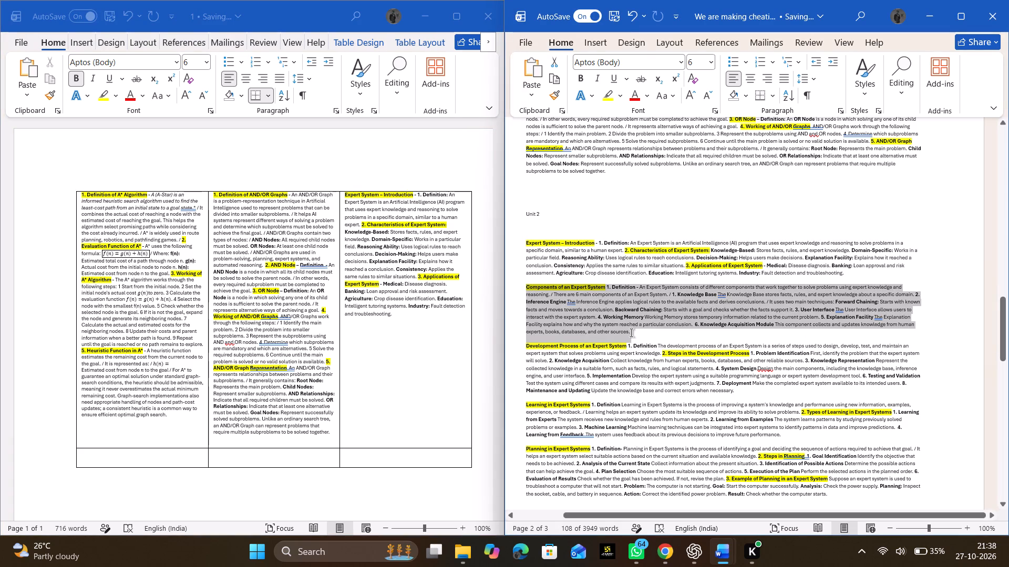
drag(631, 333, 634, 330)
key(ctrl+c)
click(381, 374)
click(396, 355)
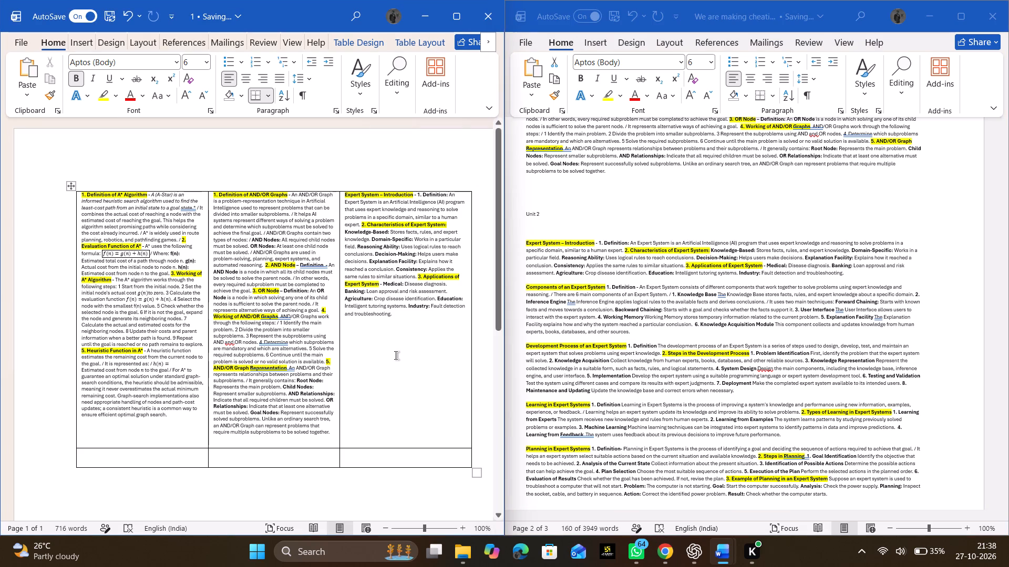
key(ctrl+v)
scroll(396, 355, down, 1)
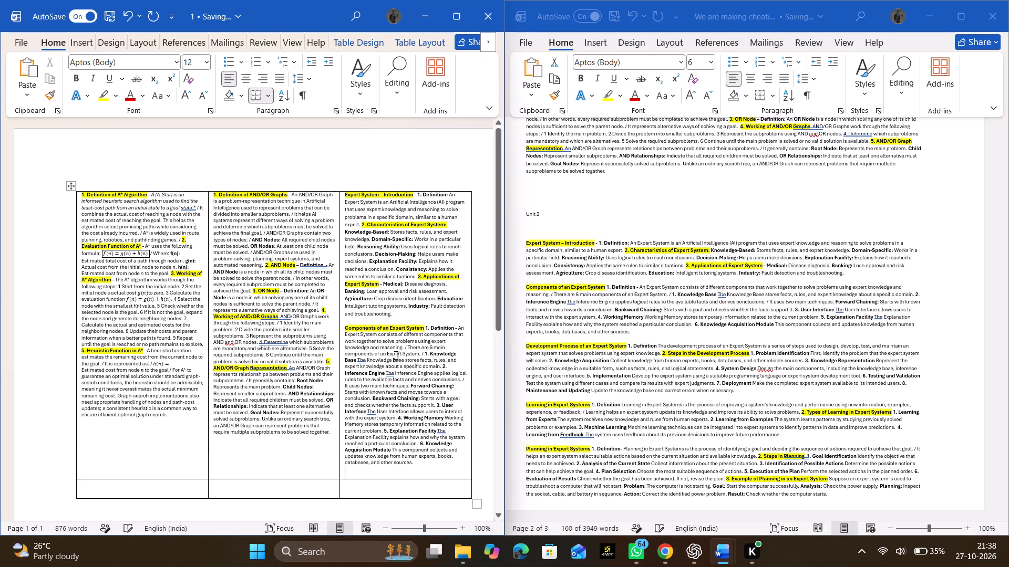
scroll(396, 355, down, 2)
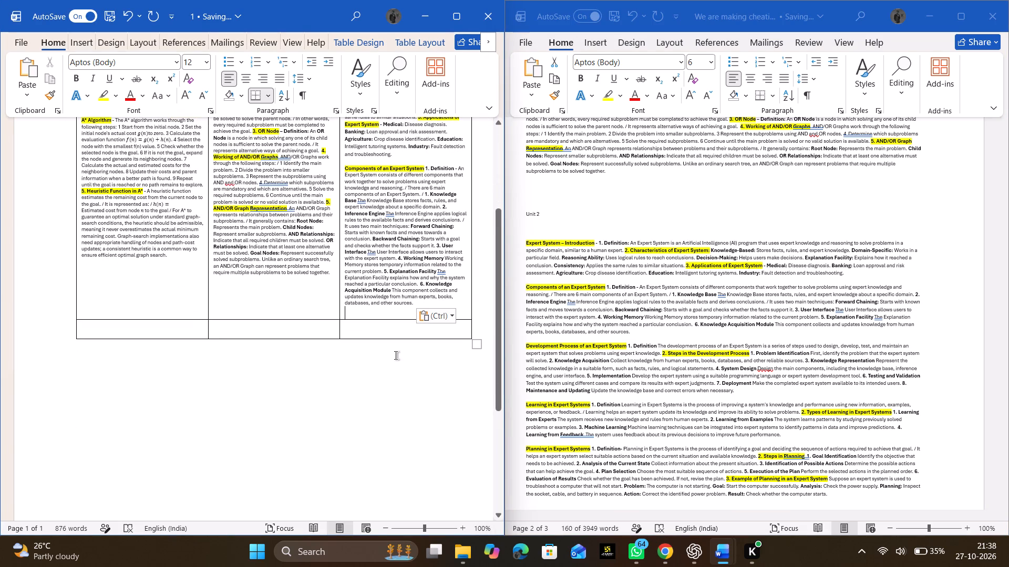
key(BackSpace)
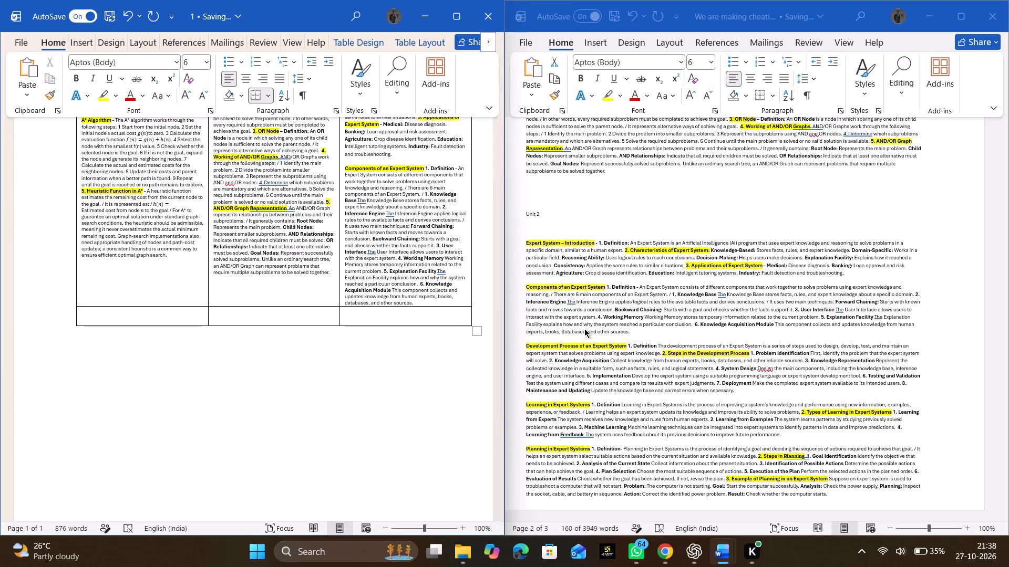
Copy the "Development Process of an Expert System" paragraph into the first cell of the table's second row.
scroll(588, 332, down, 1)
click(556, 288)
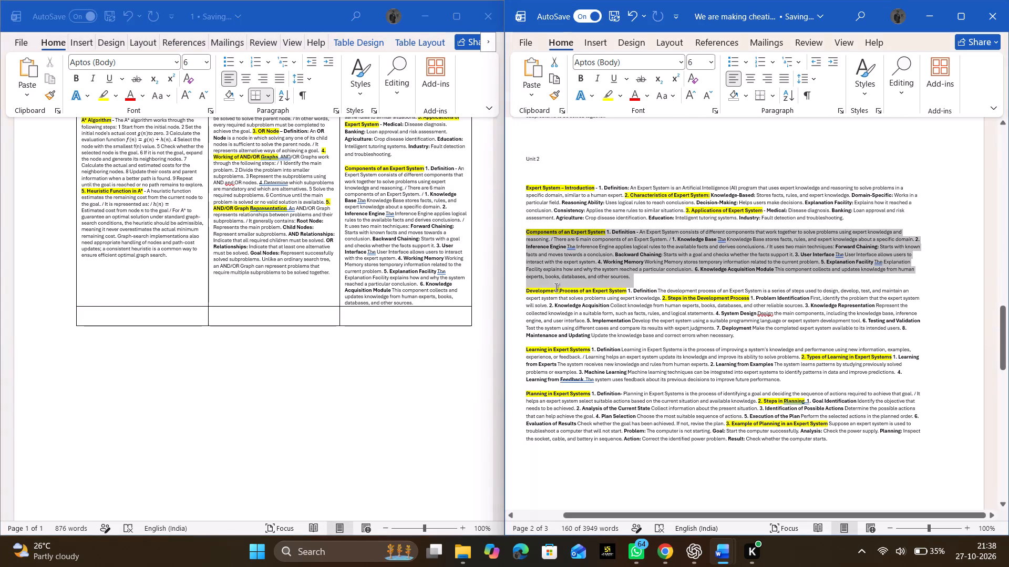
click(545, 292)
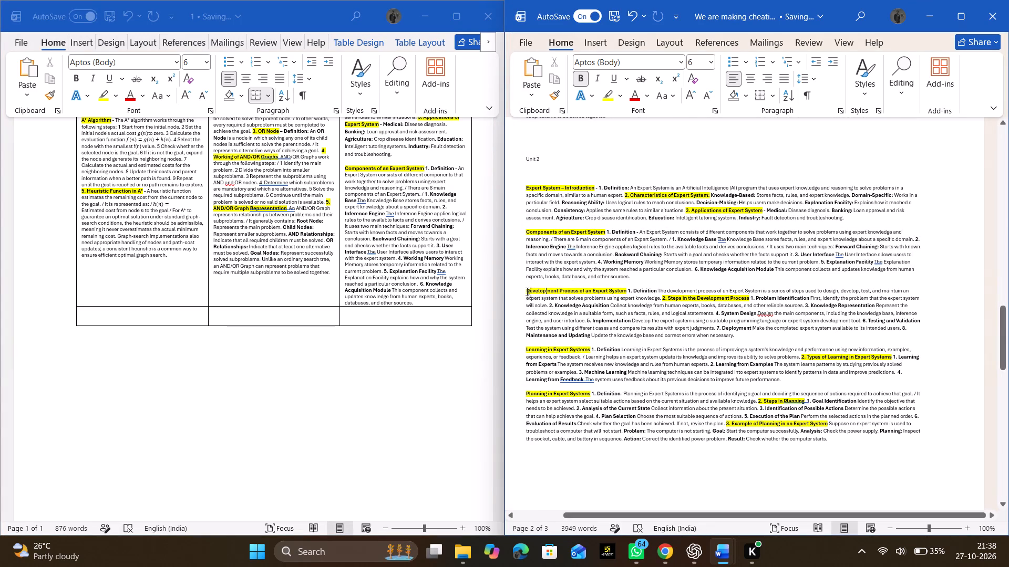
drag(527, 292, 743, 338)
key(ctrl+c)
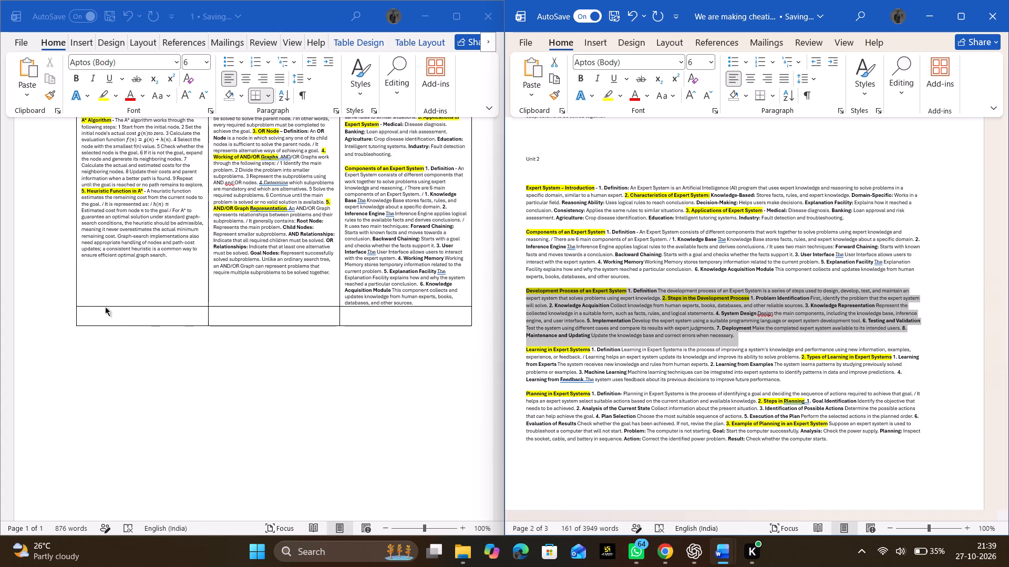
click(121, 316)
click(137, 316)
key(ctrl+v)
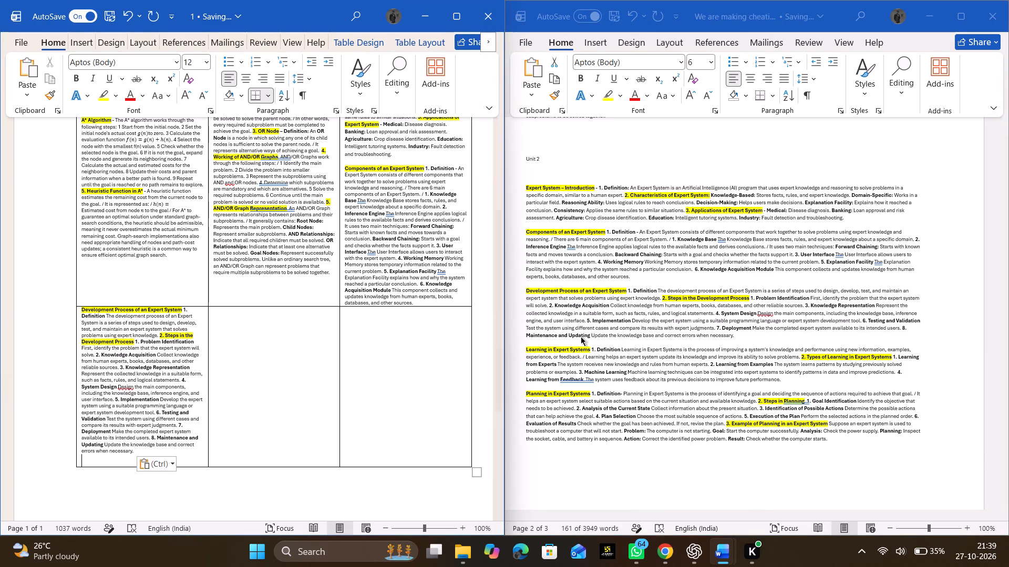
Copy the "Learning in Expert Systems" paragraph below the development process text in the same cell, starting on a new line.
click(528, 349)
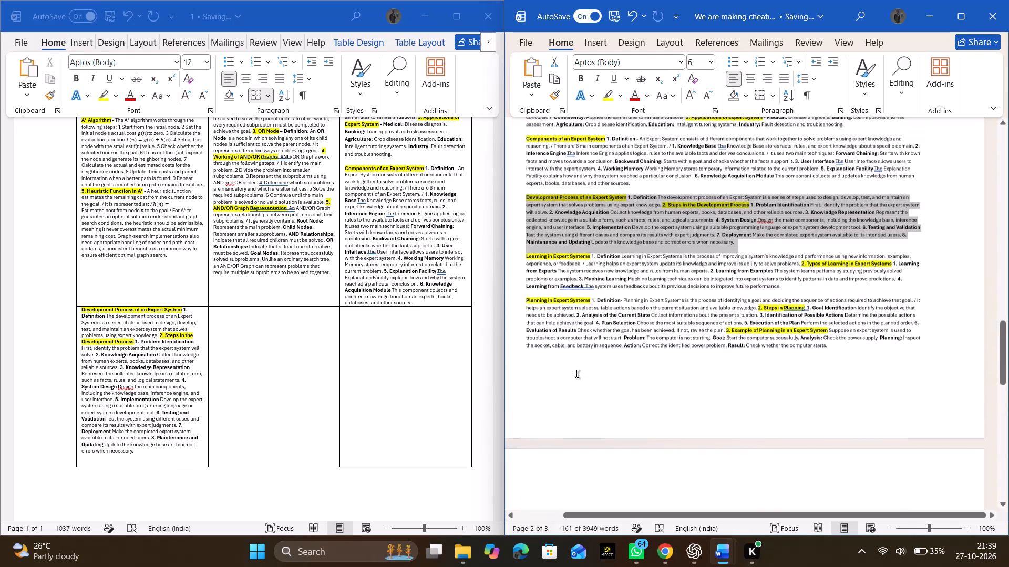
click(542, 276)
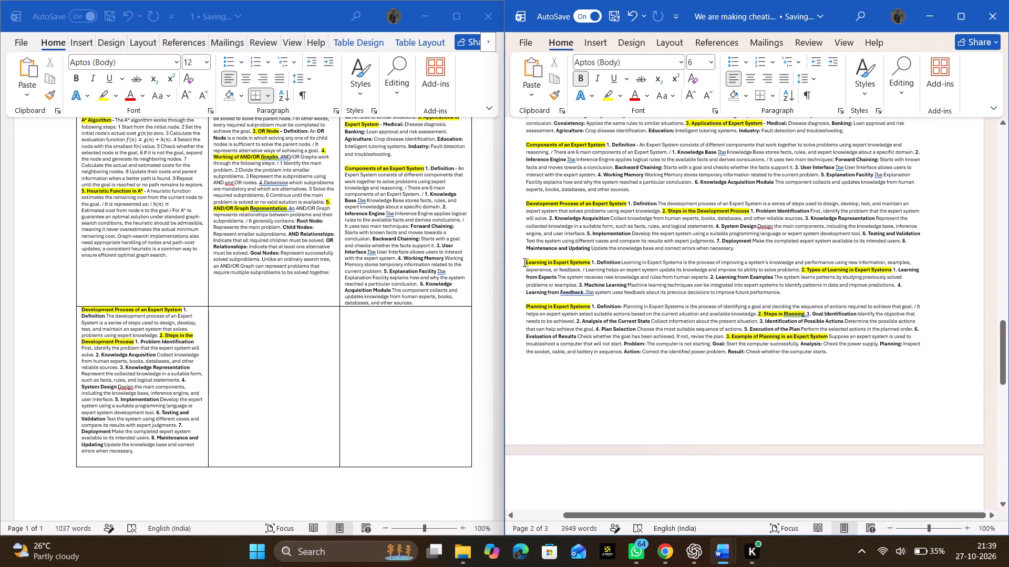
drag(524, 262, 792, 296)
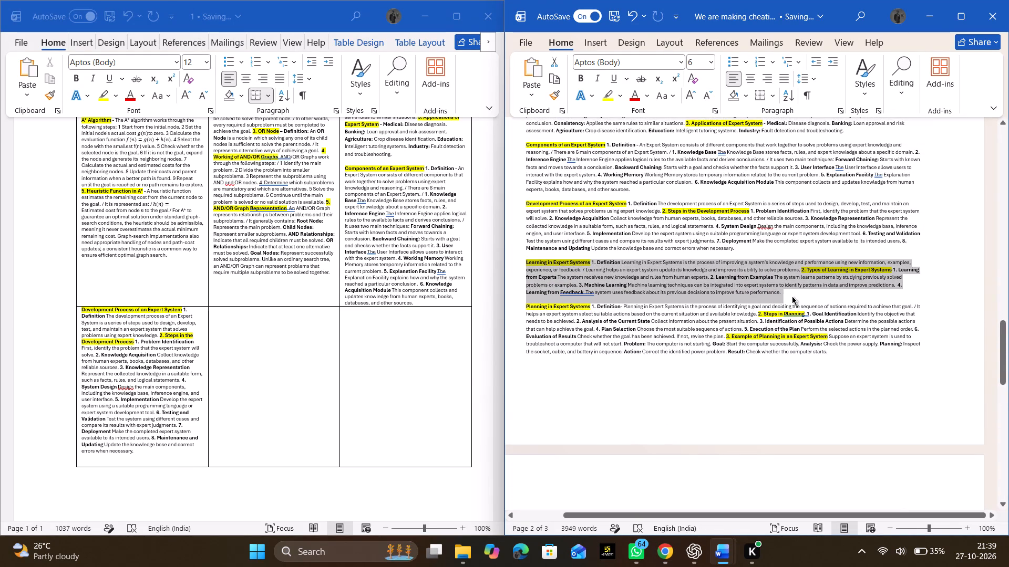
key(ctrl+c)
click(163, 454)
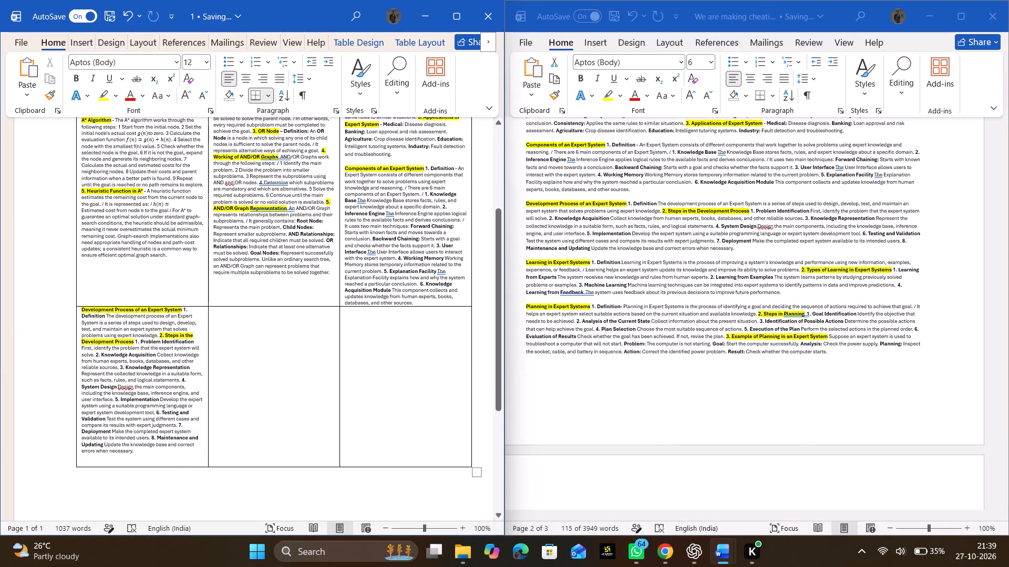
key(Return)
key(ctrl+v)
scroll(156, 455, down, 2)
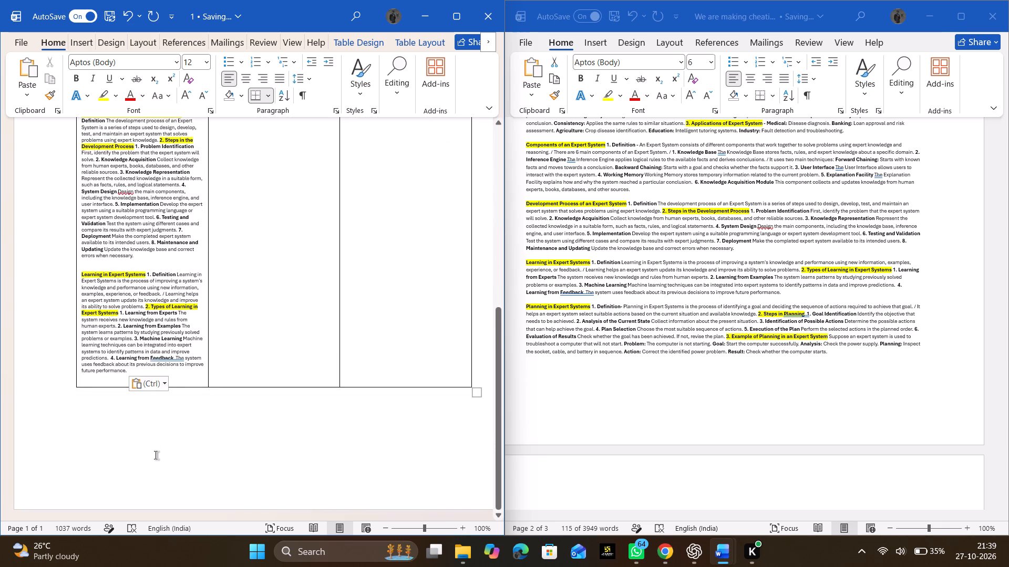
Copy the "Planning in Expert Systems" paragraph into the second cell of the table's second row and remove the empty line above it.
scroll(156, 455, down, 1)
scroll(156, 455, up, 3)
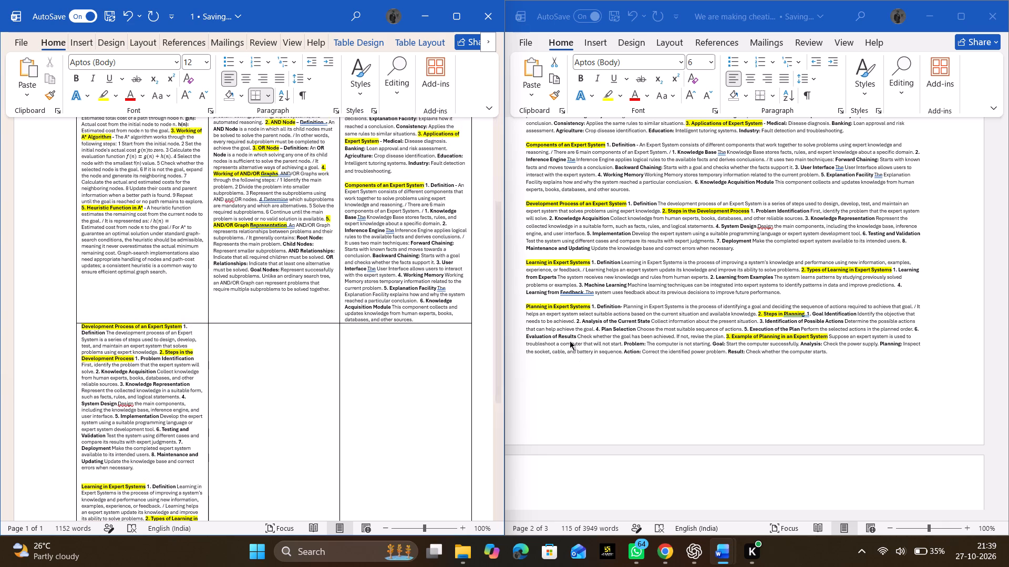
click(531, 300)
click(528, 306)
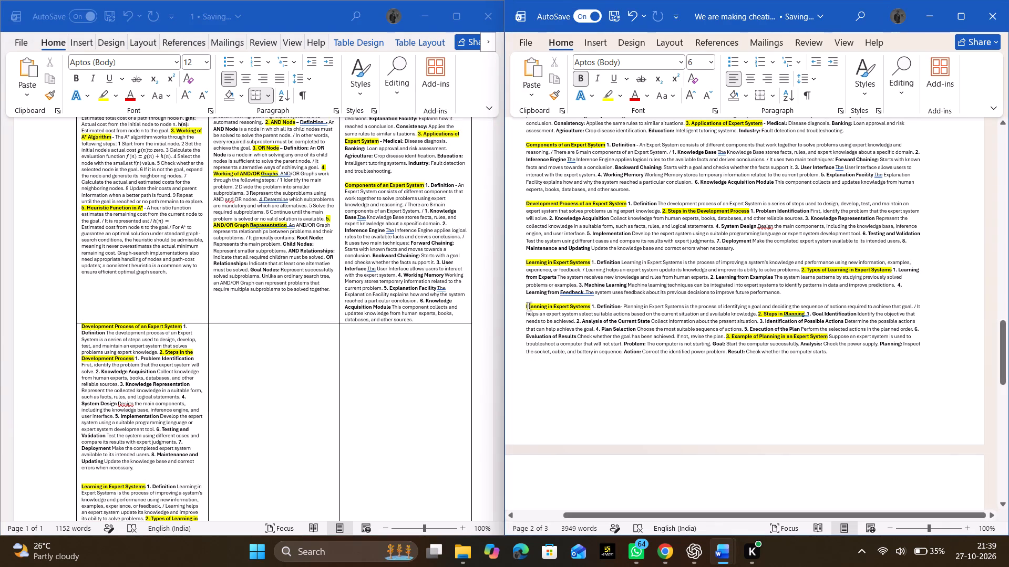
drag(525, 306, 830, 352)
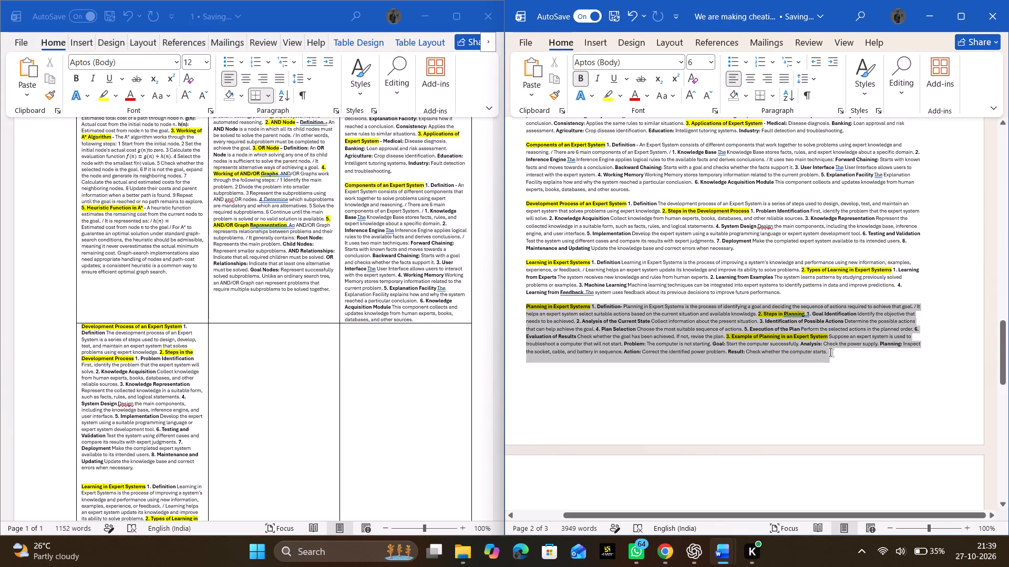
drag(830, 352, 831, 352)
key(ctrl+c)
click(253, 360)
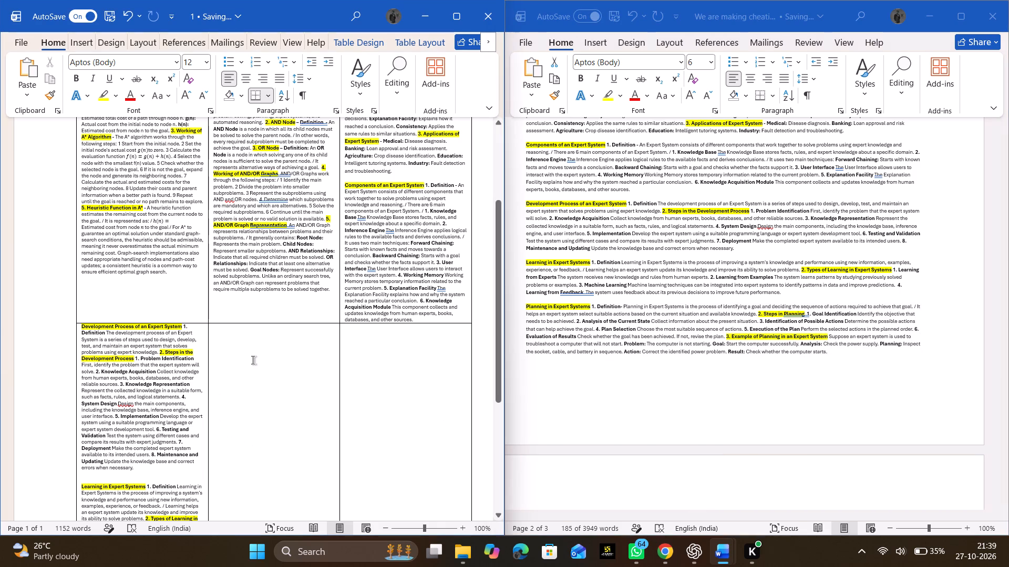
click(263, 354)
key(ctrl+v)
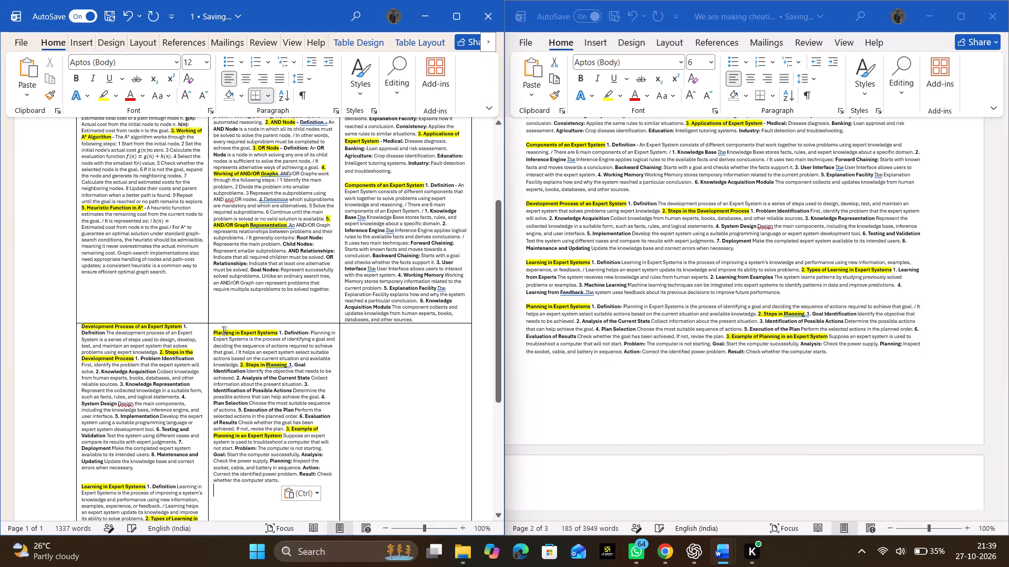
click(213, 333)
key(BackSpace)
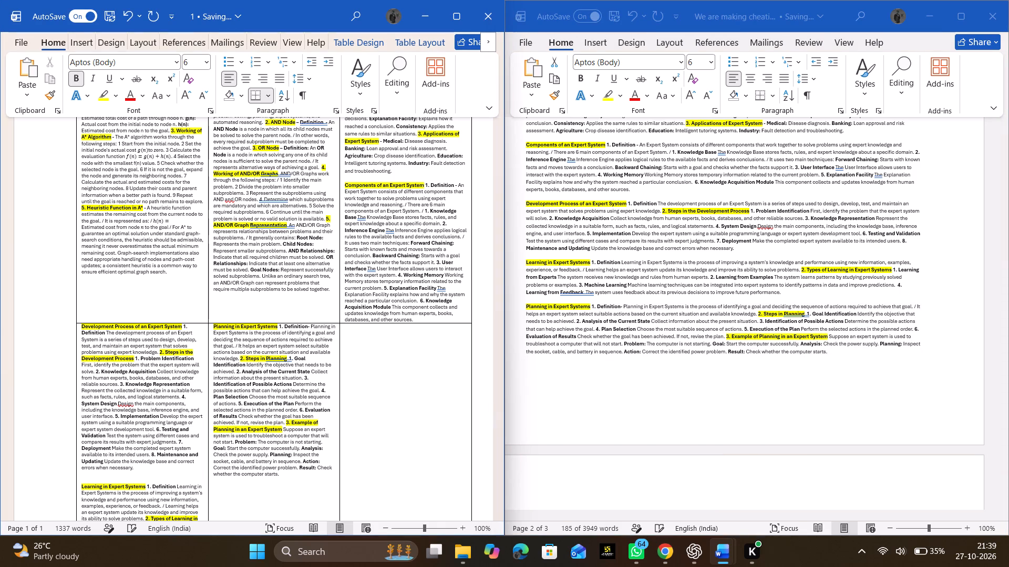
Copy the "Explanation in Expert Systems" paragraph below the planning text in the same cell, separated by an empty line.
scroll(647, 409, down, 4)
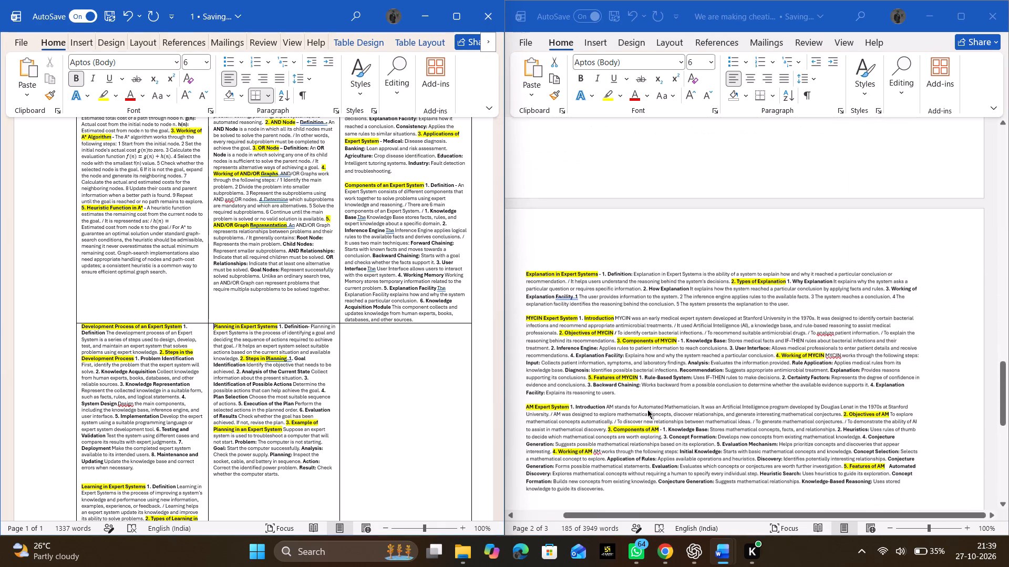
scroll(647, 409, down, 1)
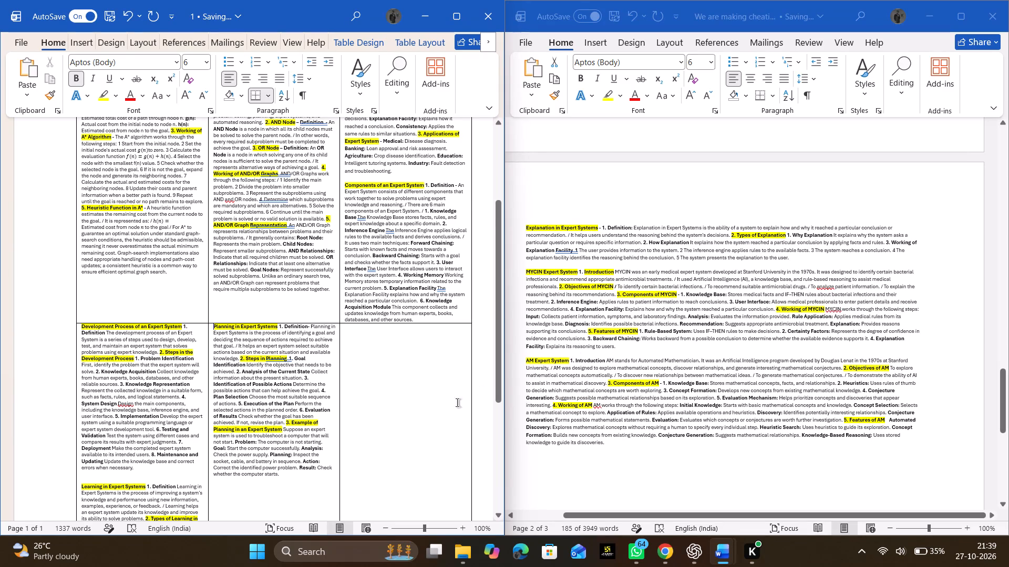
scroll(446, 411, down, 2)
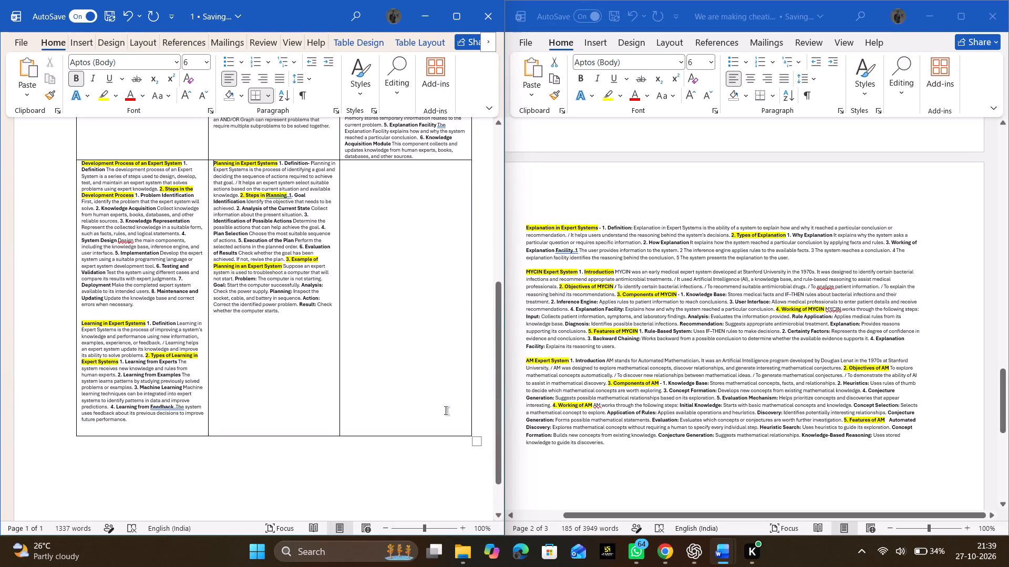
scroll(446, 411, down, 1)
click(795, 258)
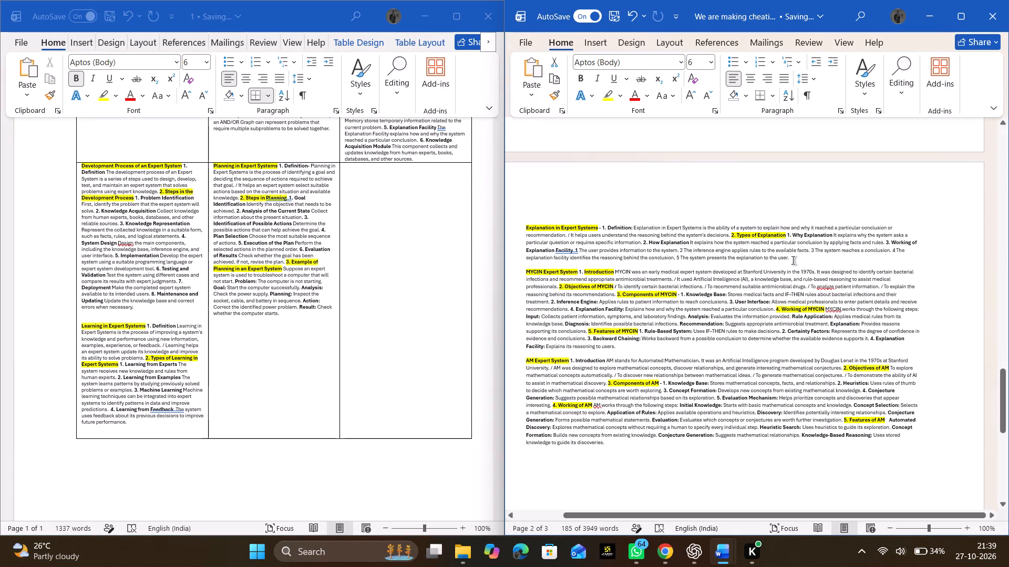
drag(793, 260, 506, 228)
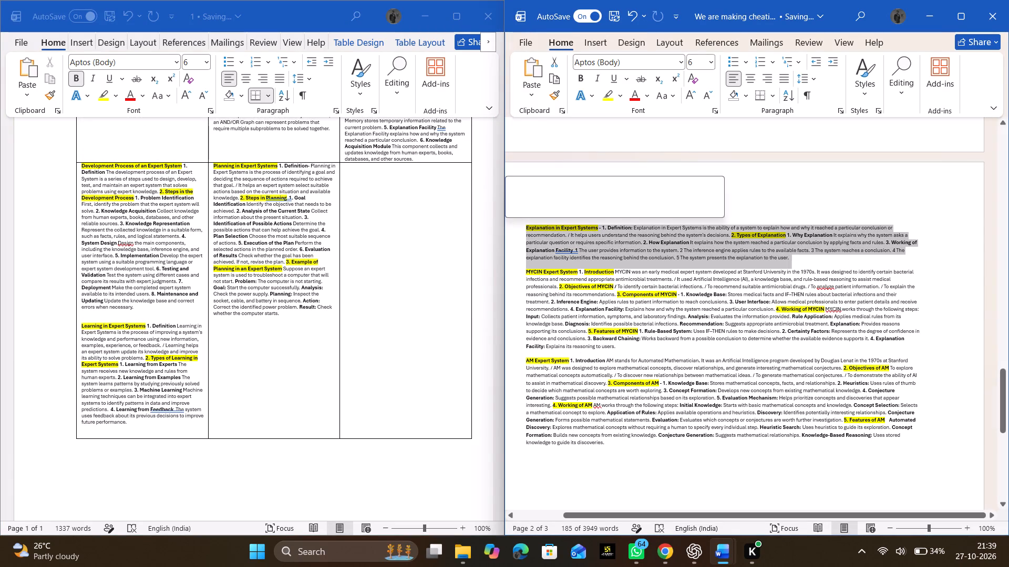
key(ctrl+c)
click(171, 361)
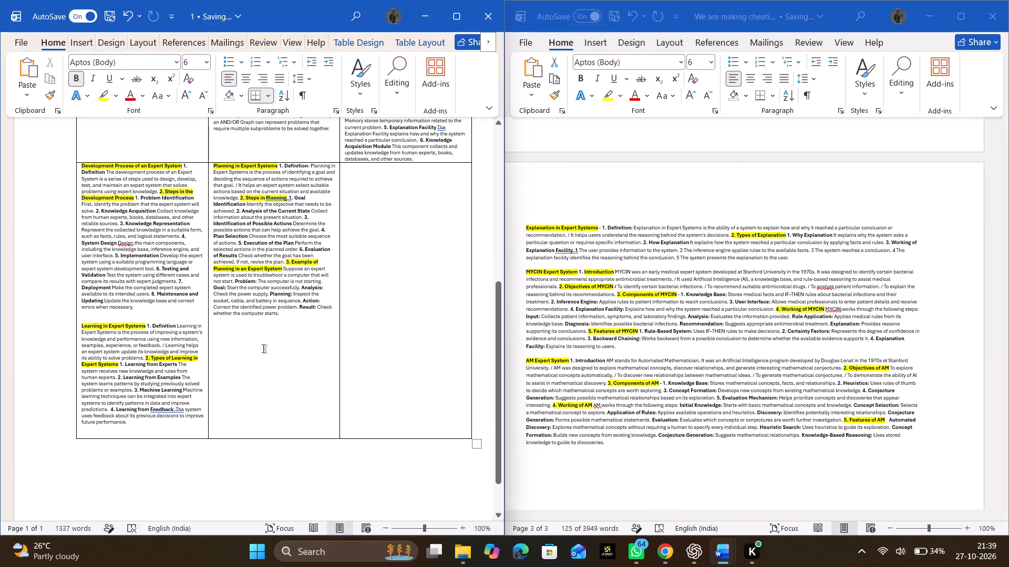
click(263, 349)
key(ctrl+v)
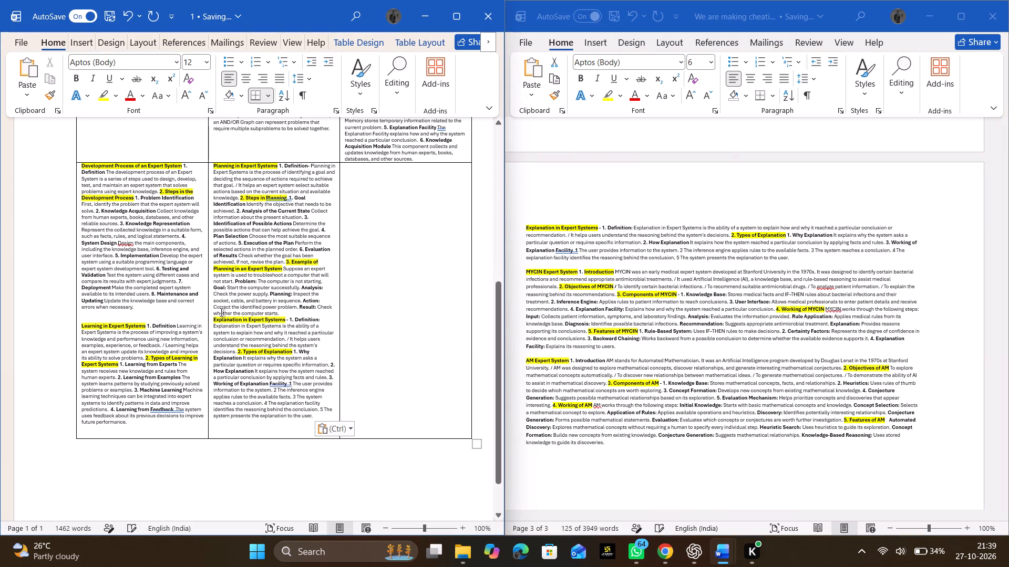
click(214, 321)
key(Return)
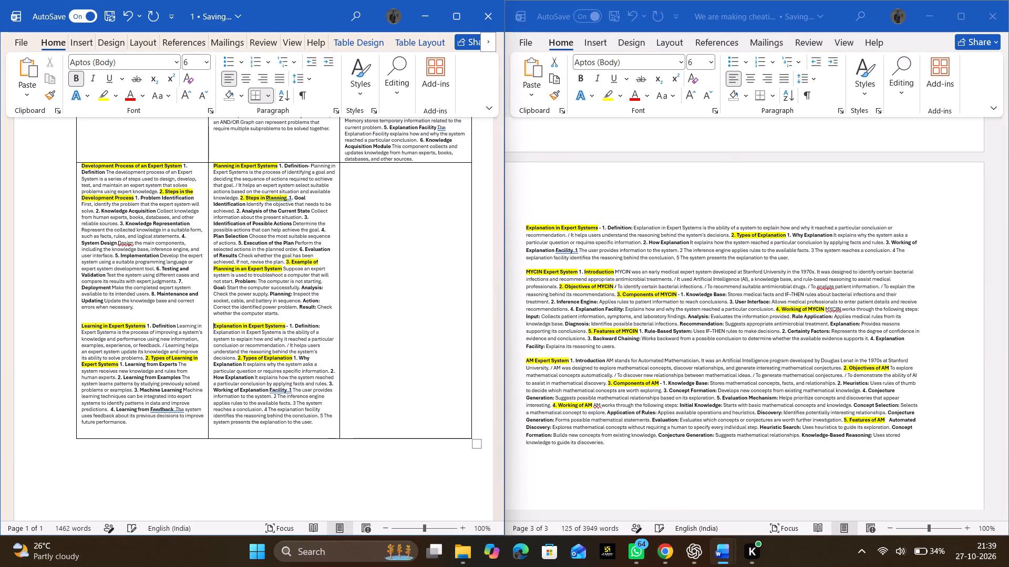
Copy the "MYCIN Expert System" paragraph into the third cell of the table's second row and remove the empty line after it.
scroll(439, 303, up, 2)
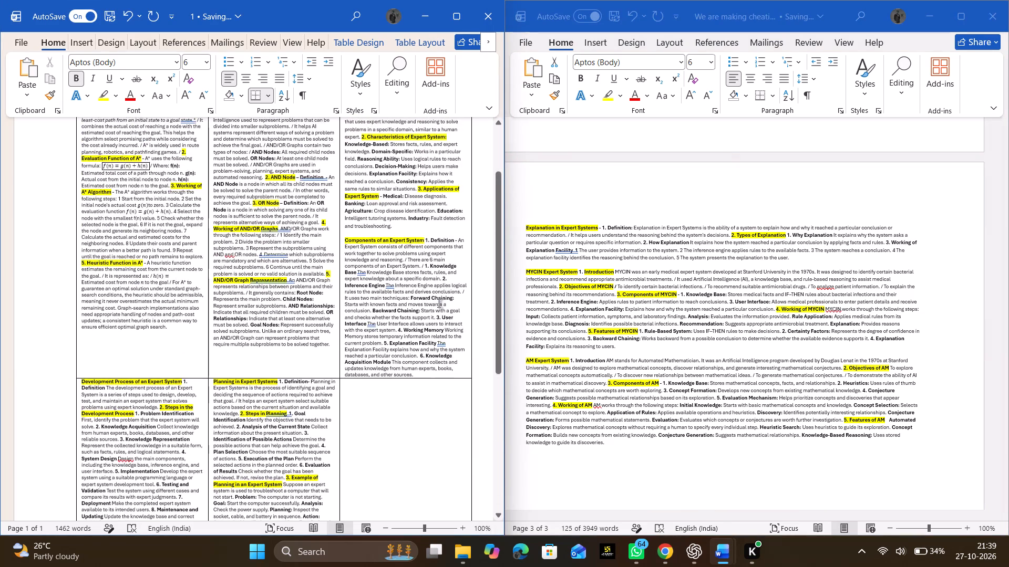
scroll(439, 303, up, 2)
scroll(439, 303, down, 1)
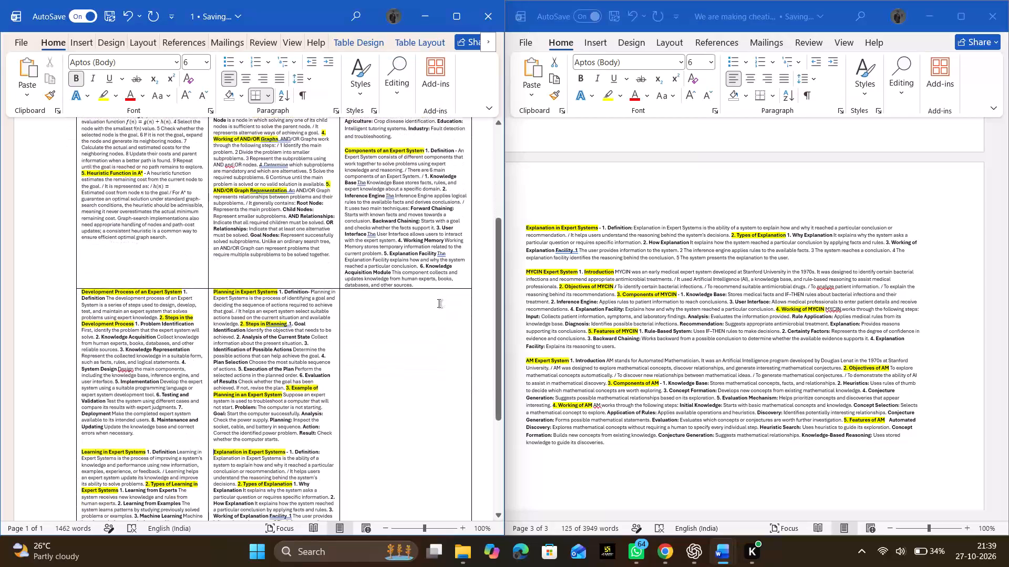
ctrl+scroll(635, 344, up, 3)
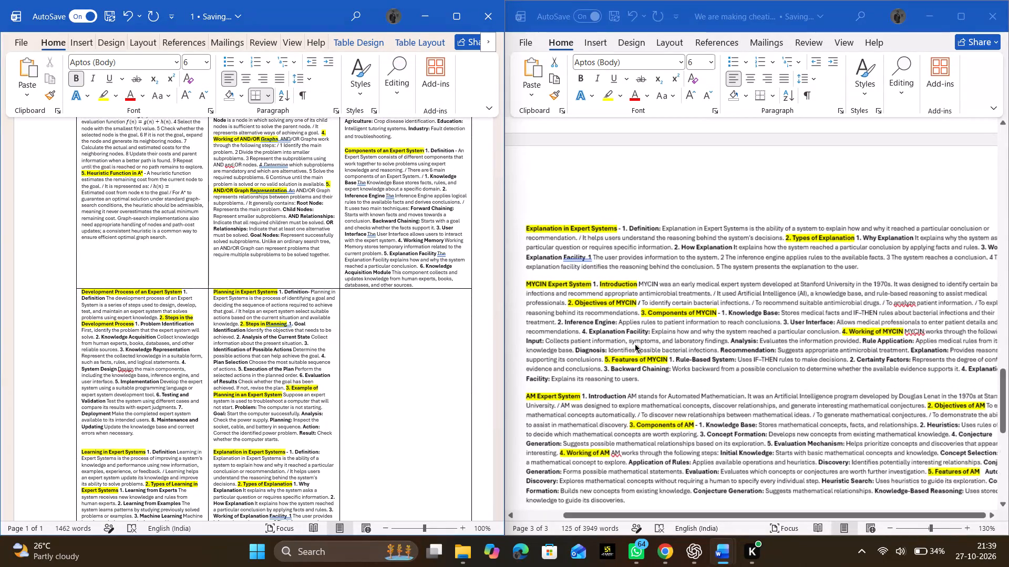
ctrl+scroll(635, 344, down, 2)
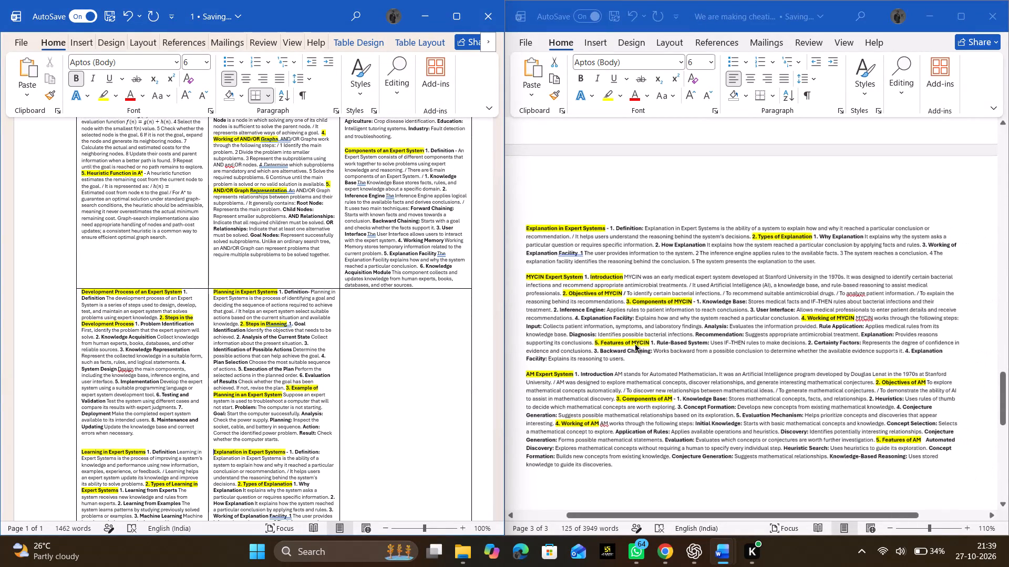
click(630, 363)
click(629, 361)
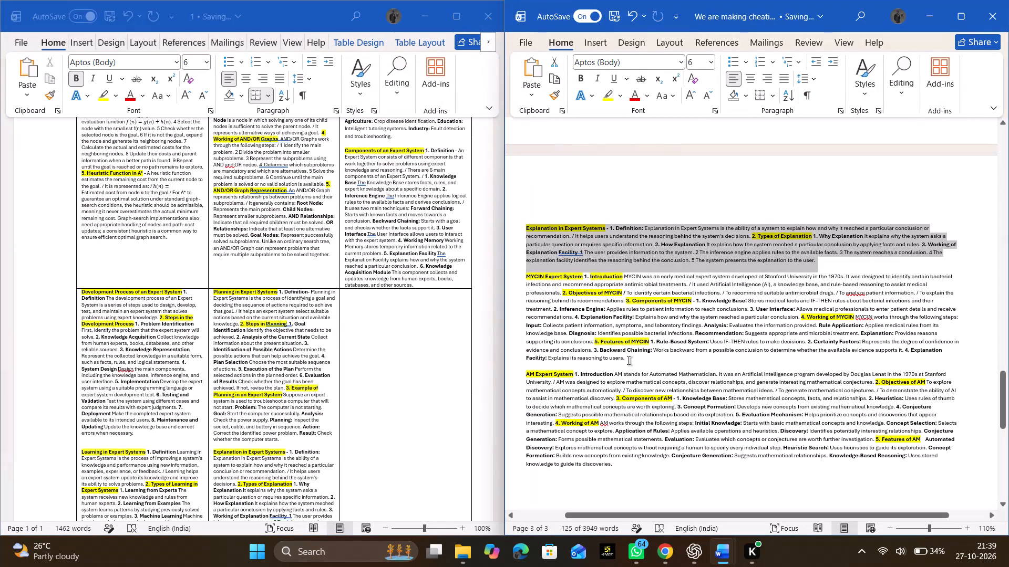
drag(629, 361, 521, 276)
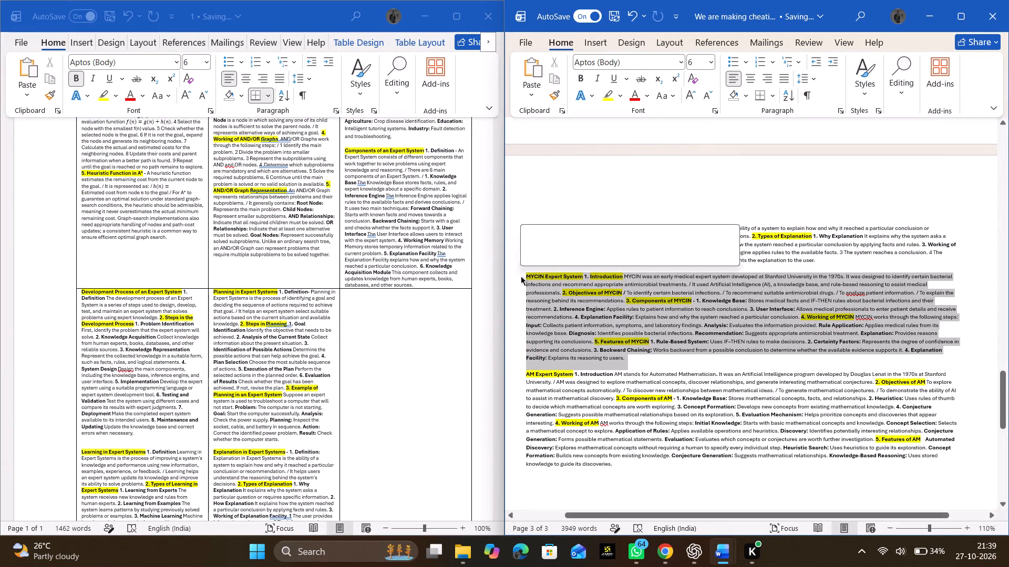
key(ctrl+c)
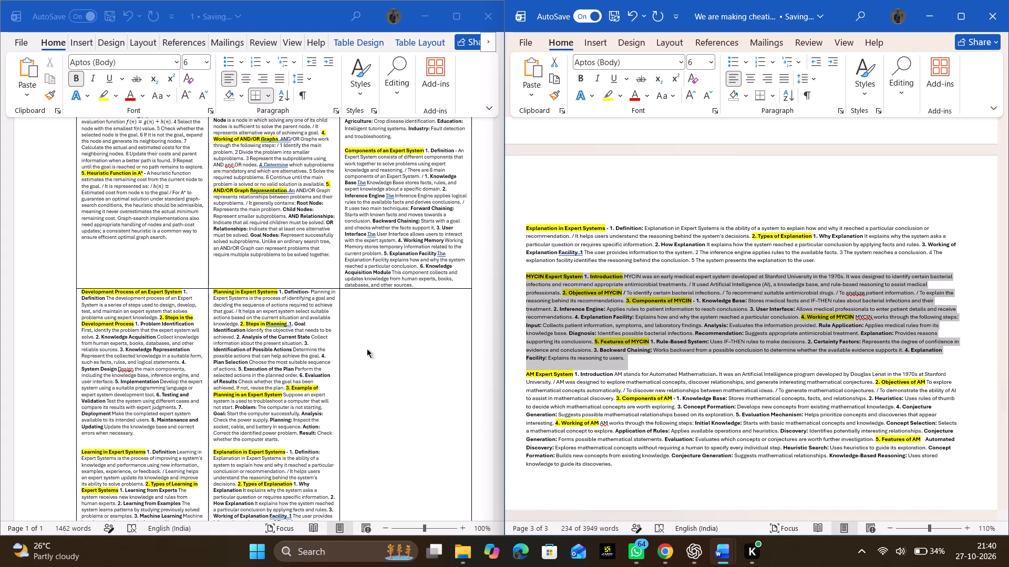
click(367, 349)
click(393, 328)
key(ctrl+v)
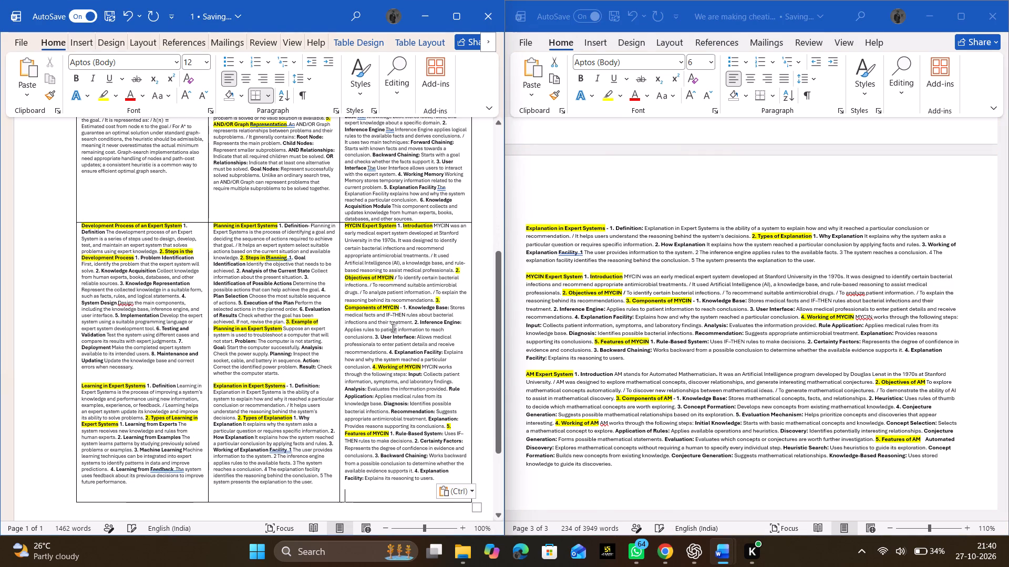
key(BackSpace)
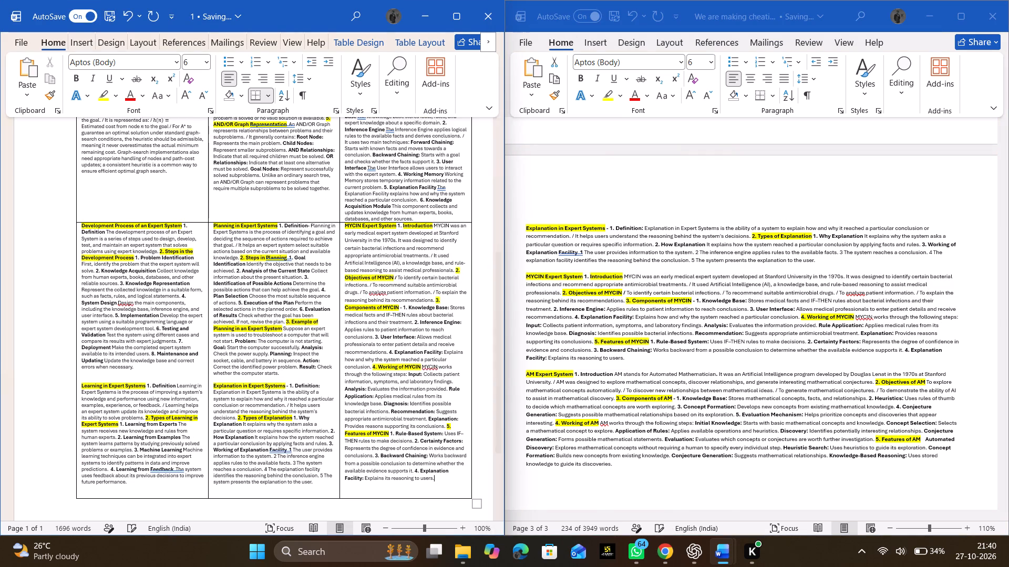
Review the filled table in document "1" from its top, enlarged to 120% and across all three columns.
scroll(326, 359, up, 2)
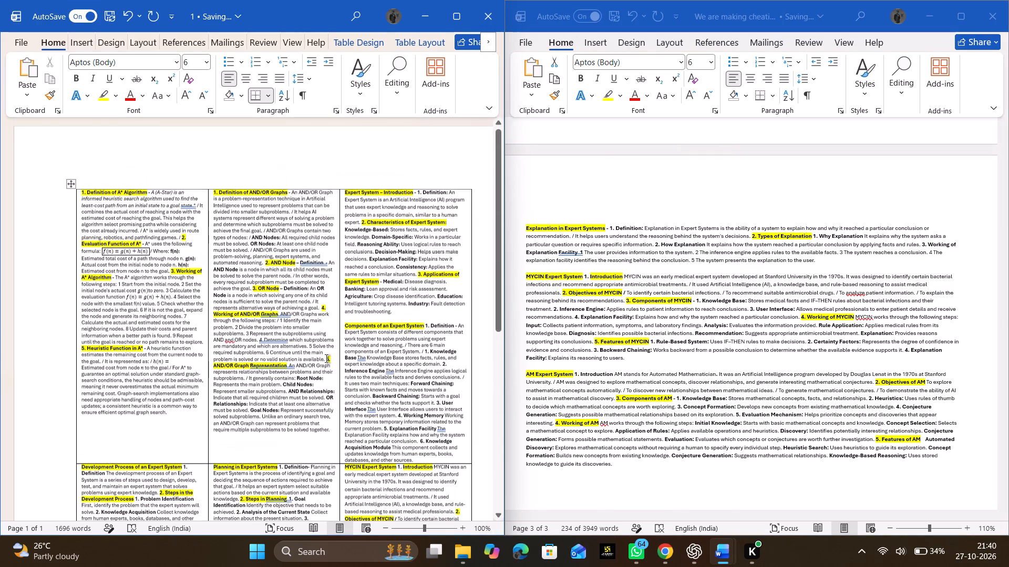
ctrl+scroll(326, 359, up, 1)
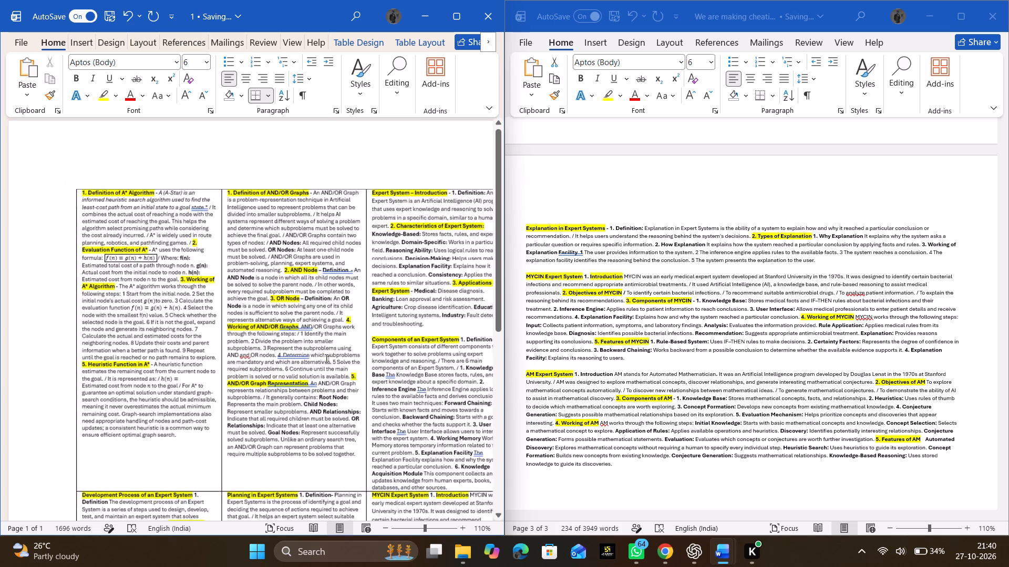
ctrl+scroll(326, 359, up, 1)
scroll(326, 359, left, 1)
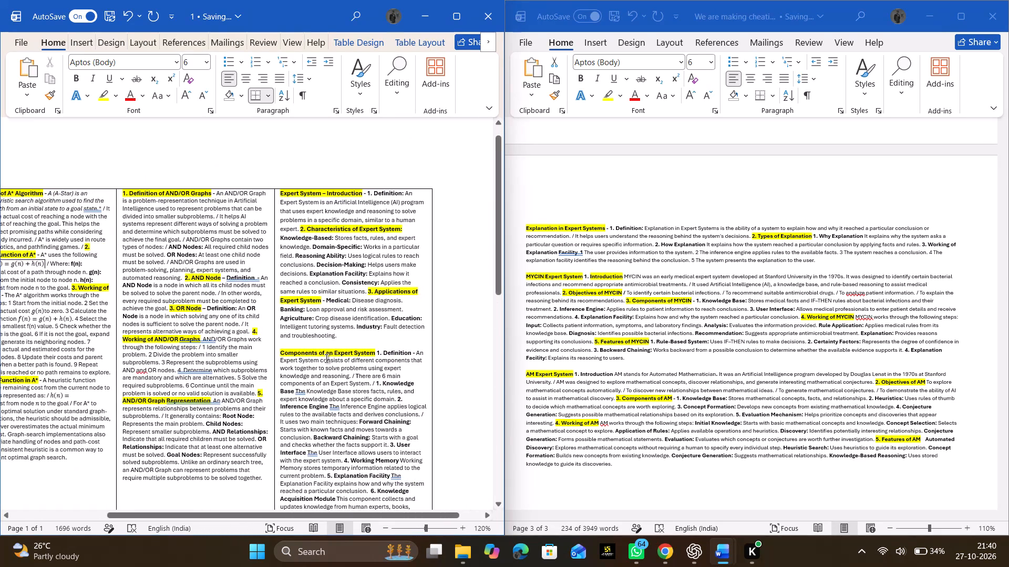
scroll(326, 359, left, 1)
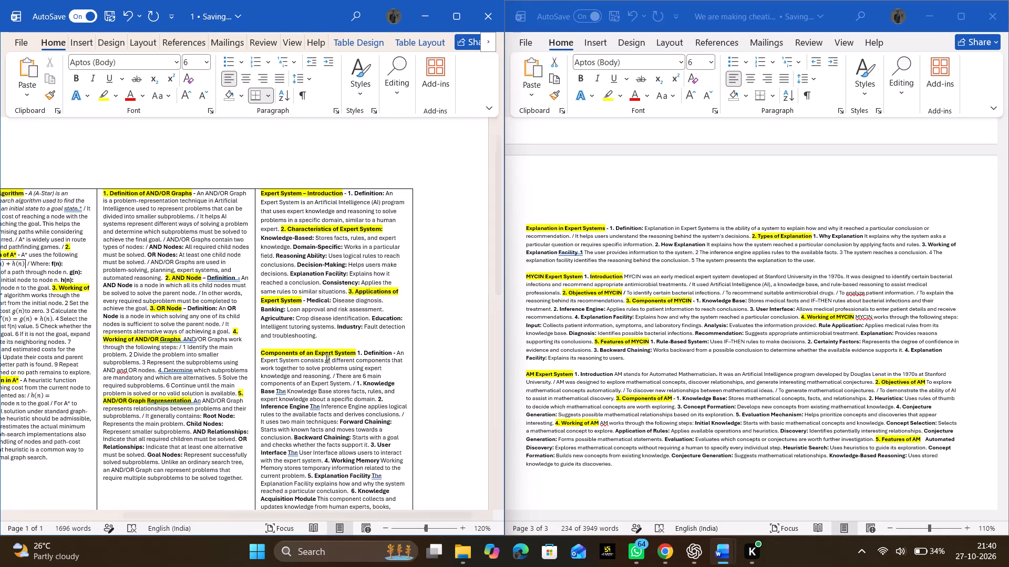
scroll(326, 359, right, 1)
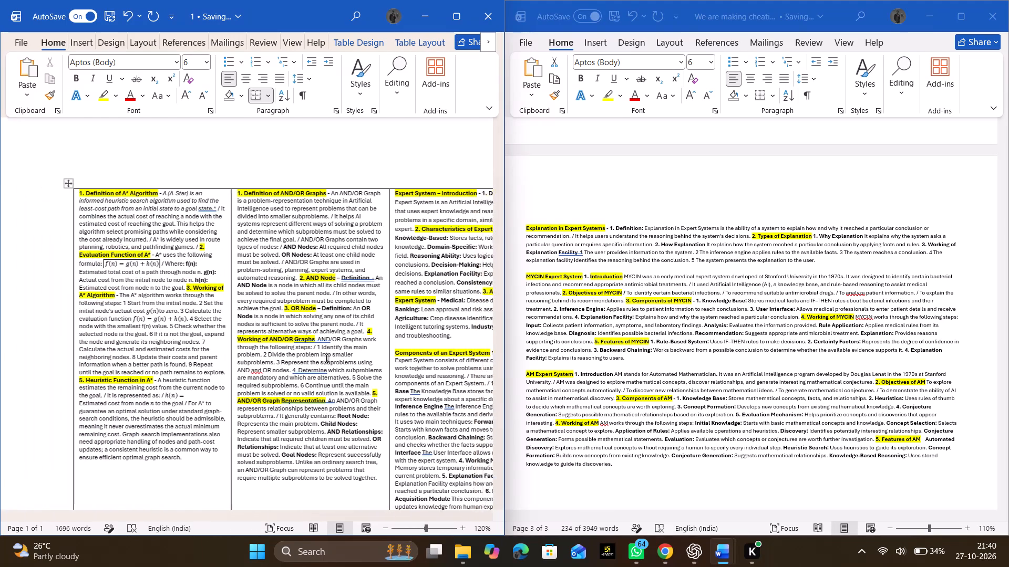
scroll(326, 359, right, 1)
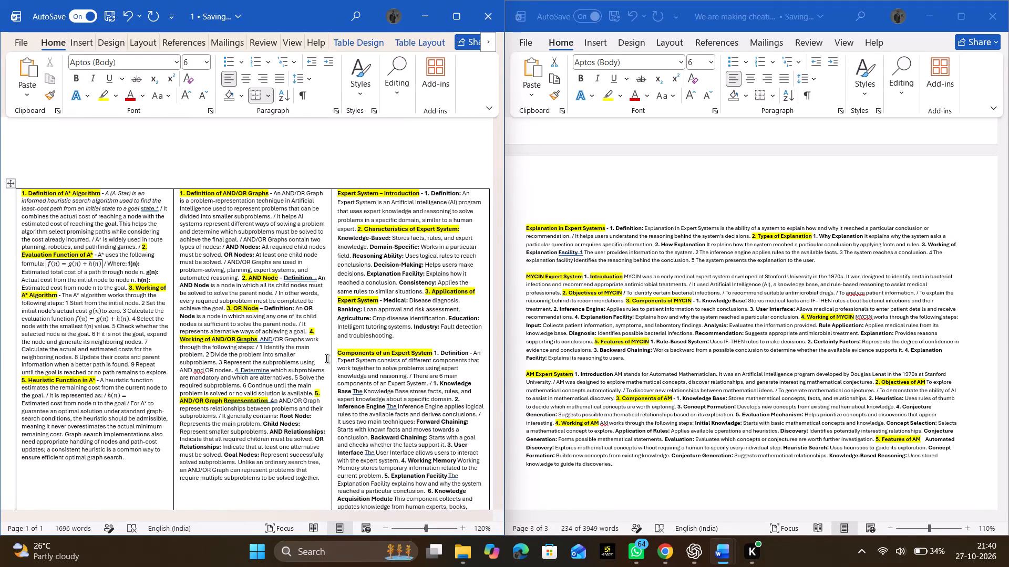
Start saving a copy of document "1" and set its file name to 2.
key(F12)
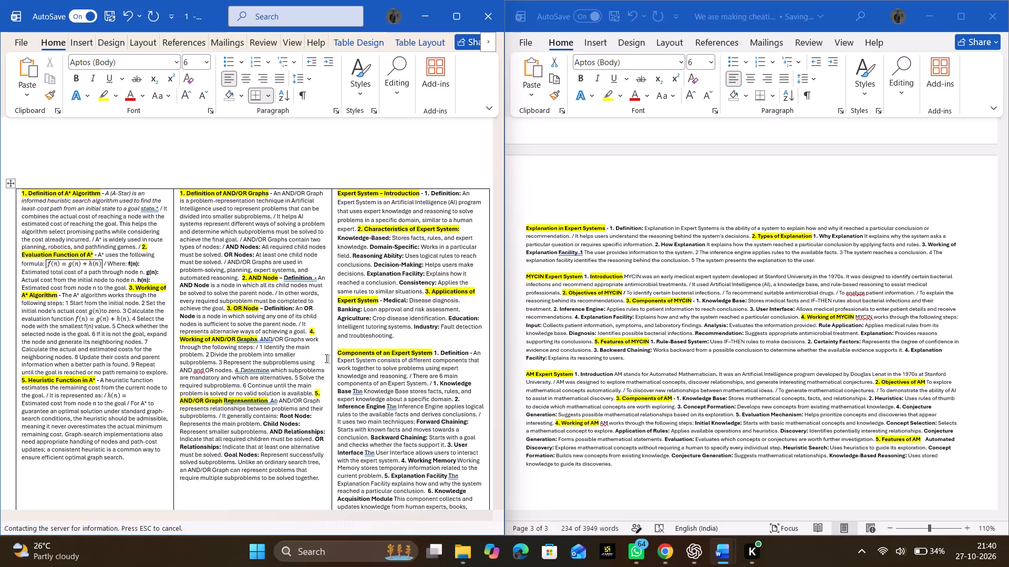
key(F12)
click(270, 335)
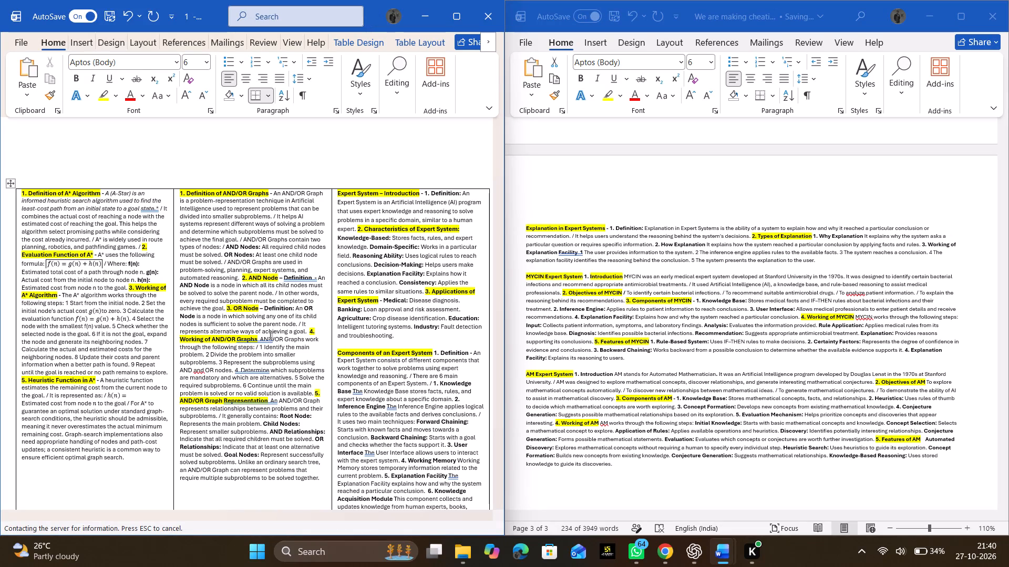
key(F12)
scroll(274, 313, down, 4)
scroll(274, 313, up, 1)
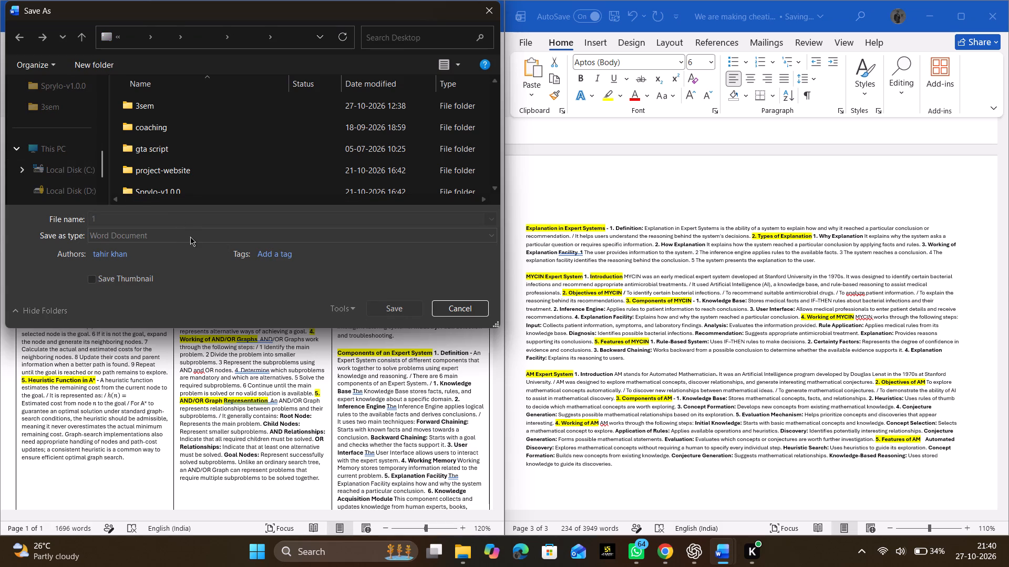
click(105, 218)
scroll(85, 140, up, 3)
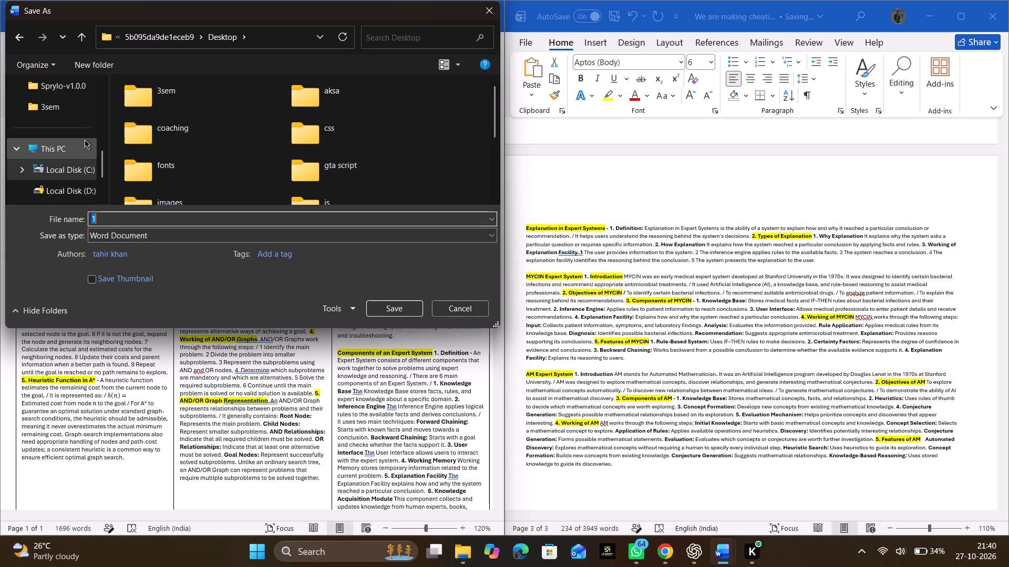
click(99, 216)
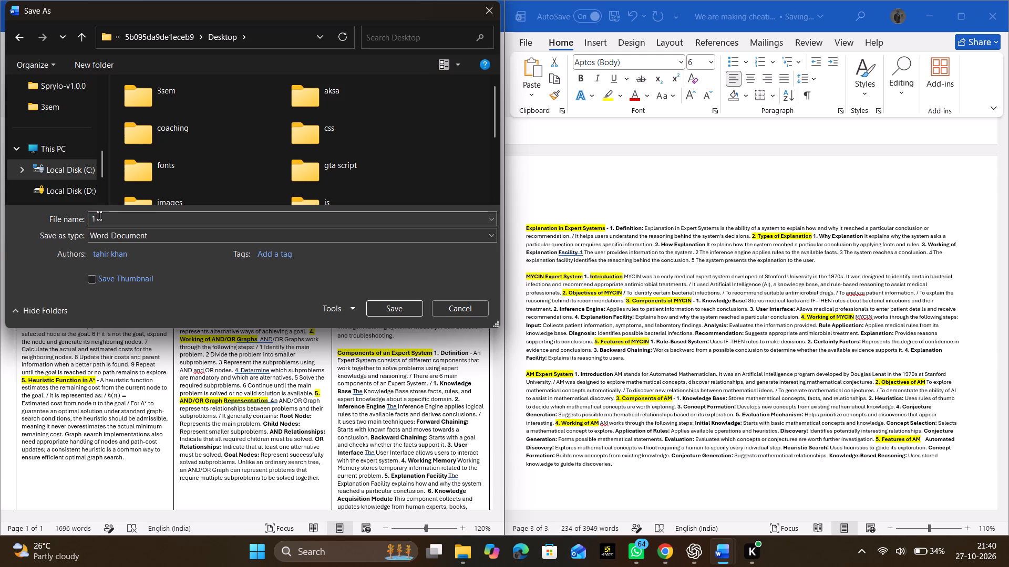
key(BackSpace)
key(2)
Set the file type of the copy to PDF, choose the Desktop folder and save it.
click(130, 233)
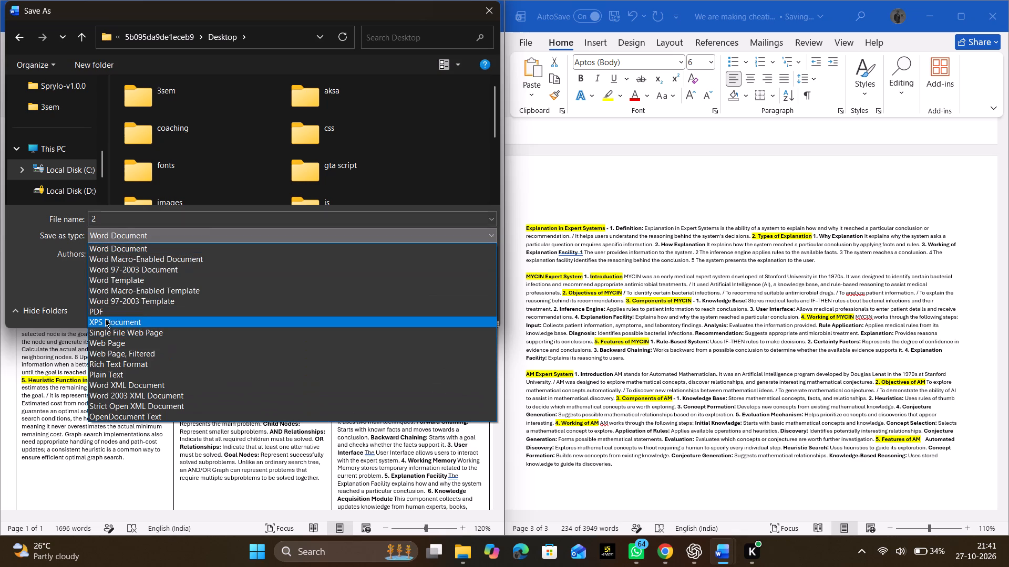
click(99, 308)
scroll(53, 128, up, 4)
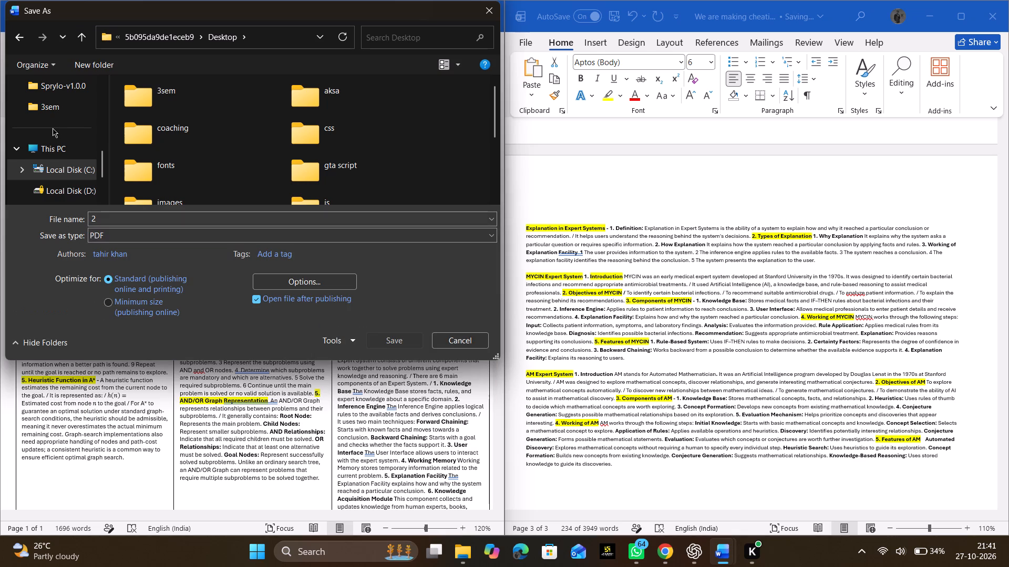
scroll(53, 128, up, 3)
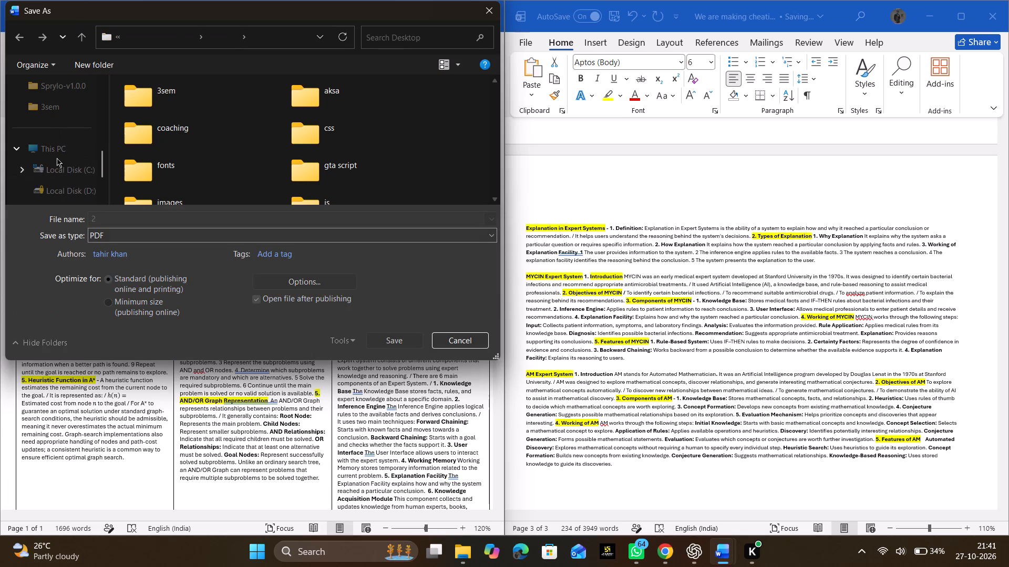
scroll(57, 158, up, 1)
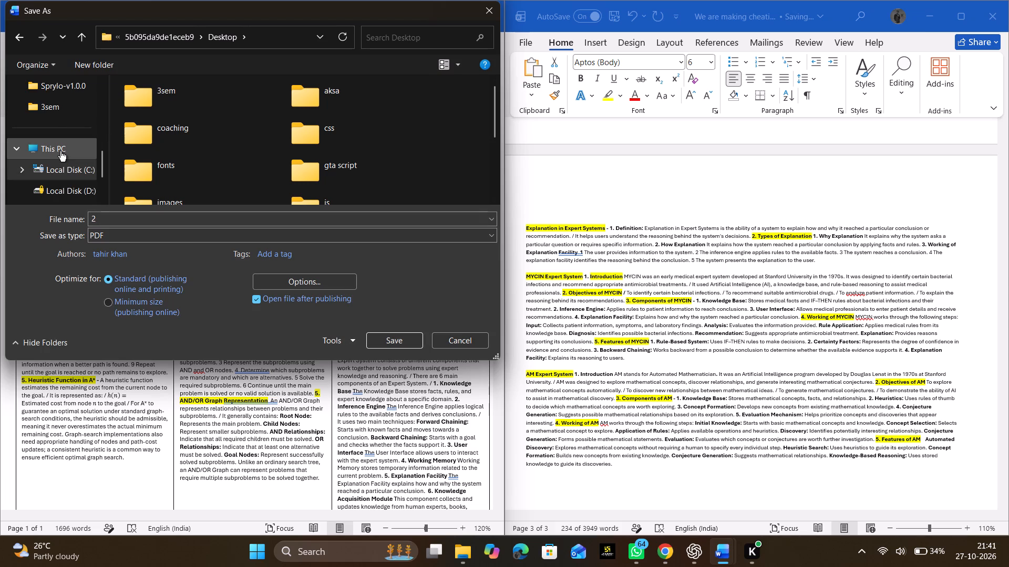
scroll(60, 151, up, 1)
click(55, 112)
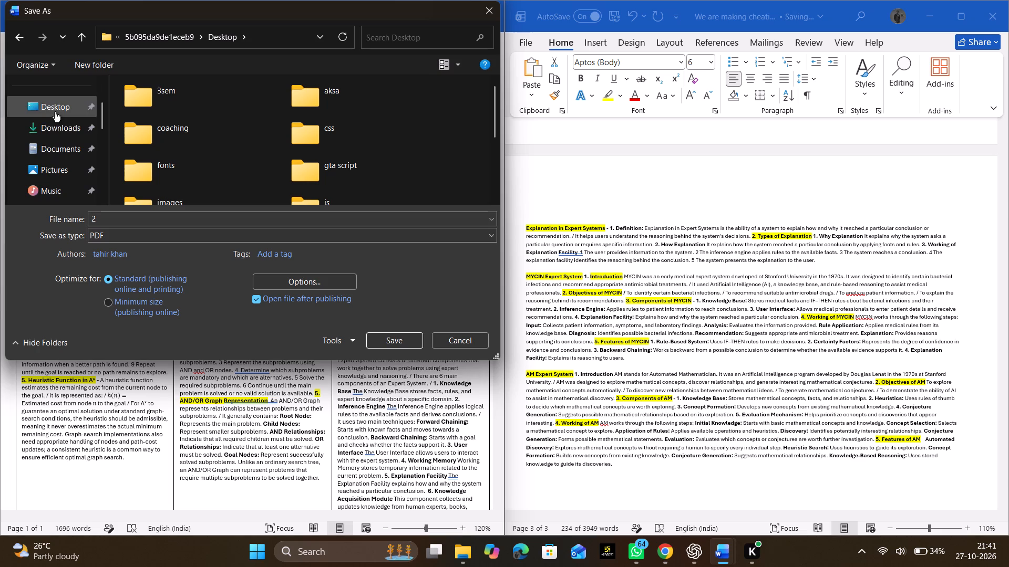
click(398, 339)
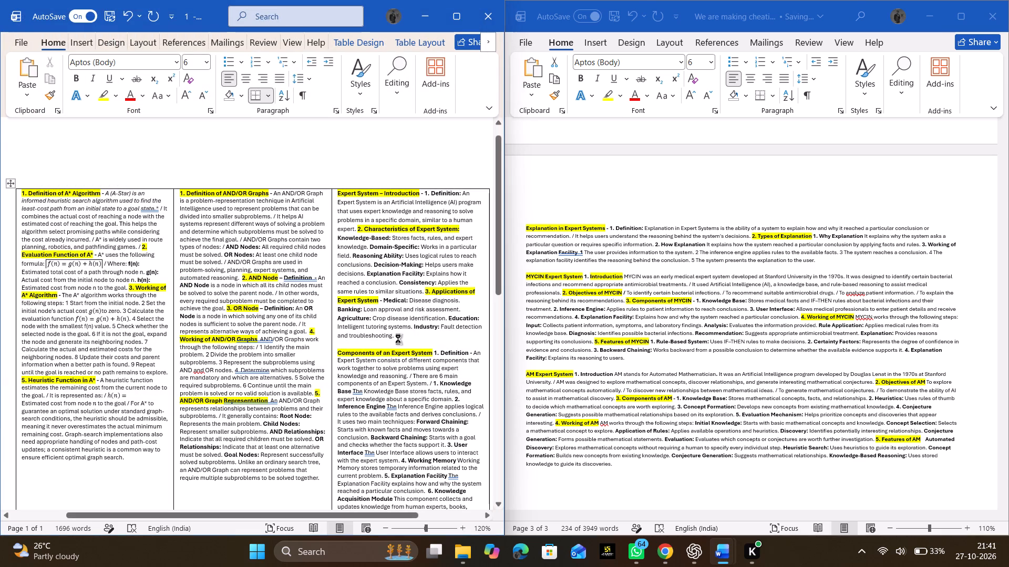
Check the exported 2.pdf from the top to the bottom of its page.
scroll(736, 333, down, 6)
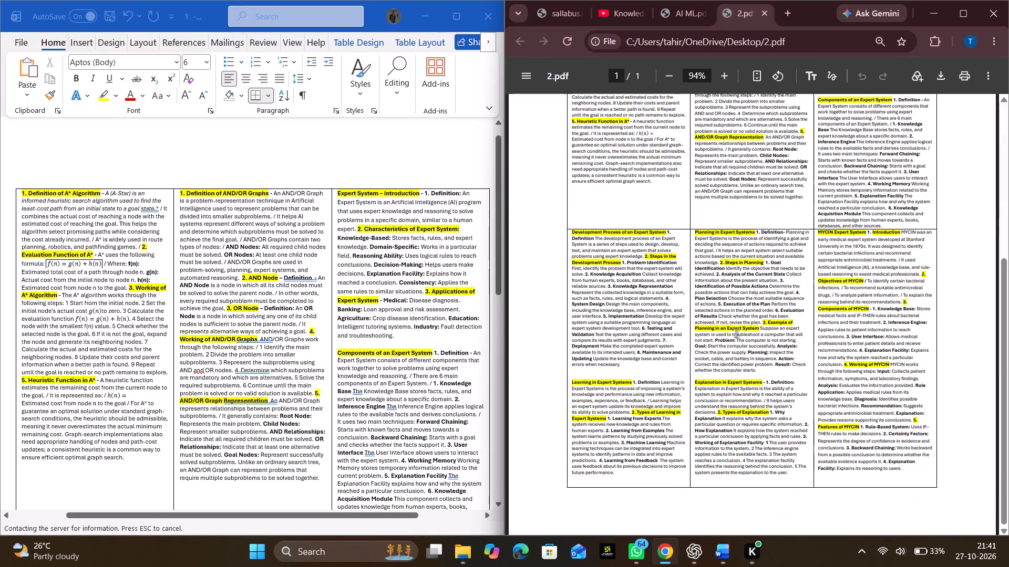
scroll(736, 333, down, 5)
scroll(736, 333, up, 6)
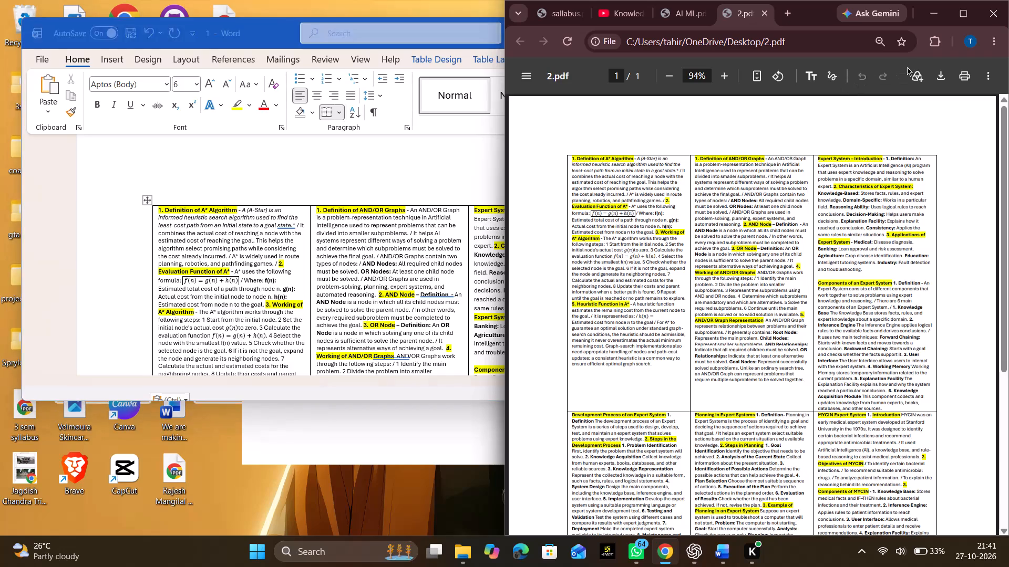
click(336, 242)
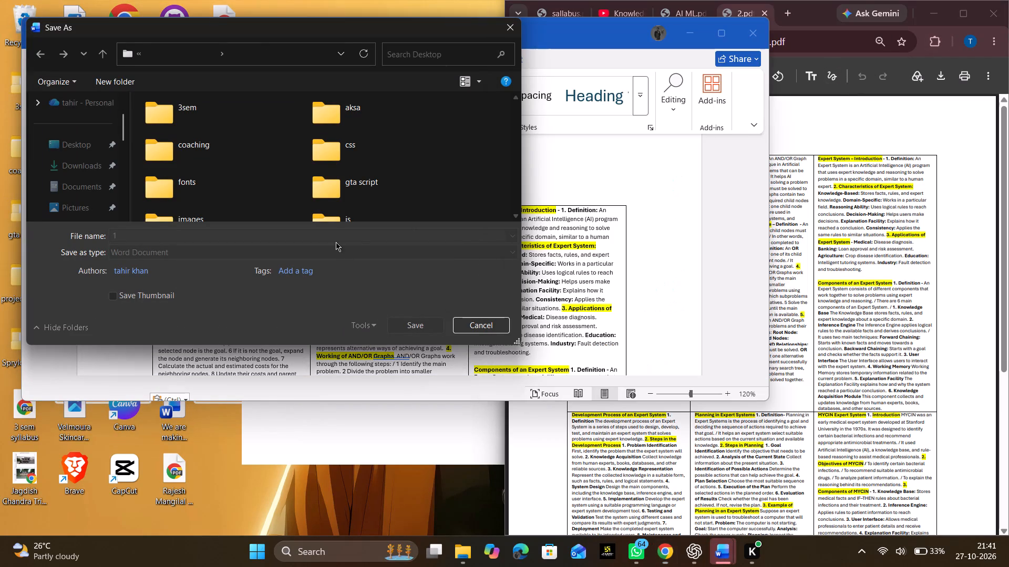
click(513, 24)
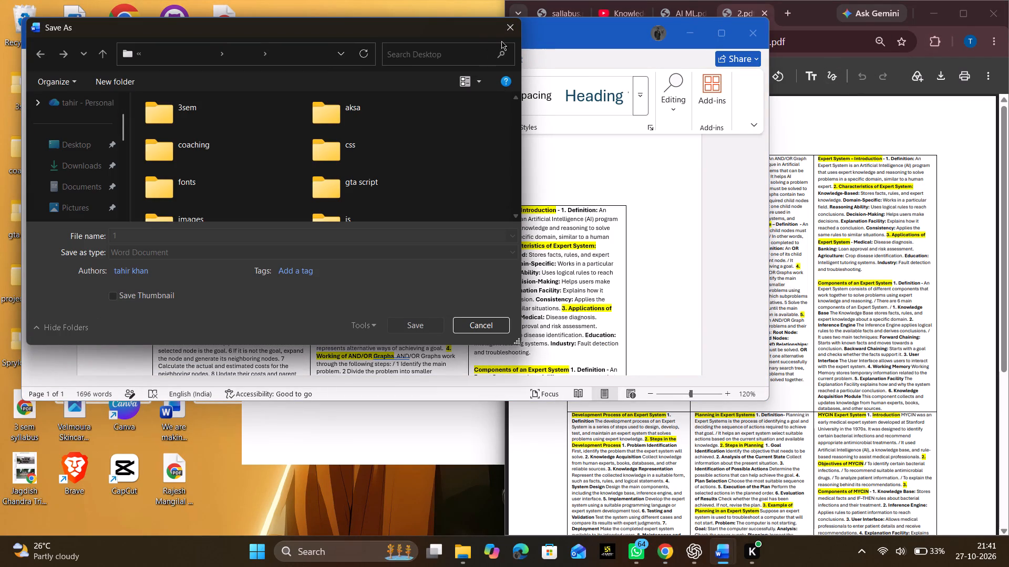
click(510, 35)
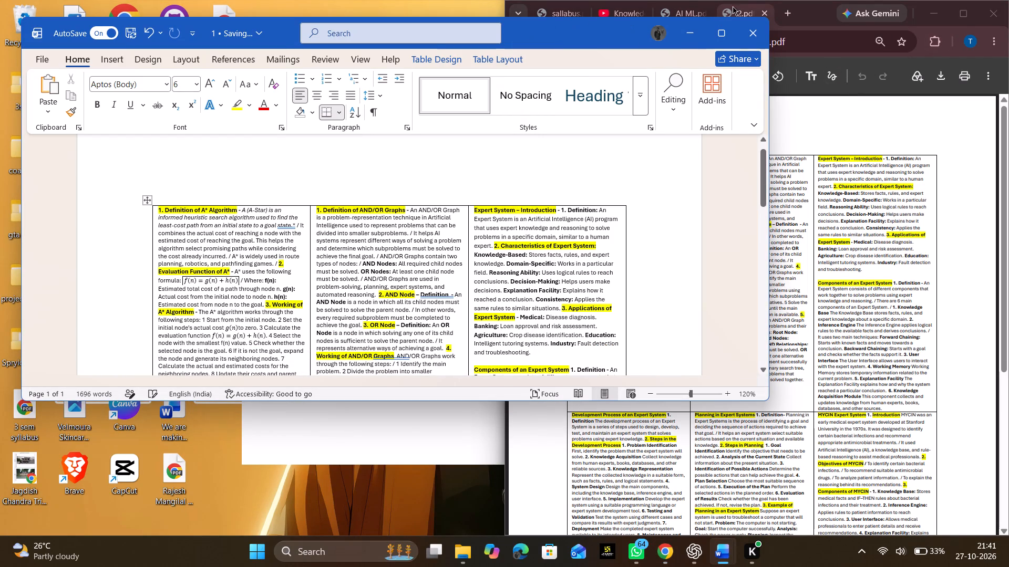
Review both table rows of document "1" in a maximized Word window.
click(722, 32)
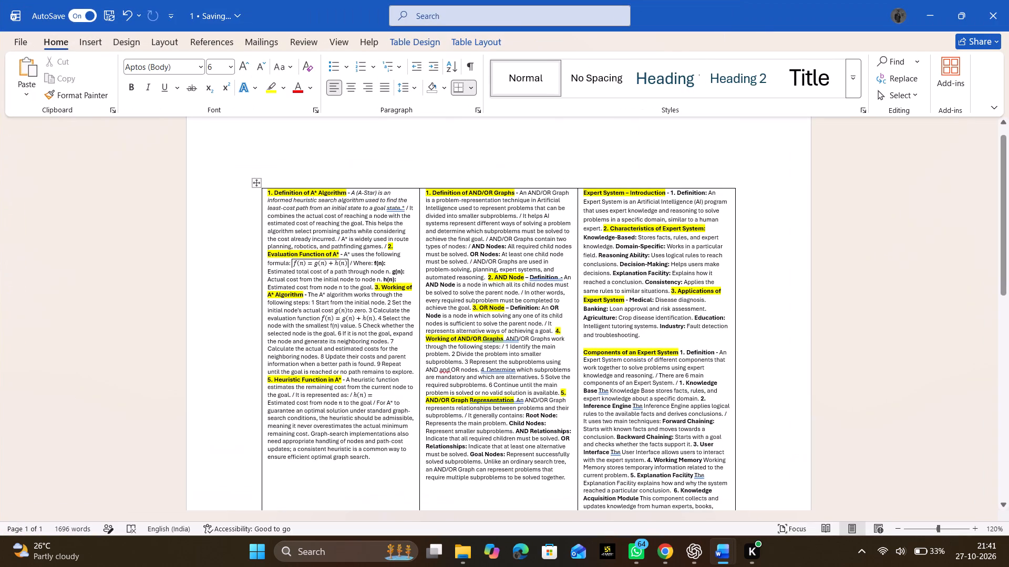
click(768, 227)
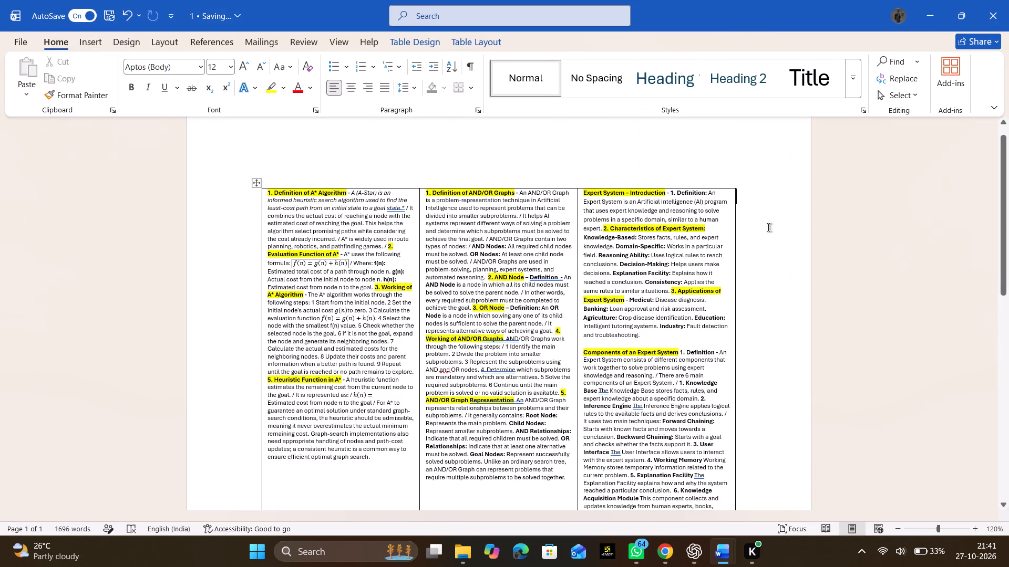
scroll(644, 306, down, 3)
scroll(644, 306, up, 2)
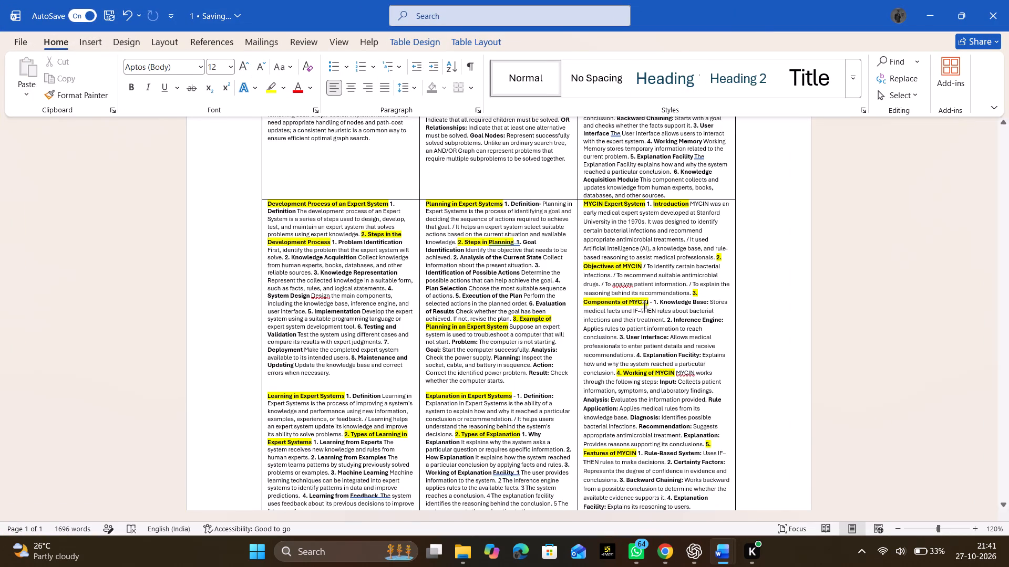
scroll(644, 306, up, 2)
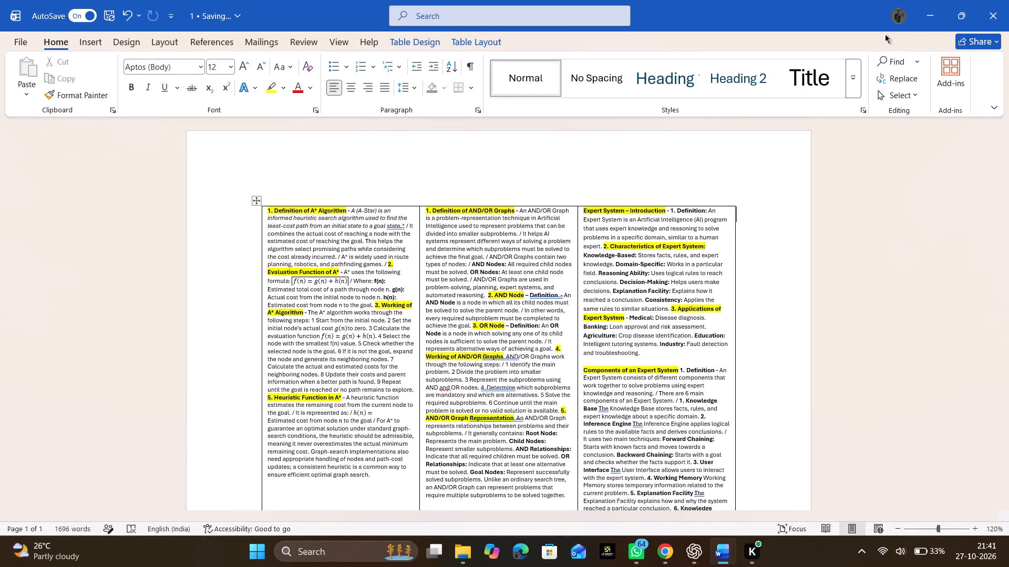
Open the desktop file "unit - 1" and place it side by side with document "1".
key(super+Right)
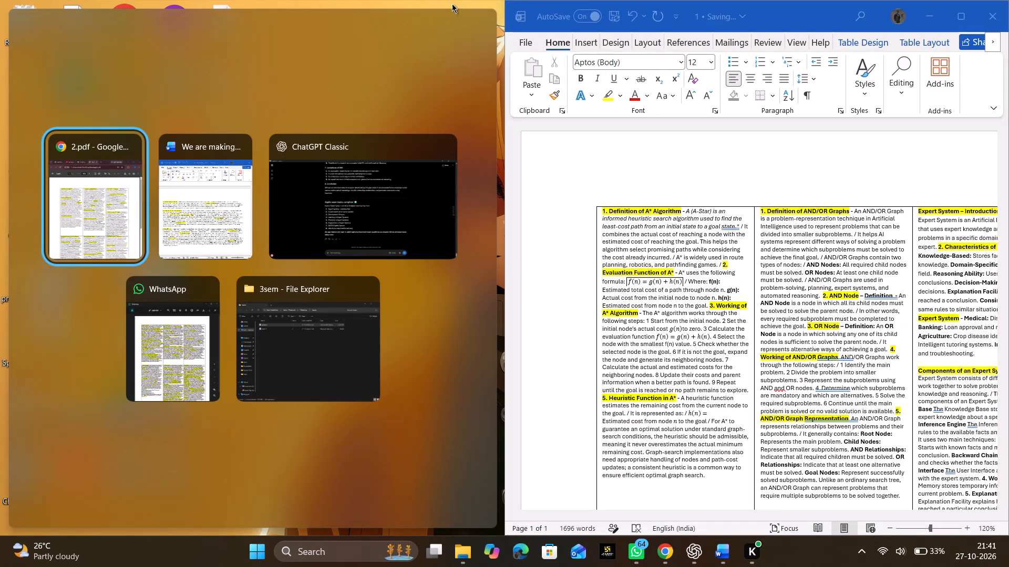
click(411, 67)
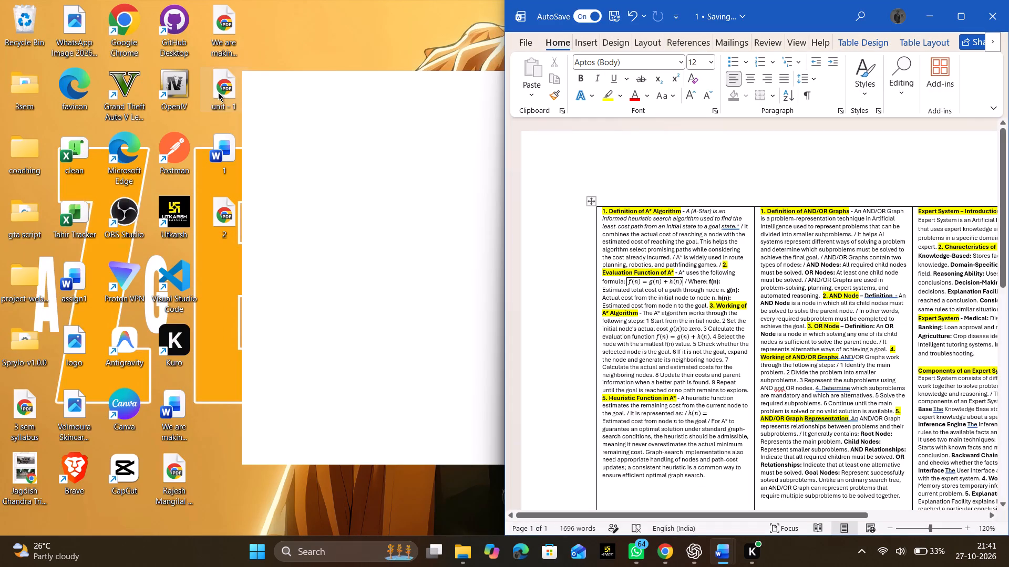
double_click(218, 92)
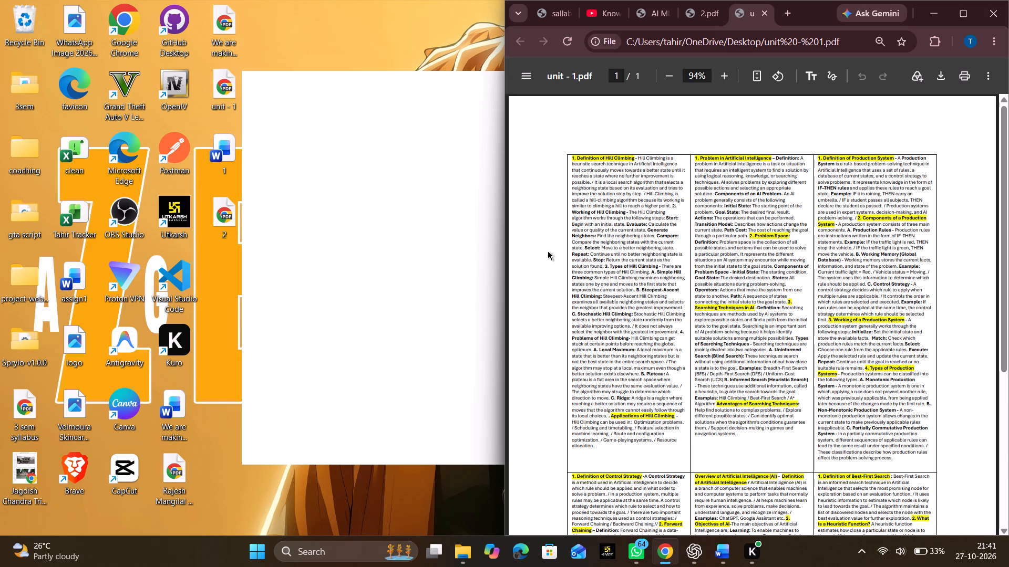
key(super+Left)
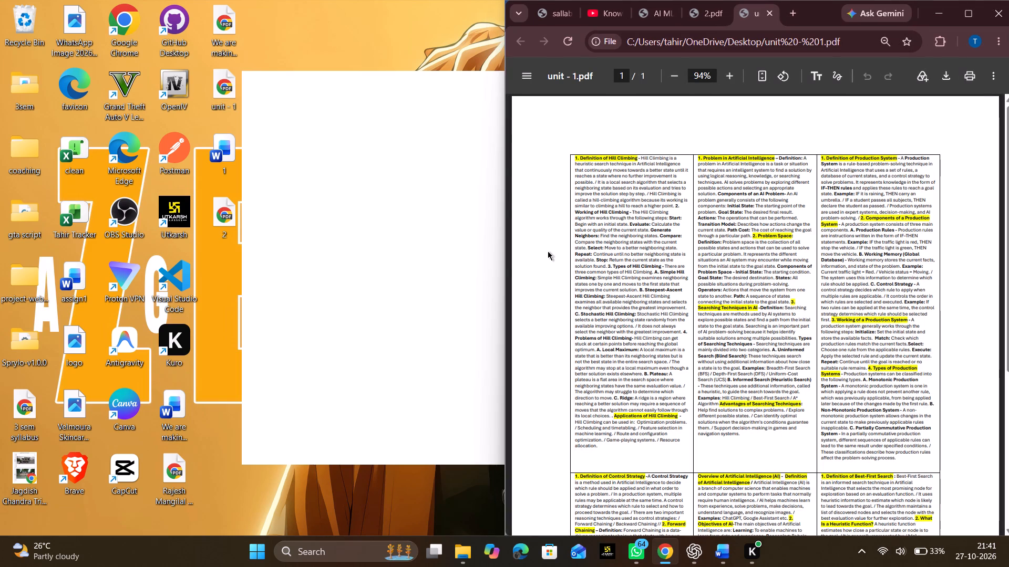
key(super+Left)
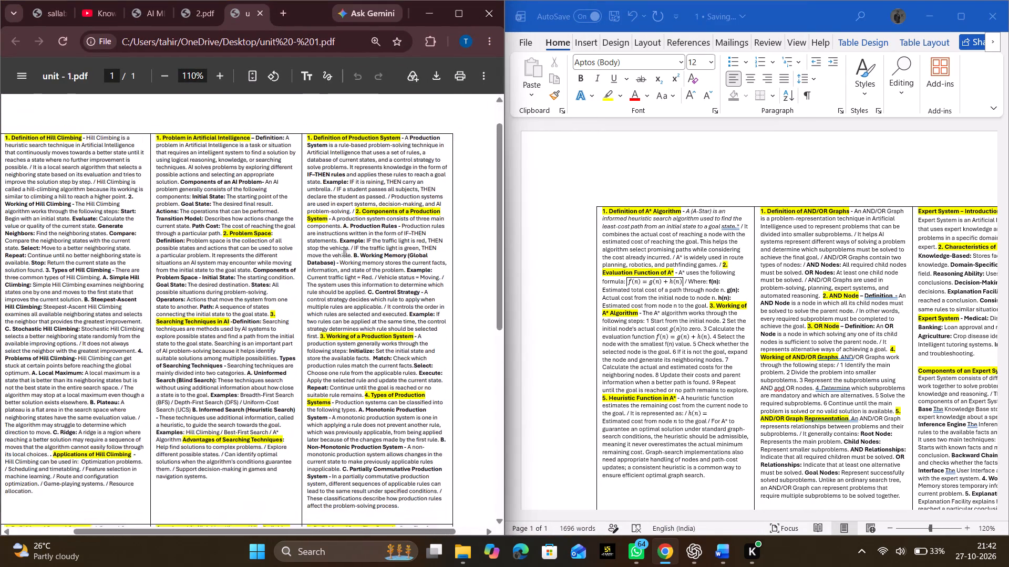
Compare the table layout and text of unit - 1.pdf with document "1", with all three columns of each in view.
scroll(602, 277, down, 1)
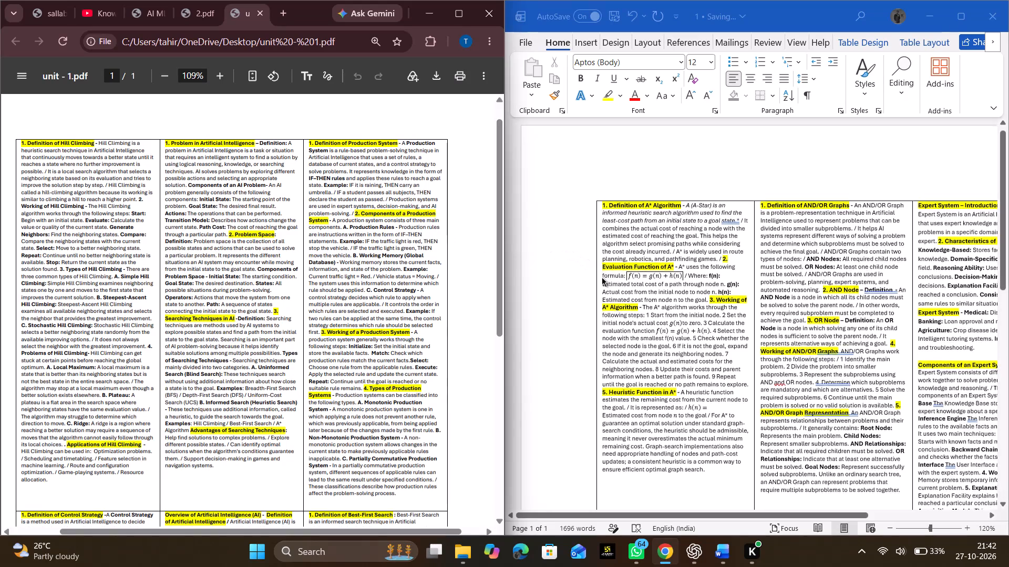
scroll(384, 305, down, 1)
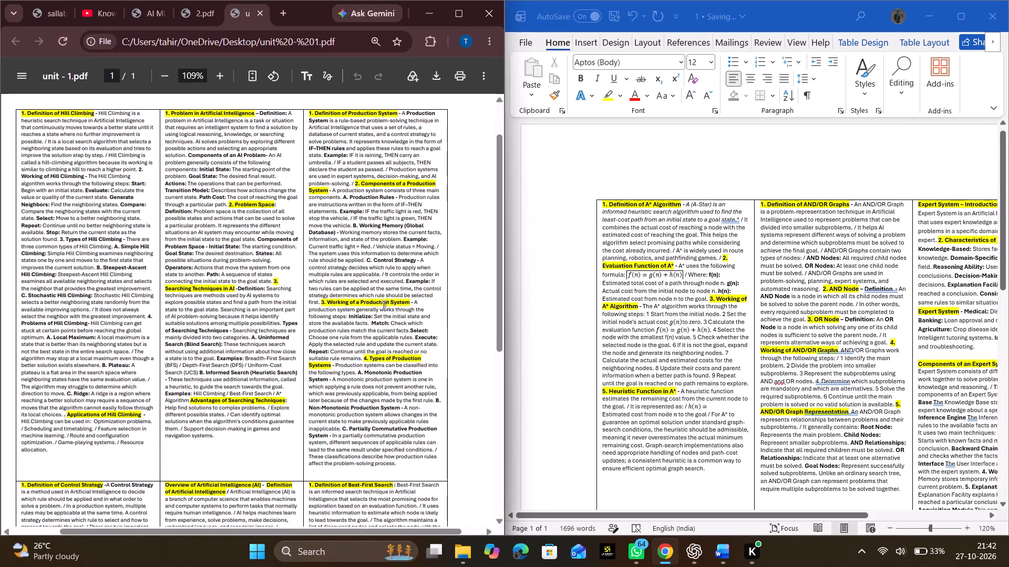
scroll(384, 305, down, 1)
scroll(653, 293, left, 1)
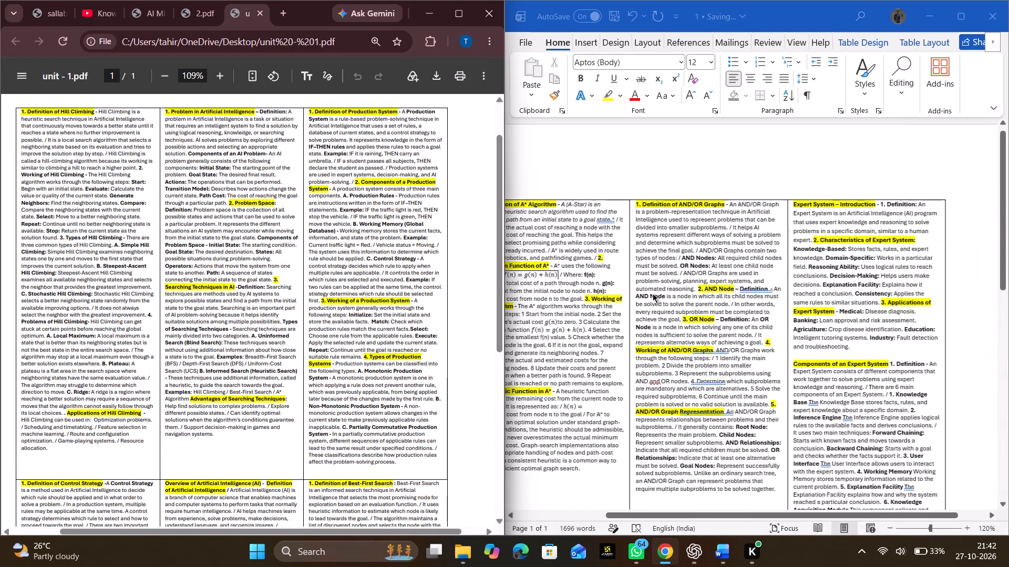
scroll(653, 293, down, 1)
ctrl+scroll(653, 293, down, 4)
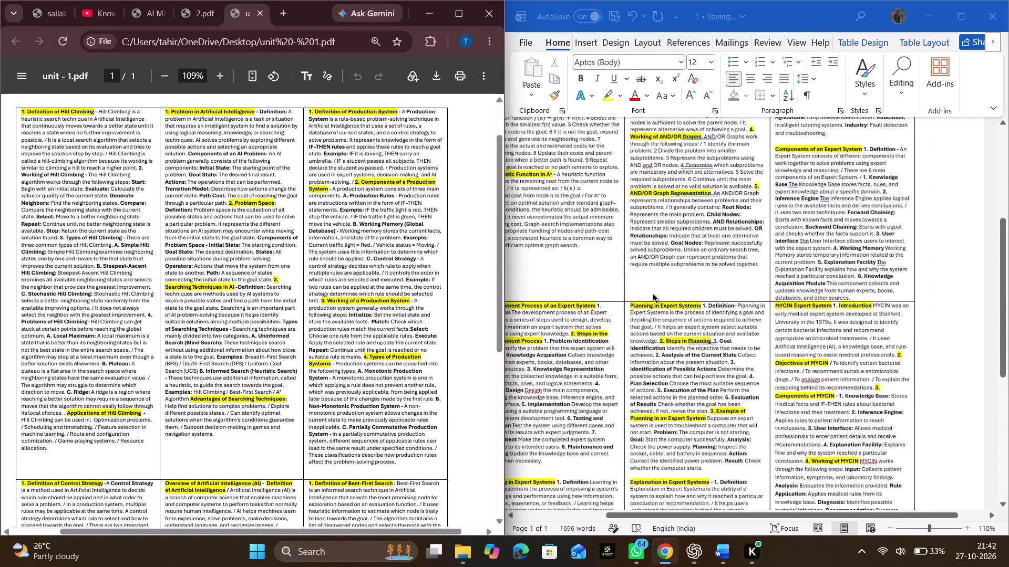
scroll(653, 293, right, 1)
scroll(653, 293, up, 1)
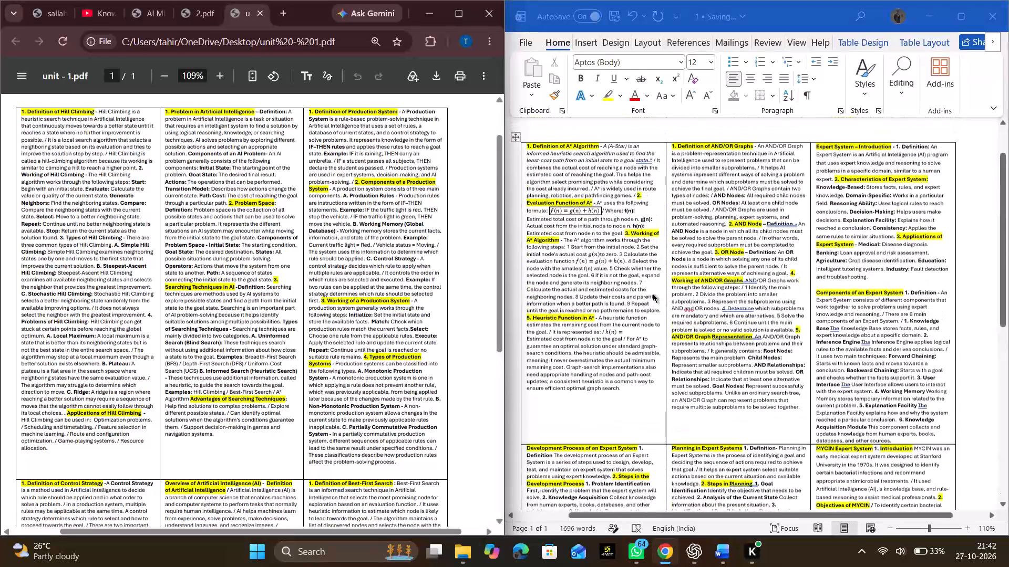
scroll(653, 293, up, 1)
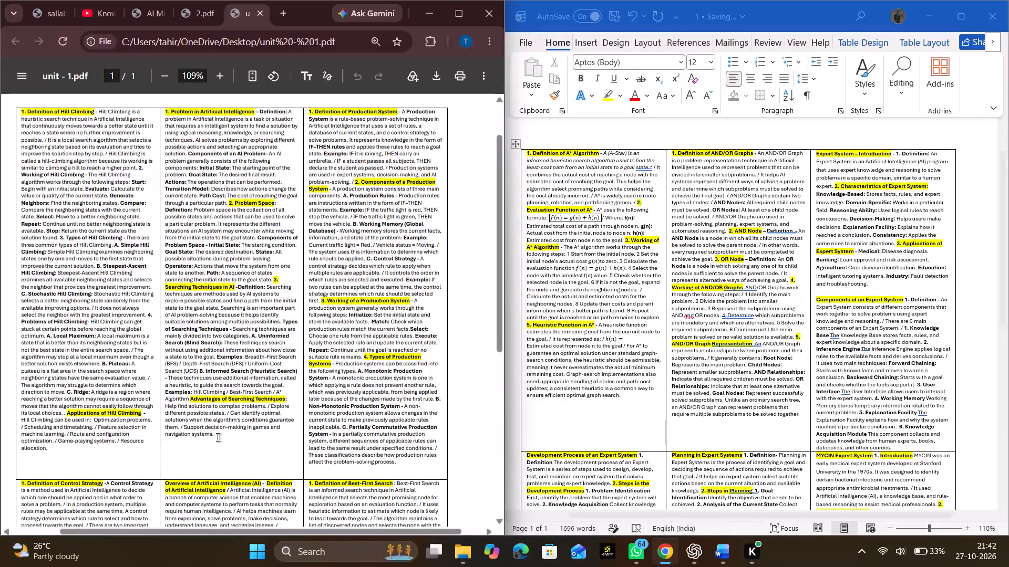
Examine both table rows of unit - 1.pdf up close, from Hill Climbing down to Control Strategy and Overview of AI.
drag(218, 437, 163, 115)
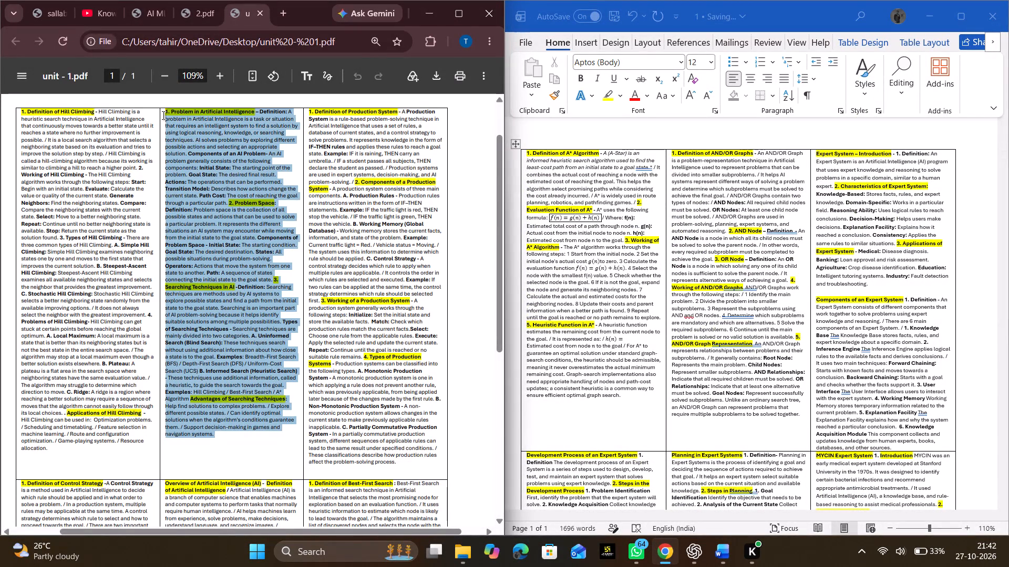
drag(163, 115, 164, 112)
click(214, 219)
scroll(214, 219, up, 1)
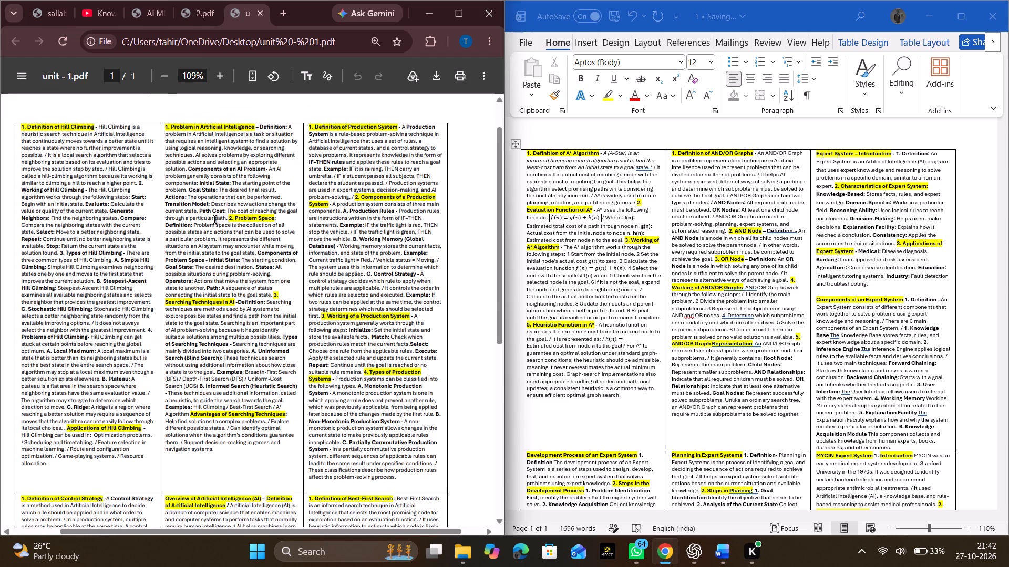
scroll(214, 219, right, 1)
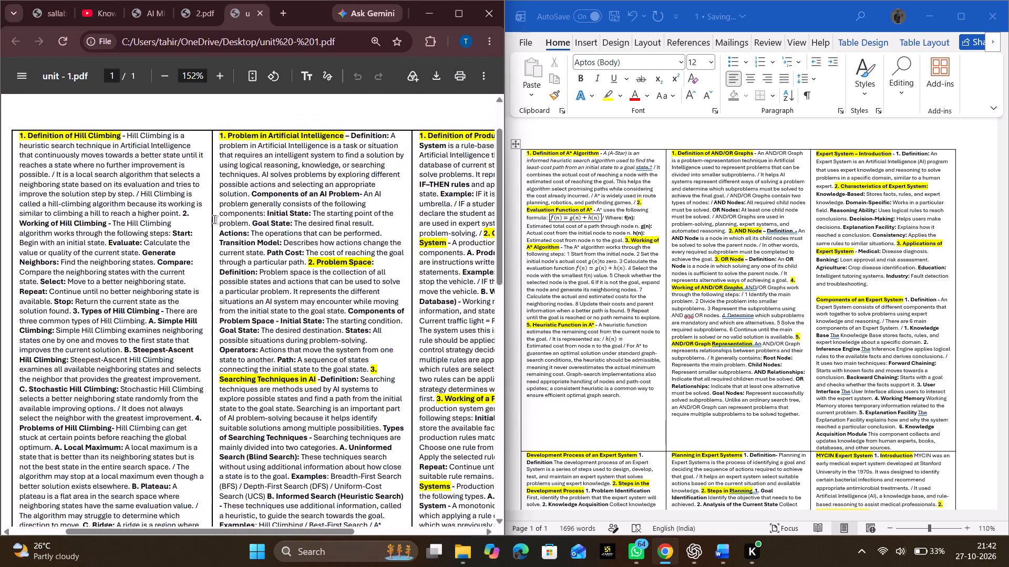
scroll(214, 219, right, 1)
scroll(214, 219, left, 2)
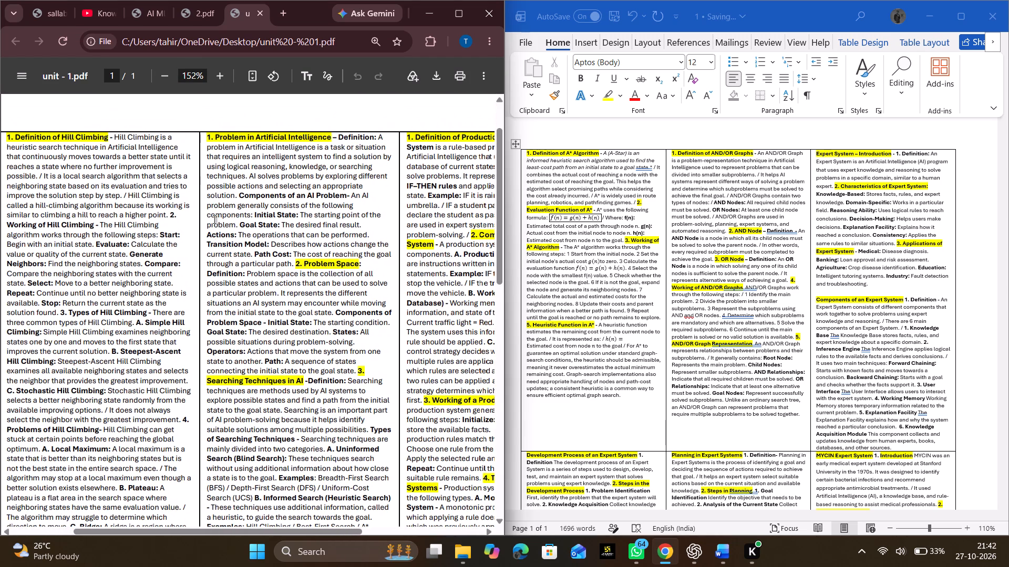
scroll(214, 219, down, 7)
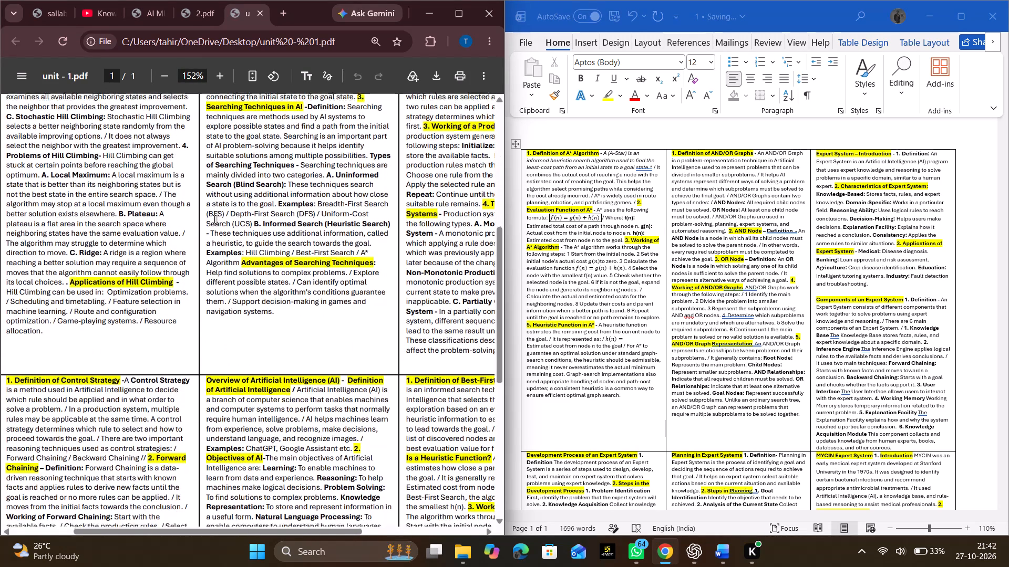
scroll(214, 219, down, 2)
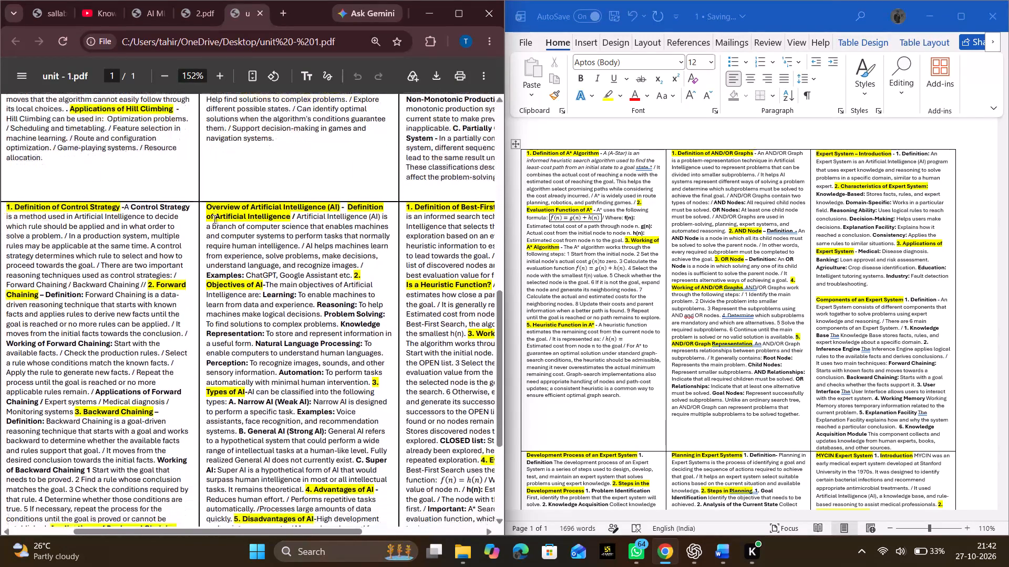
scroll(214, 219, down, 2)
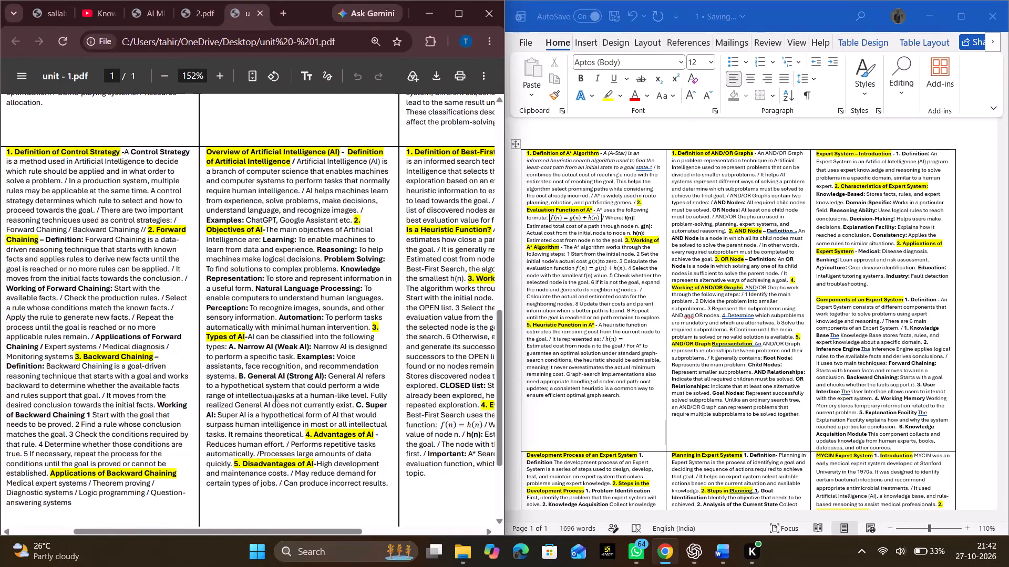
scroll(384, 482, up, 7)
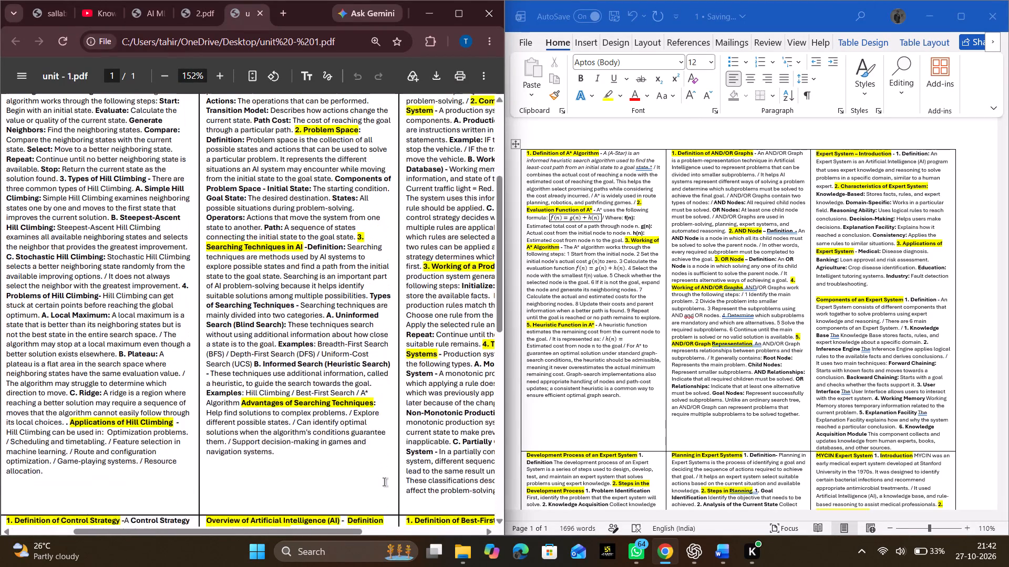
scroll(384, 482, up, 1)
scroll(384, 482, right, 1)
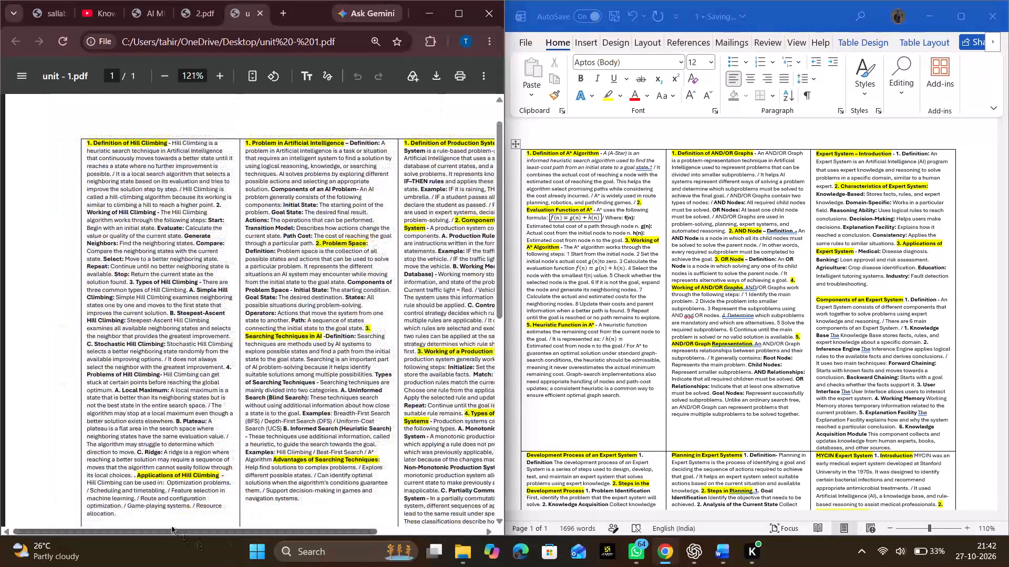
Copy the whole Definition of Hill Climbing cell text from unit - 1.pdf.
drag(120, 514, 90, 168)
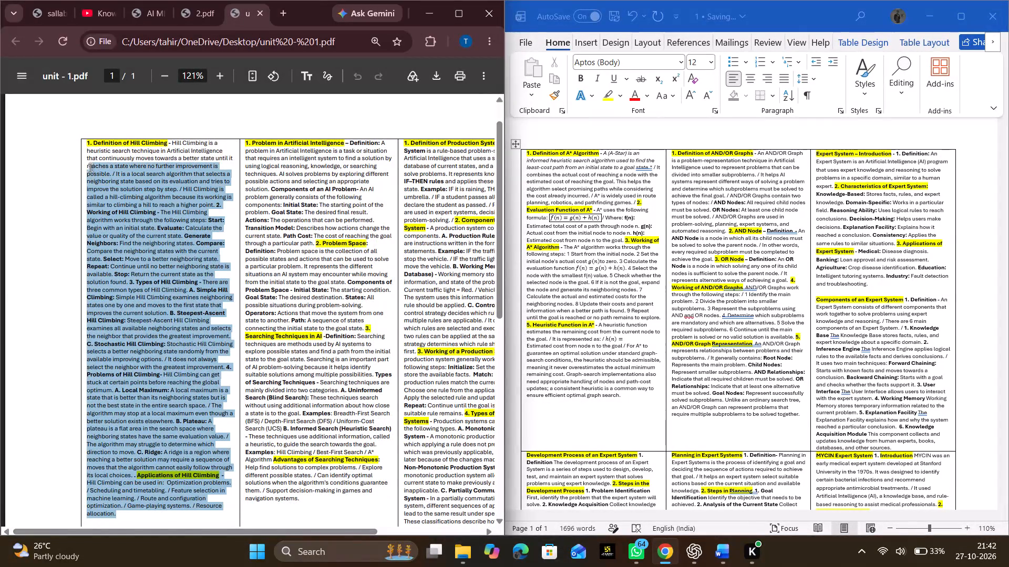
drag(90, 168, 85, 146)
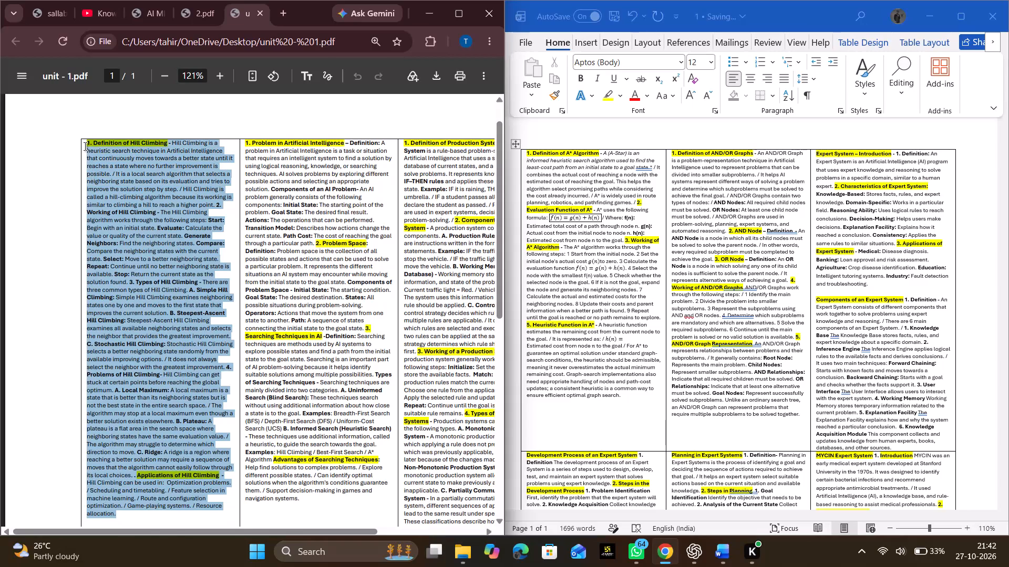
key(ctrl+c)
Delete all the A* Algorithm text from the first cell of the table in document "1".
click(575, 392)
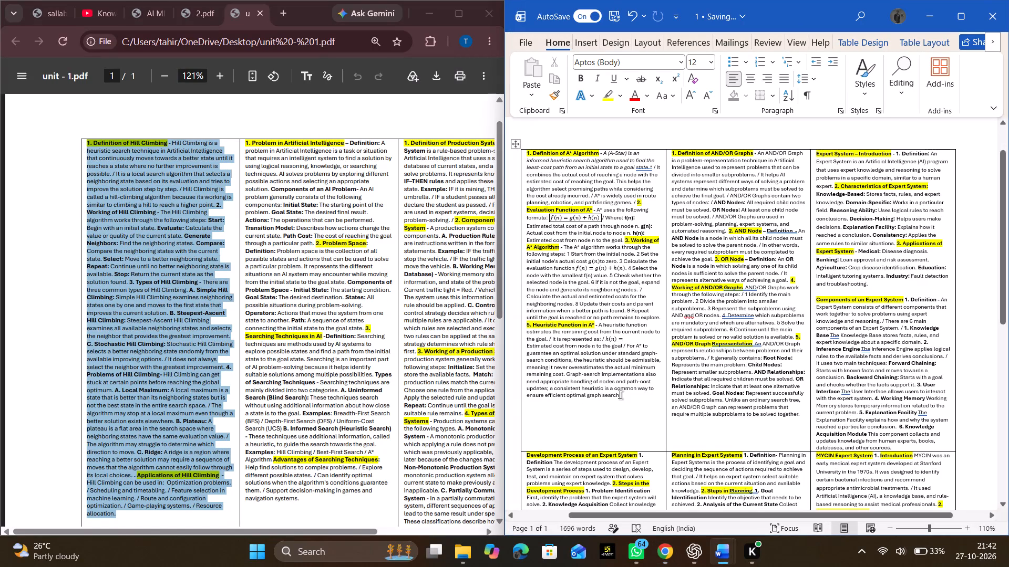
click(620, 395)
click(622, 396)
drag(622, 396, 555, 271)
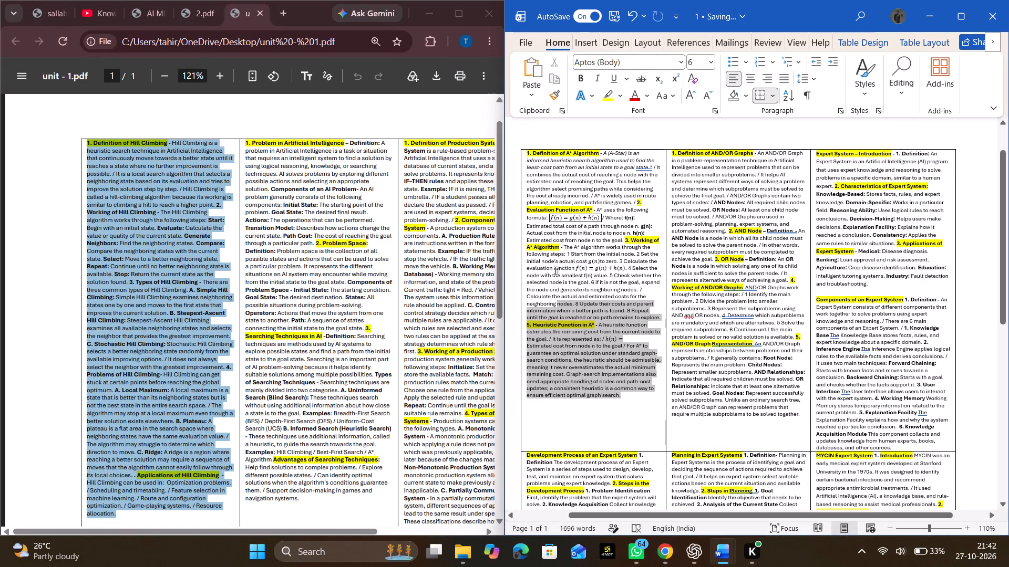
drag(555, 271, 537, 155)
key(BackSpace)
key(BackSpace)
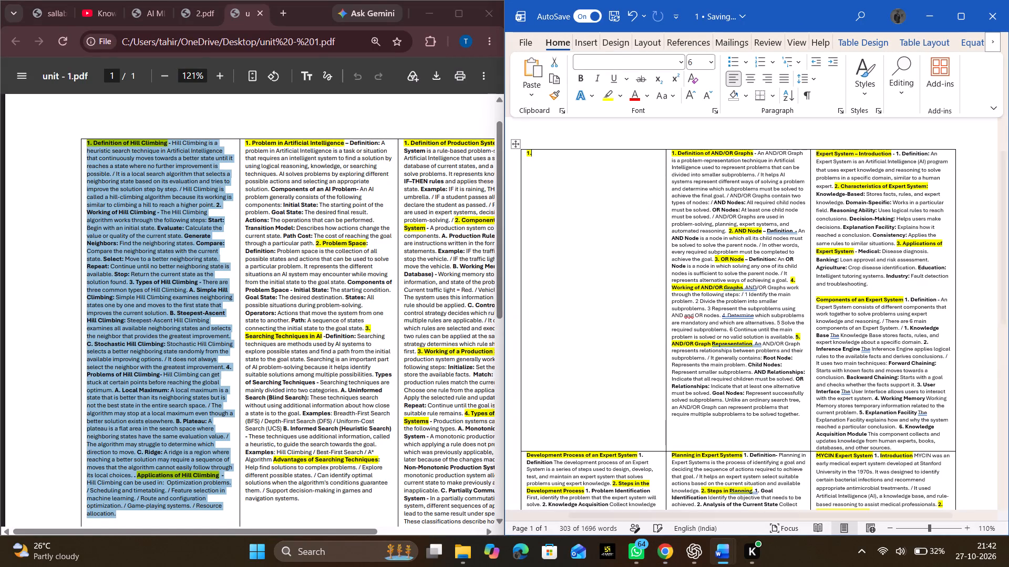
key(BackSpace)
key(BackSpace)
key(BackSpace)
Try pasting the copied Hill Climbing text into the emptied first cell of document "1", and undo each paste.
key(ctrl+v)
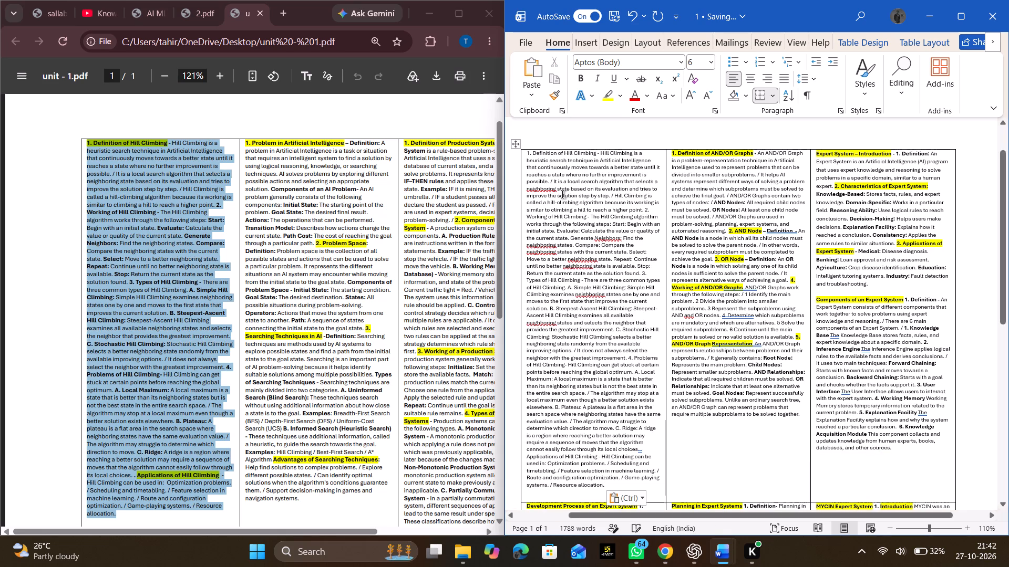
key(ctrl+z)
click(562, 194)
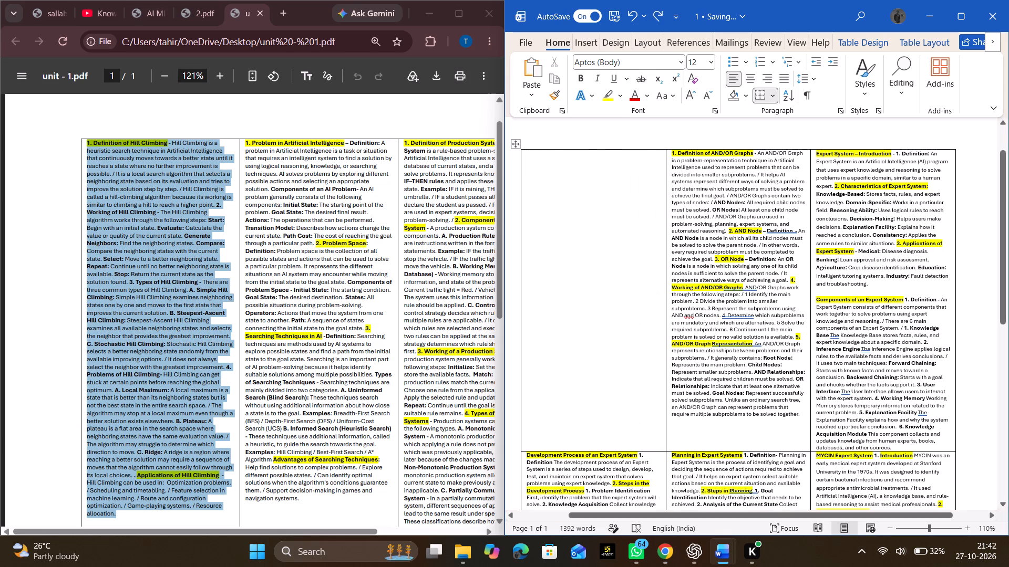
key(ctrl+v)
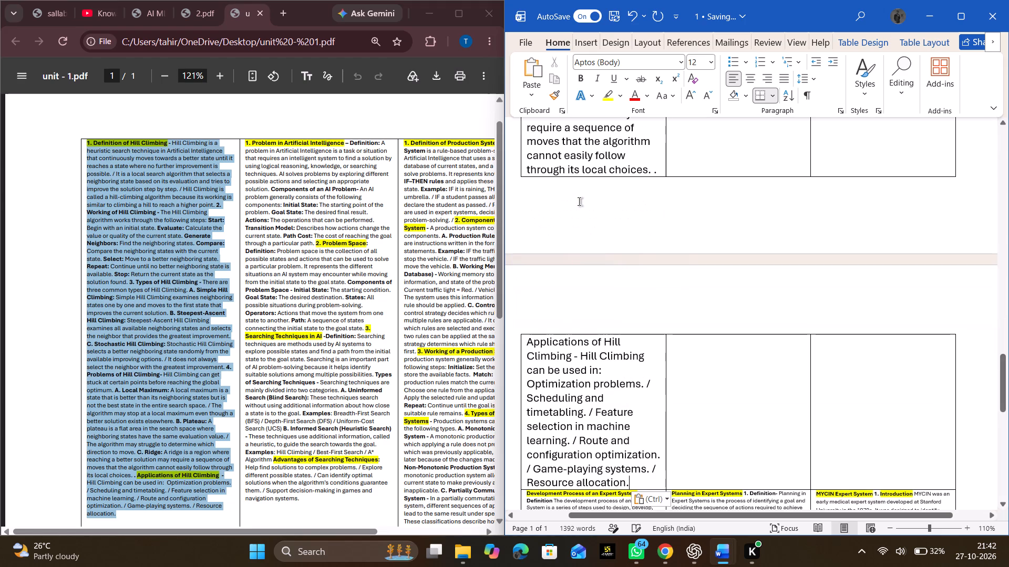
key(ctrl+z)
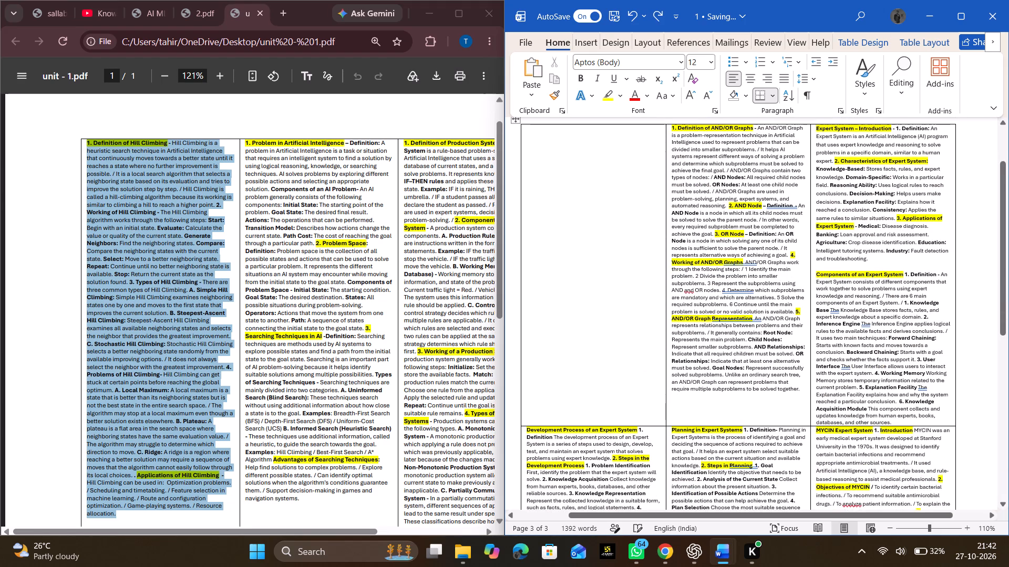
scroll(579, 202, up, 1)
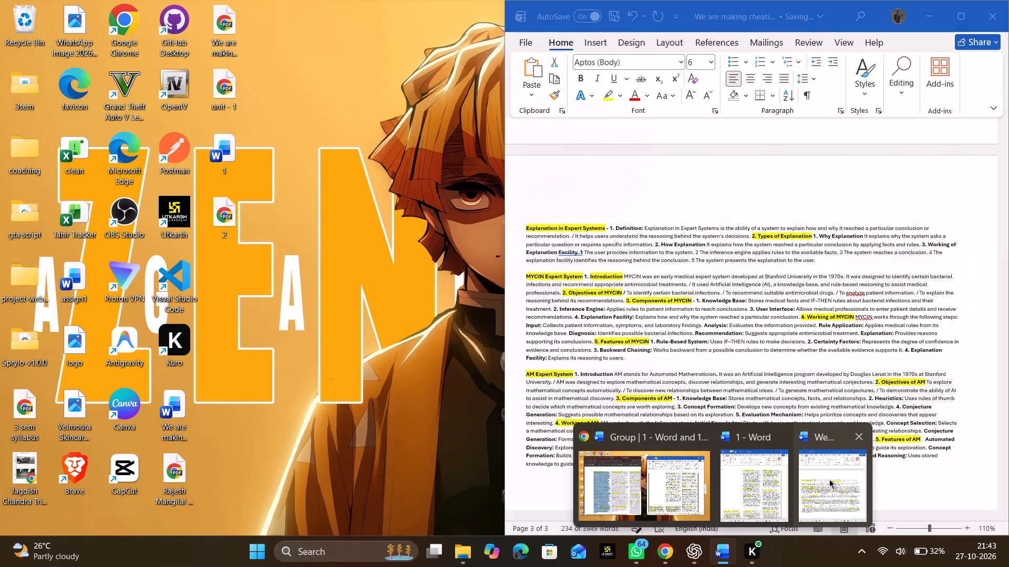
Bring up the Word document "We are making cheating paper" and place it side by side with document "1".
click(829, 479)
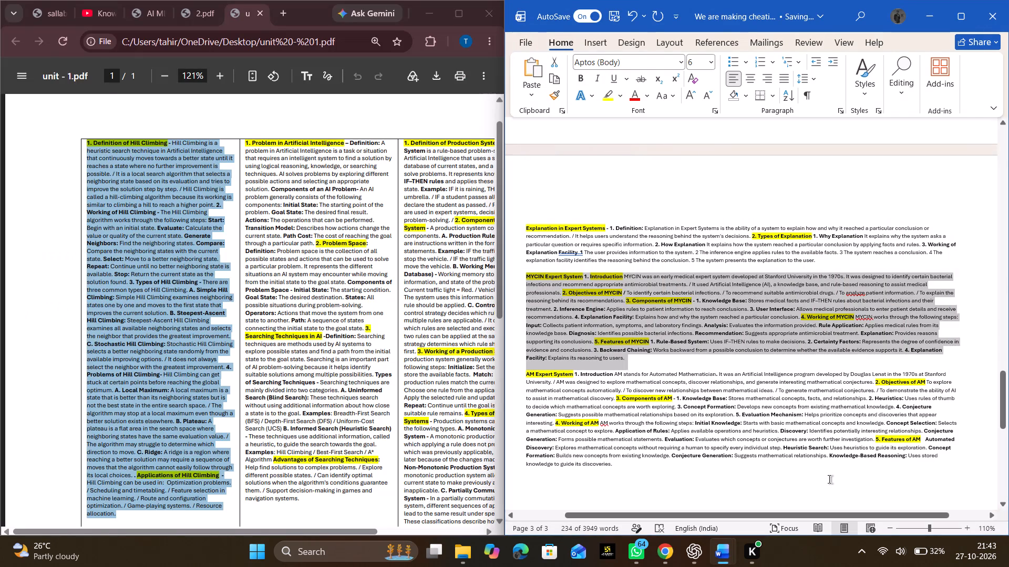
key(super+Left)
key(super+Left)
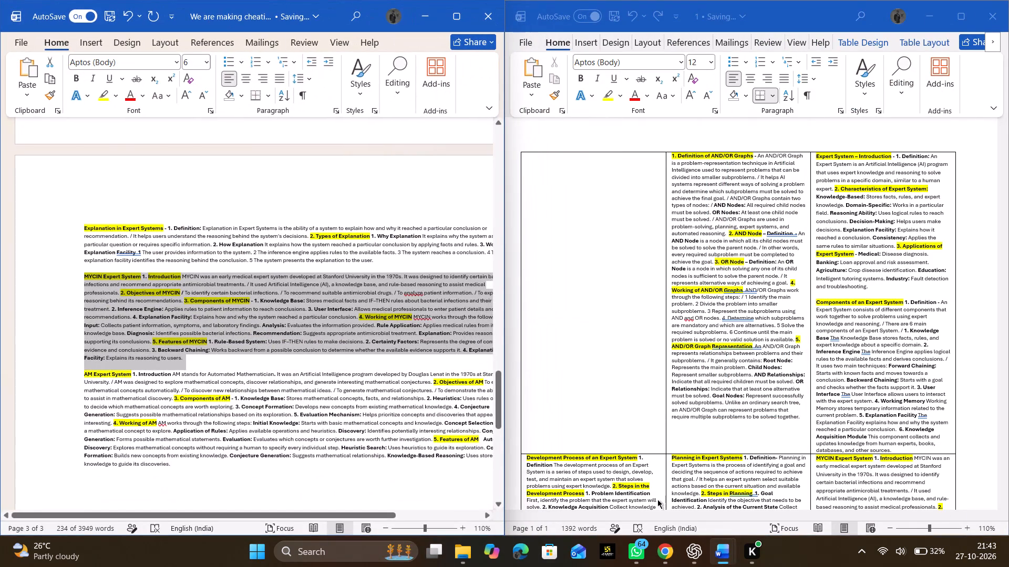
click(440, 421)
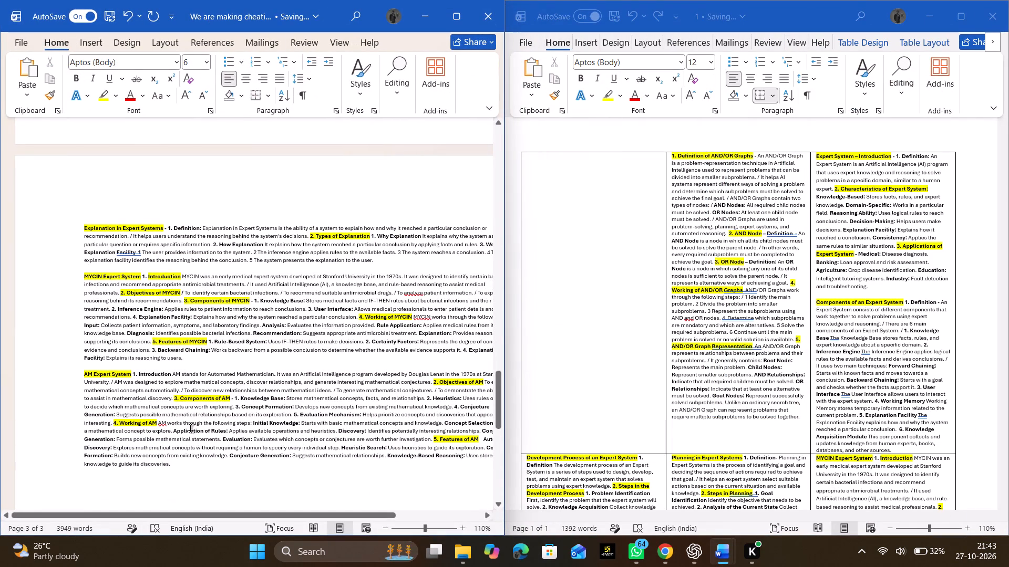
Copy the AM Expert System section from the source document into document "1"'s empty first cell, removing the blank line above it.
scroll(718, 467, down, 1)
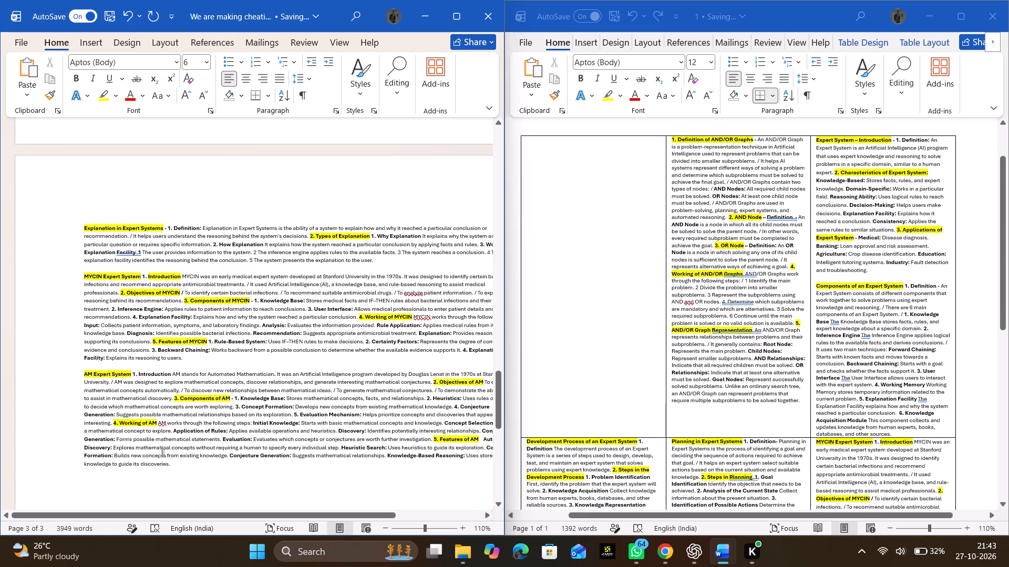
drag(174, 465, 81, 373)
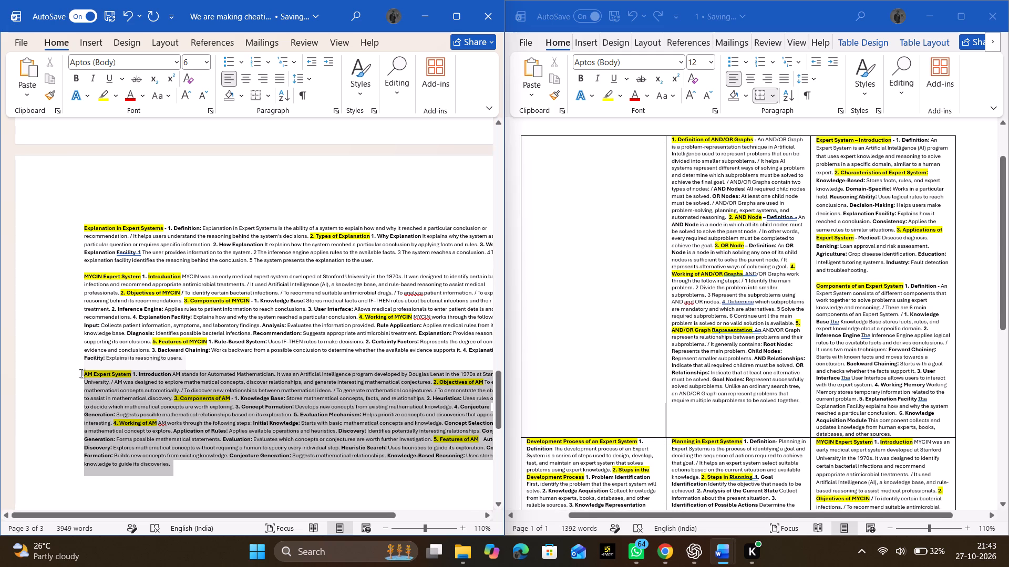
drag(81, 373, 80, 373)
key(ctrl+c)
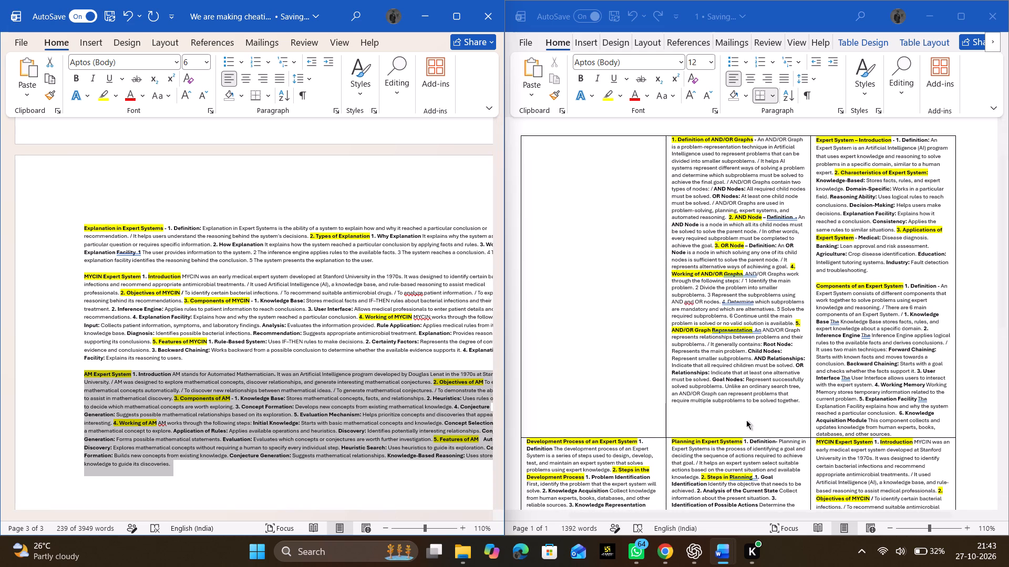
scroll(746, 420, up, 1)
click(605, 253)
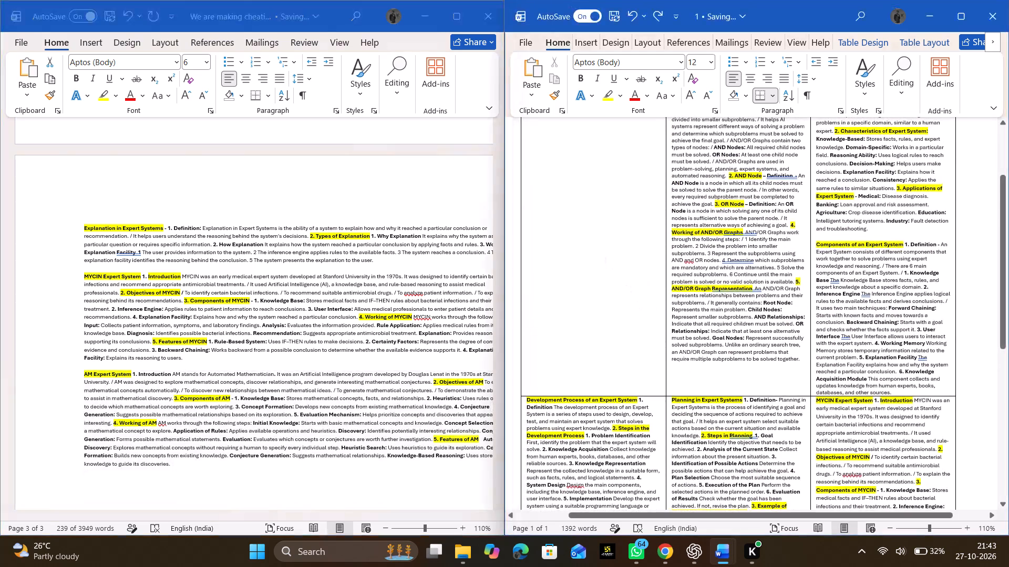
scroll(605, 253, up, 1)
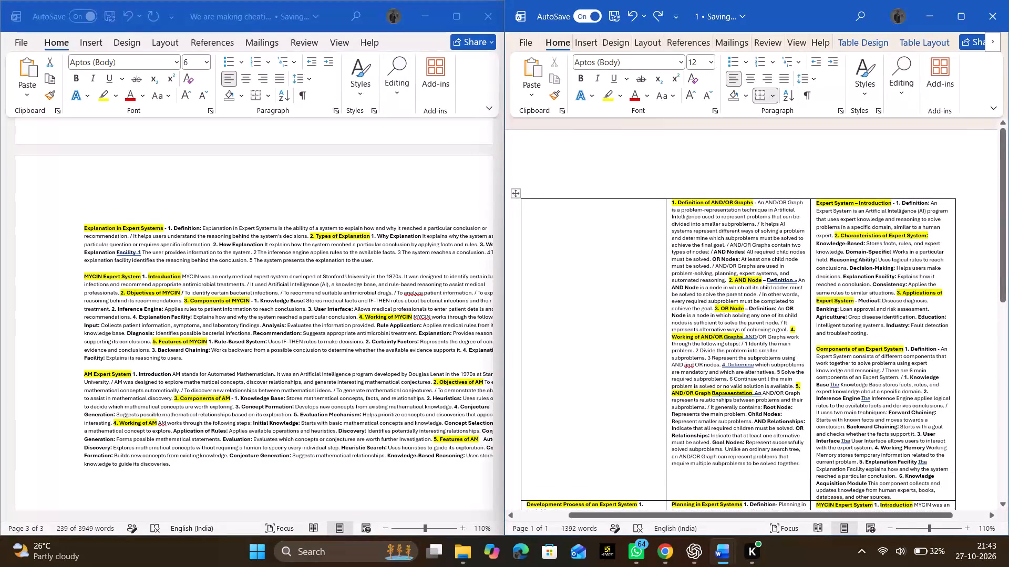
key(ctrl+v)
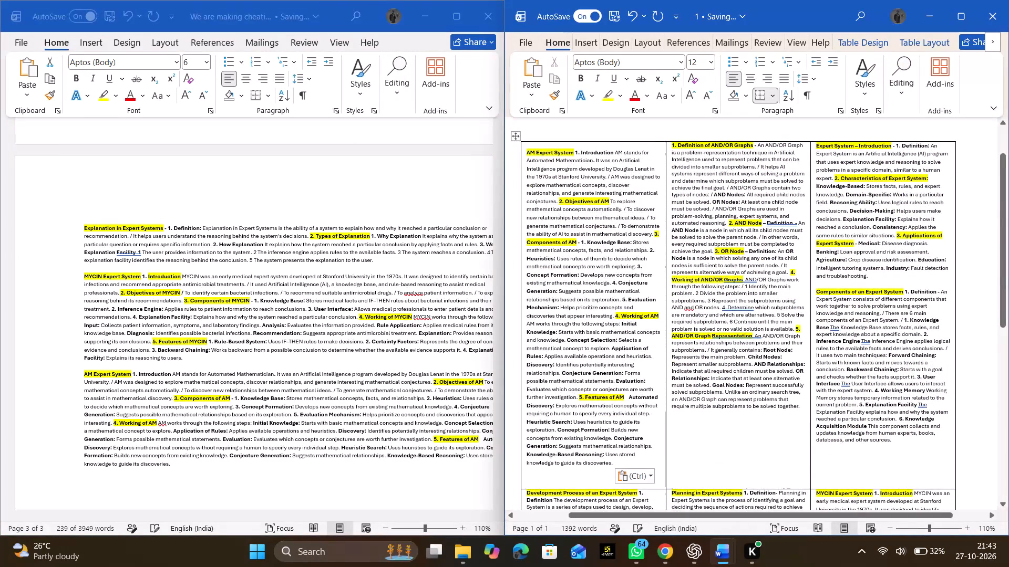
click(528, 155)
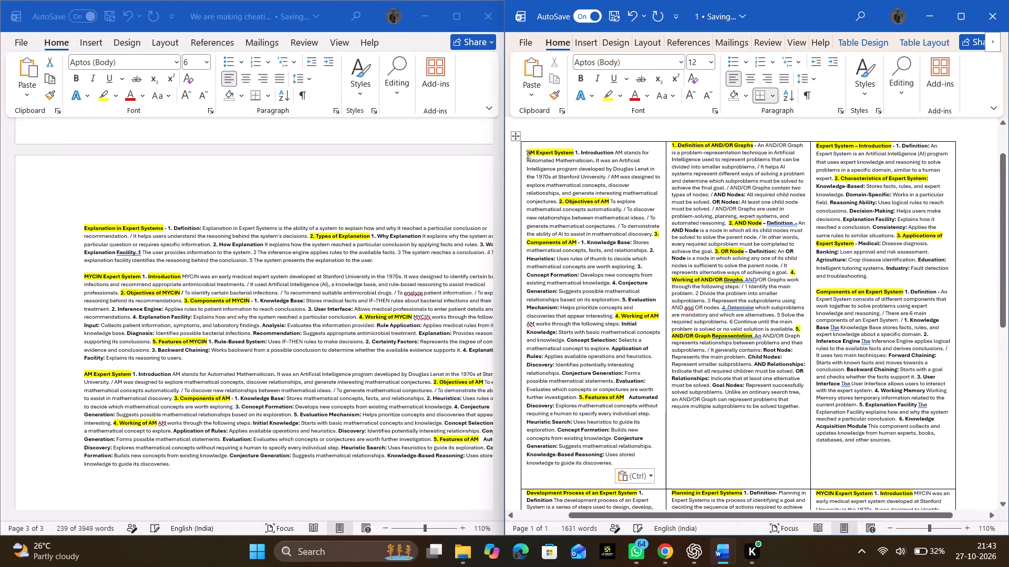
key(BackSpace)
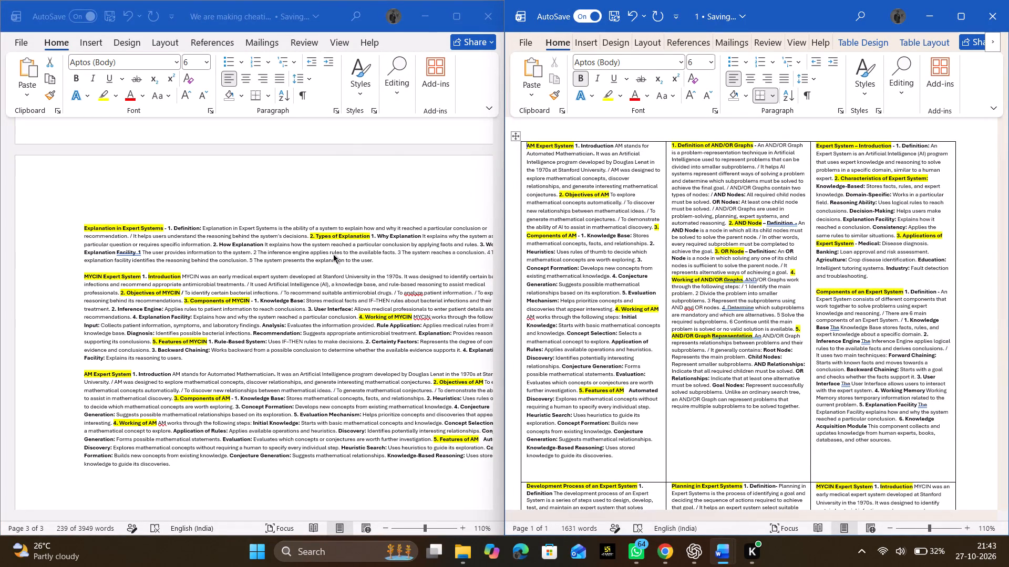
Delete all the AND/OR Graphs text from the middle cell in the first row of document "1"'s table.
scroll(333, 254, up, 12)
scroll(333, 254, up, 11)
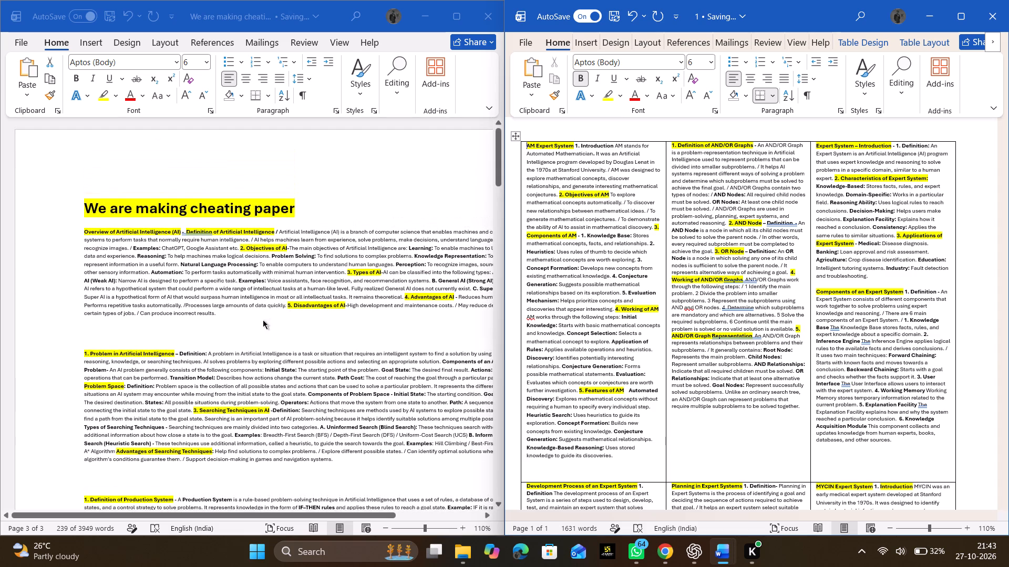
scroll(172, 359, down, 1)
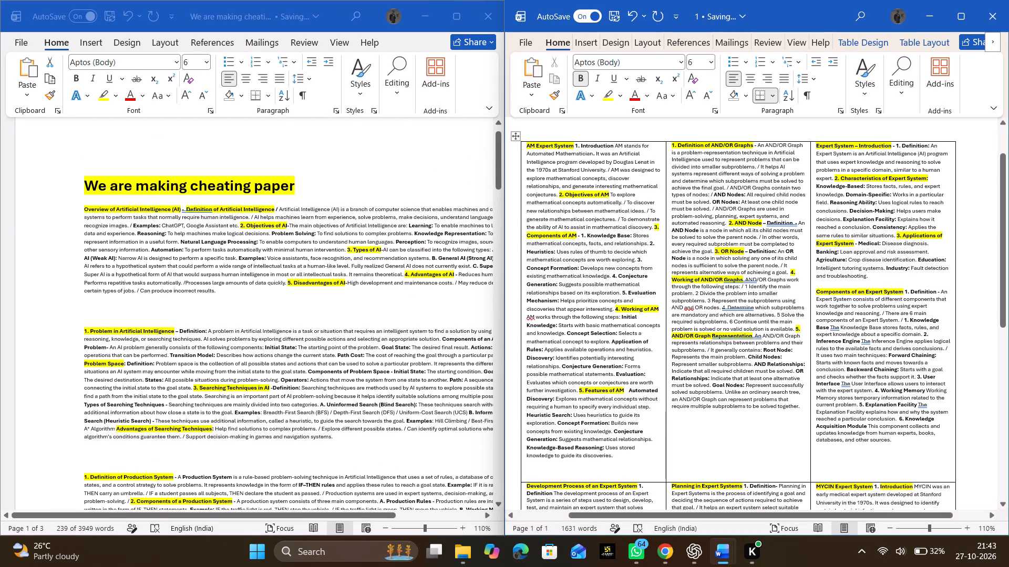
drag(804, 408, 723, 142)
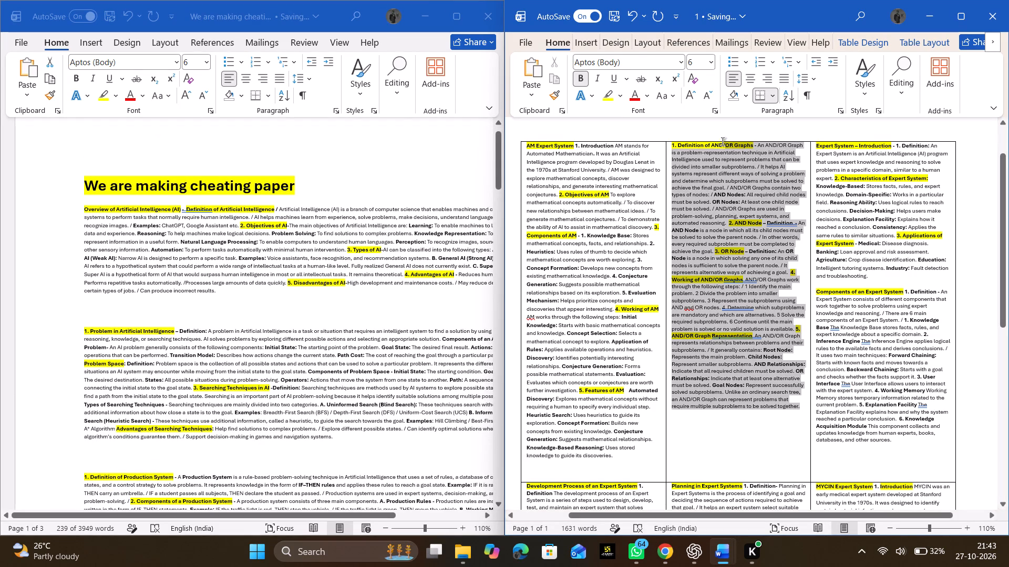
drag(723, 142, 687, 142)
key(BackSpace)
key(BackSpace)
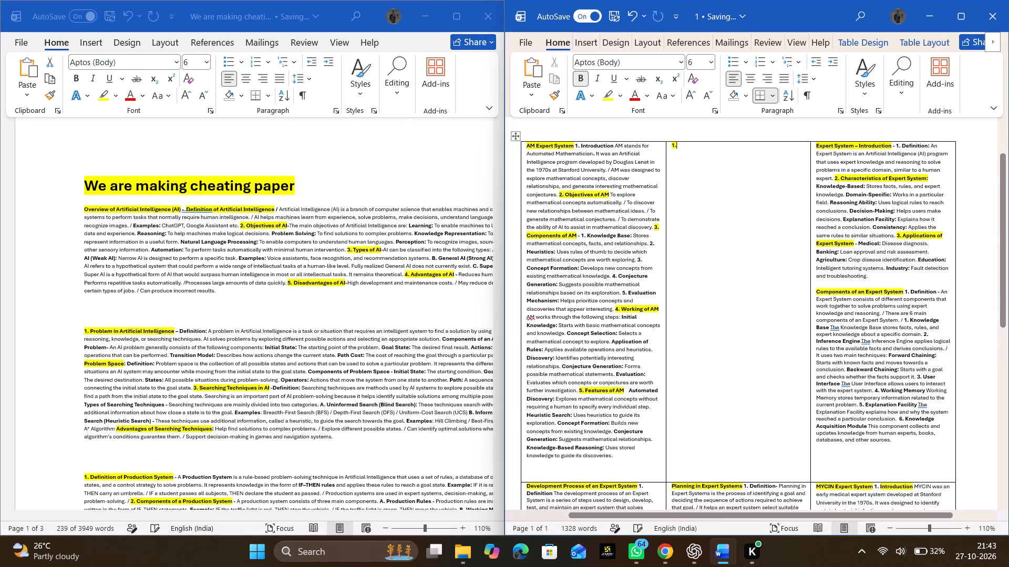
key(BackSpace)
key(BackSpace)
key(BackSpace)
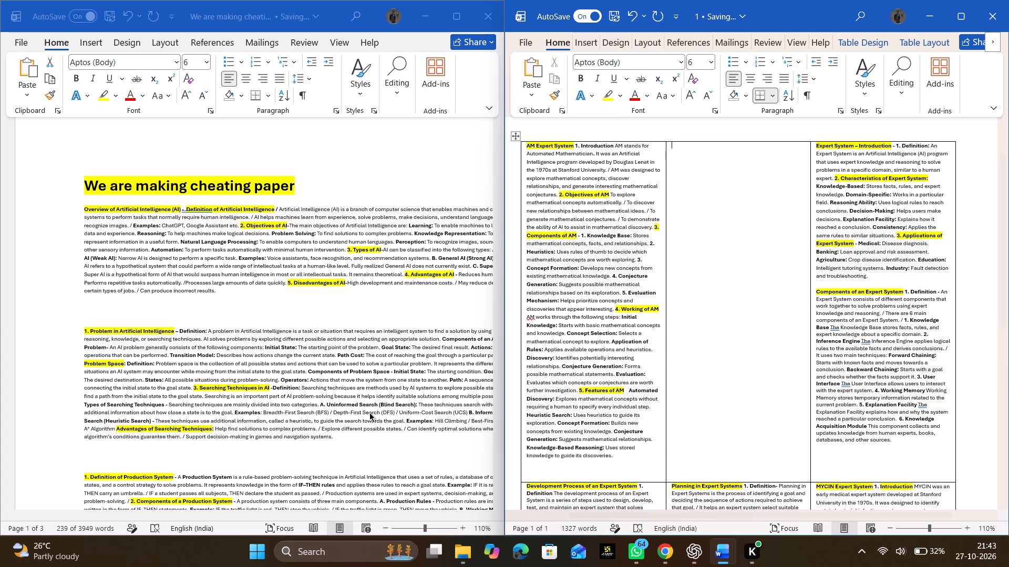
Copy the Problem in Artificial Intelligence section from the source document into the emptied first-row middle cell, removing the trailing blank line.
click(347, 433)
drag(340, 439, 121, 360)
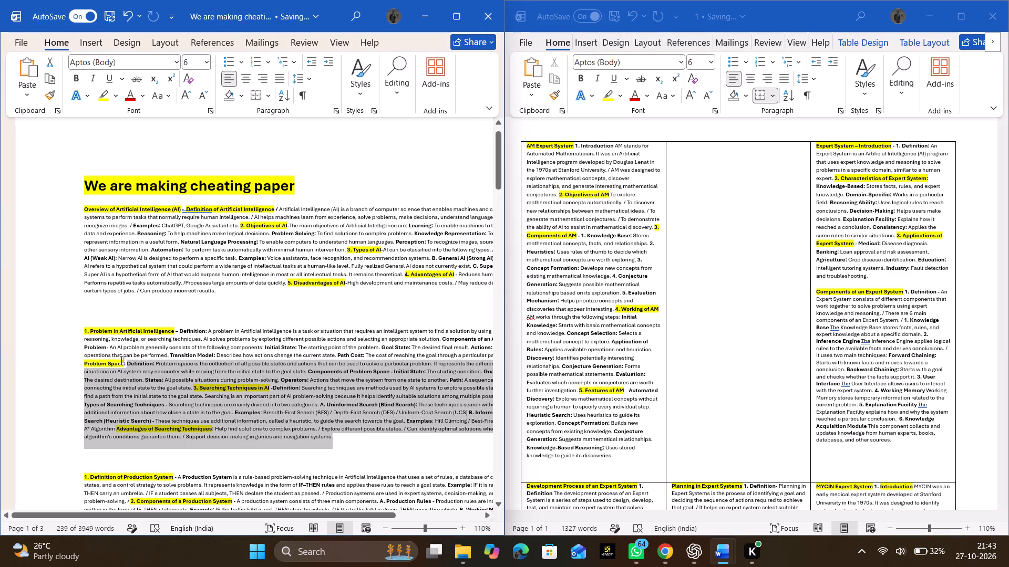
drag(121, 360, 80, 330)
key(ctrl+c)
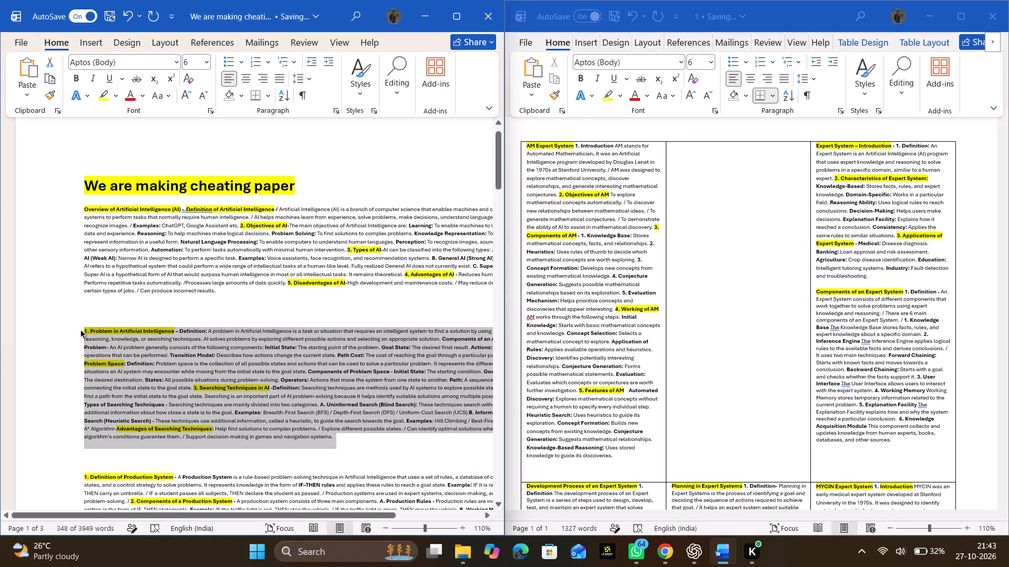
click(739, 214)
key(ctrl+v)
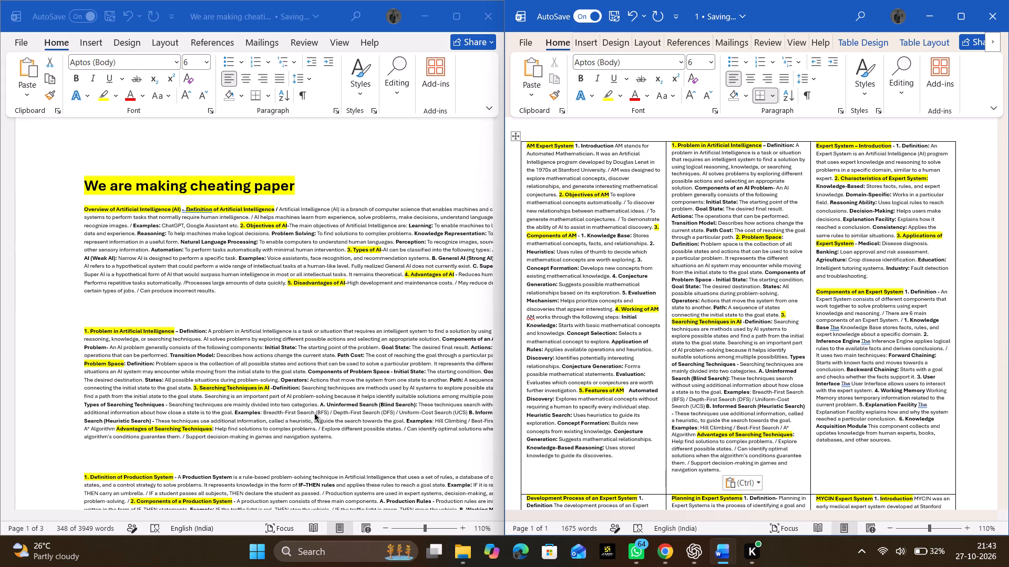
key(BackSpace)
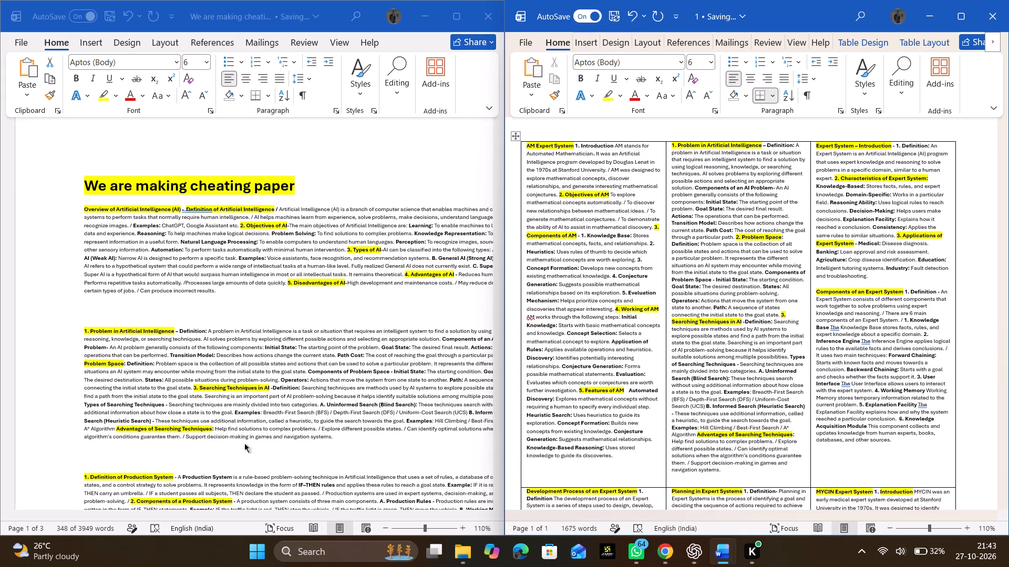
Copy the Production System section, from its definition through the types of production systems, in the source document.
scroll(325, 441, down, 2)
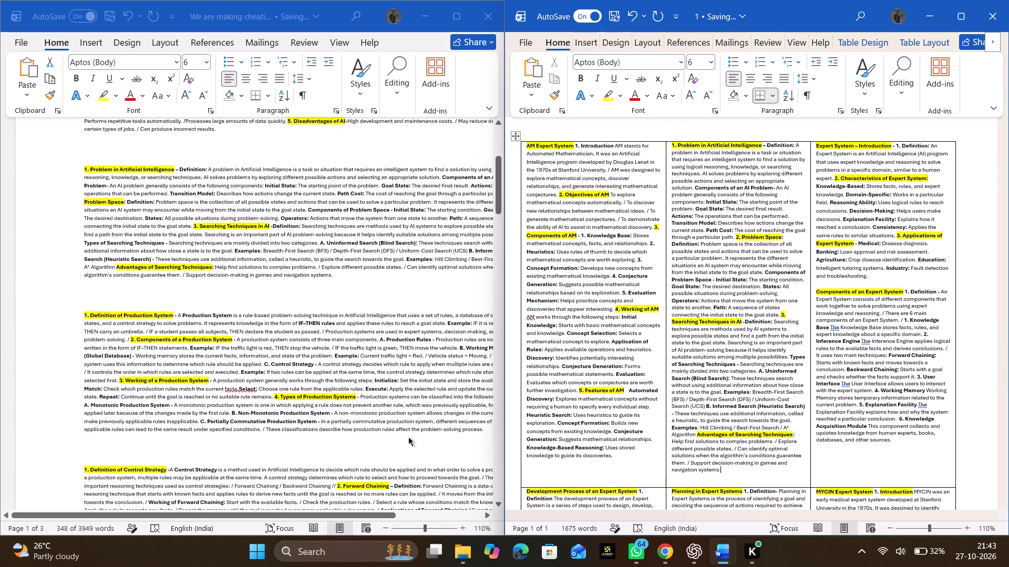
click(466, 444)
drag(486, 432, 484, 432)
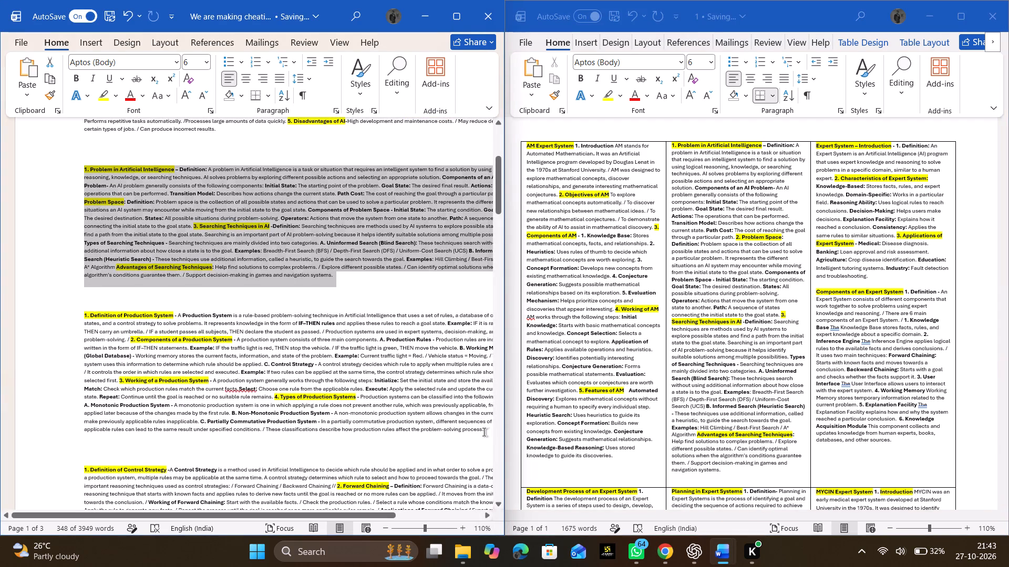
drag(484, 432, 78, 315)
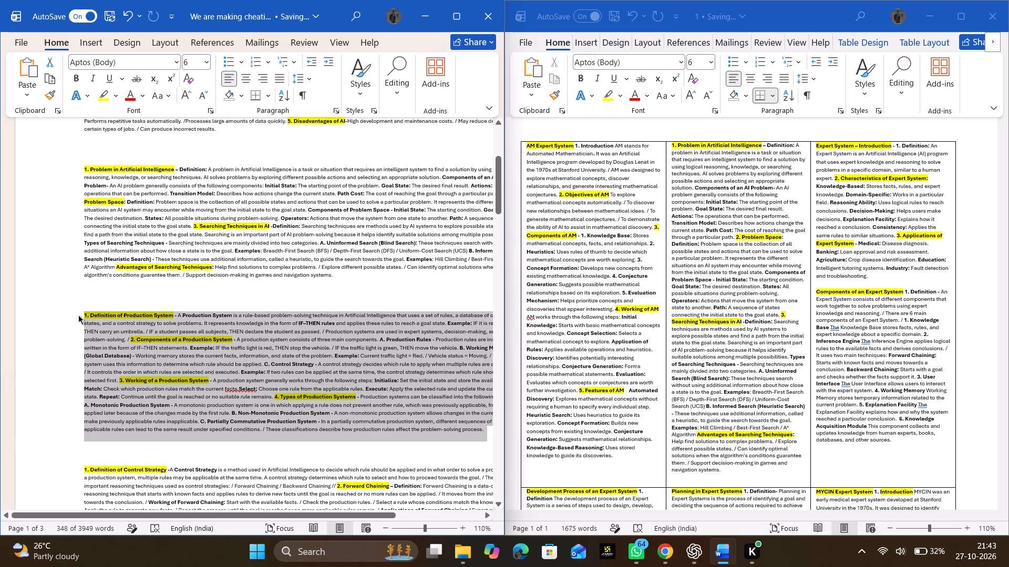
key(ctrl+c)
Replace the Expert System introduction and components text in the first row's third cell with the copied Production System section, without a trailing blank line.
click(857, 430)
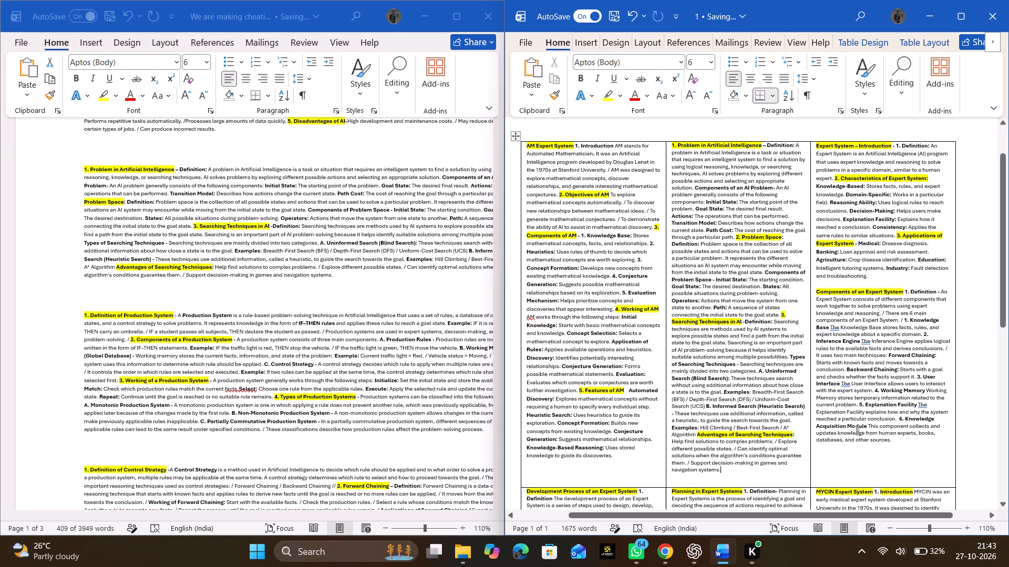
drag(898, 447, 806, 209)
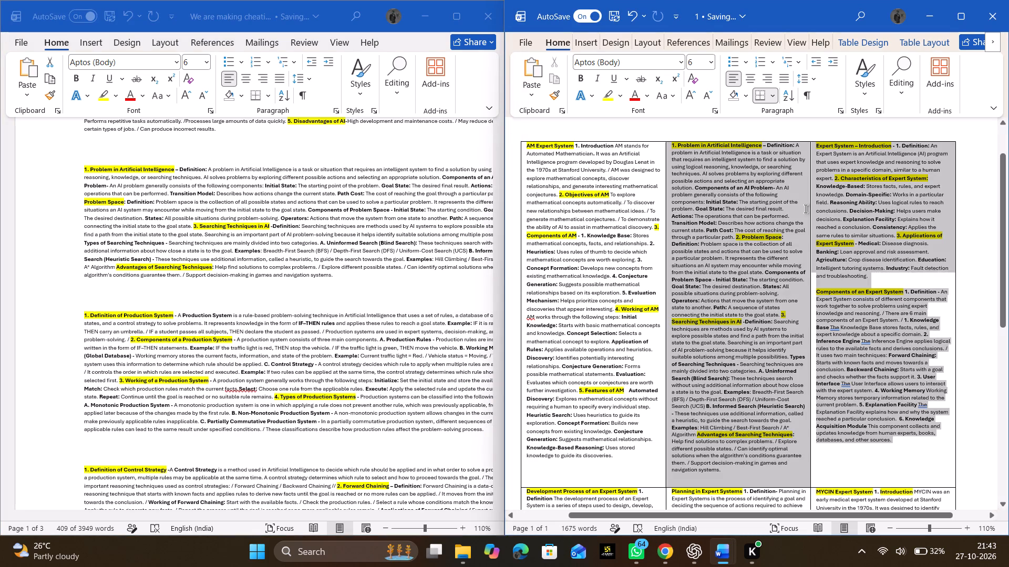
drag(806, 209, 851, 259)
click(851, 259)
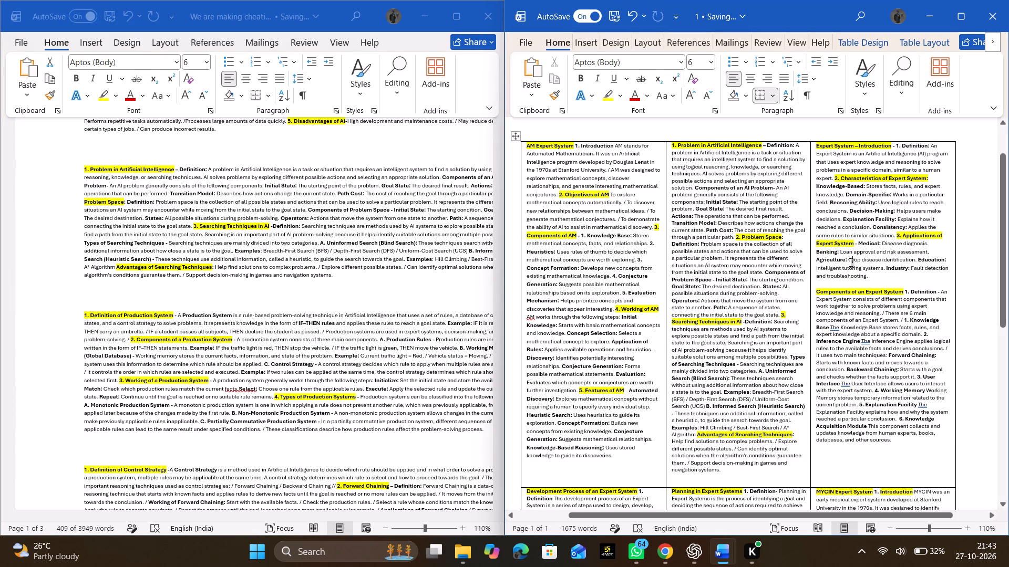
drag(900, 445, 840, 194)
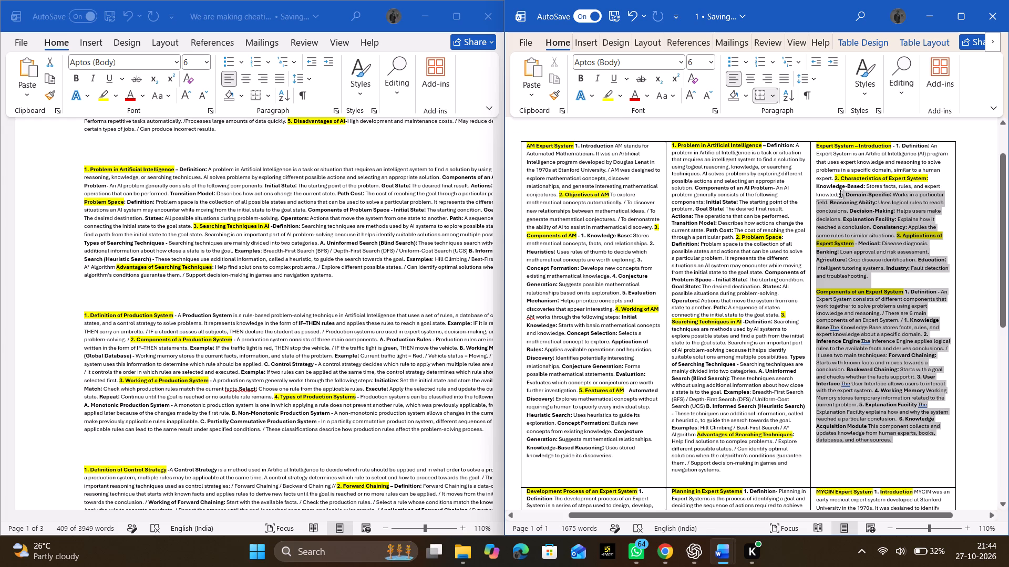
drag(840, 194, 831, 145)
key(BackSpace)
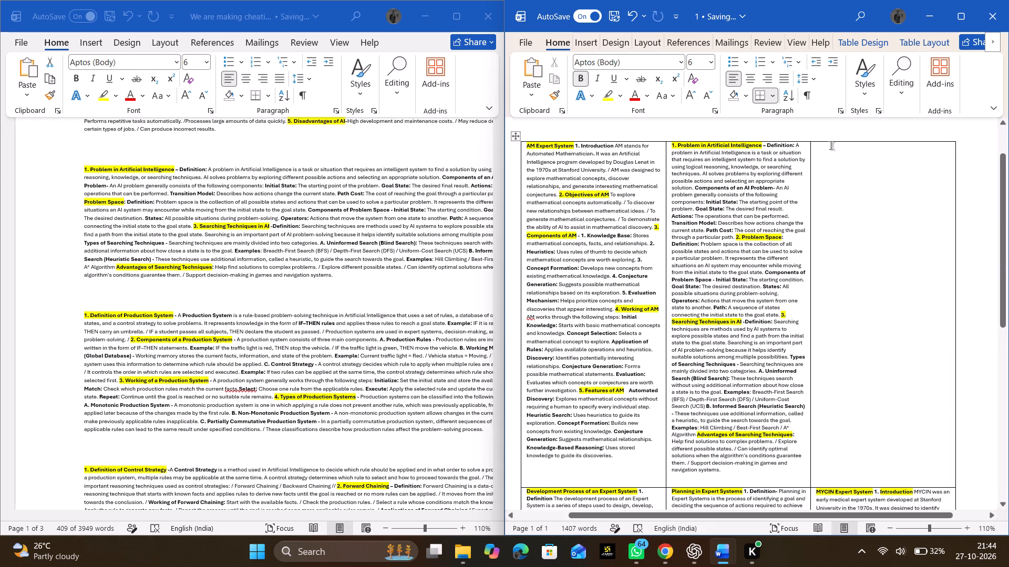
key(ctrl+v)
scroll(831, 145, down, 1)
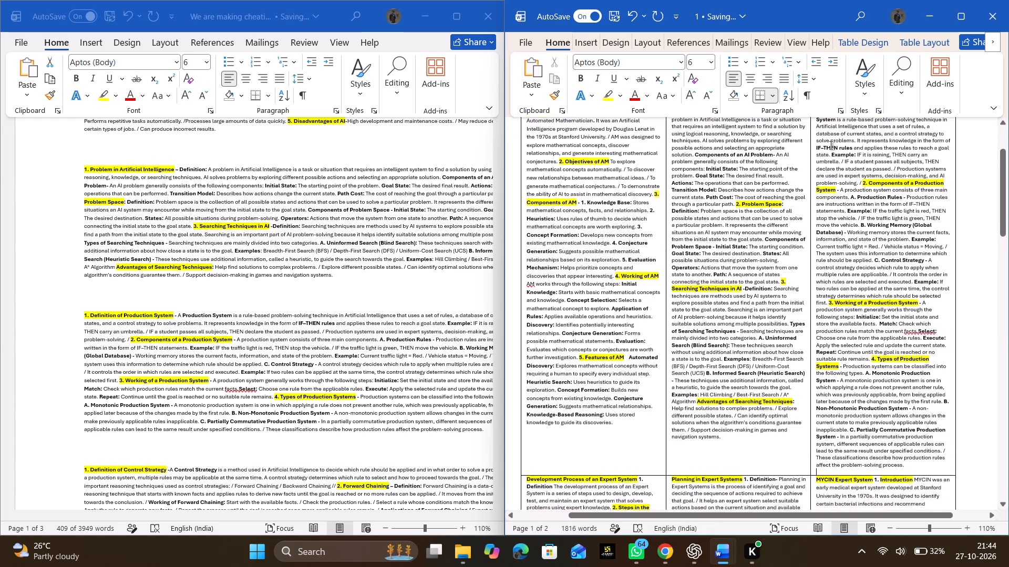
scroll(831, 145, down, 1)
key(BackSpace)
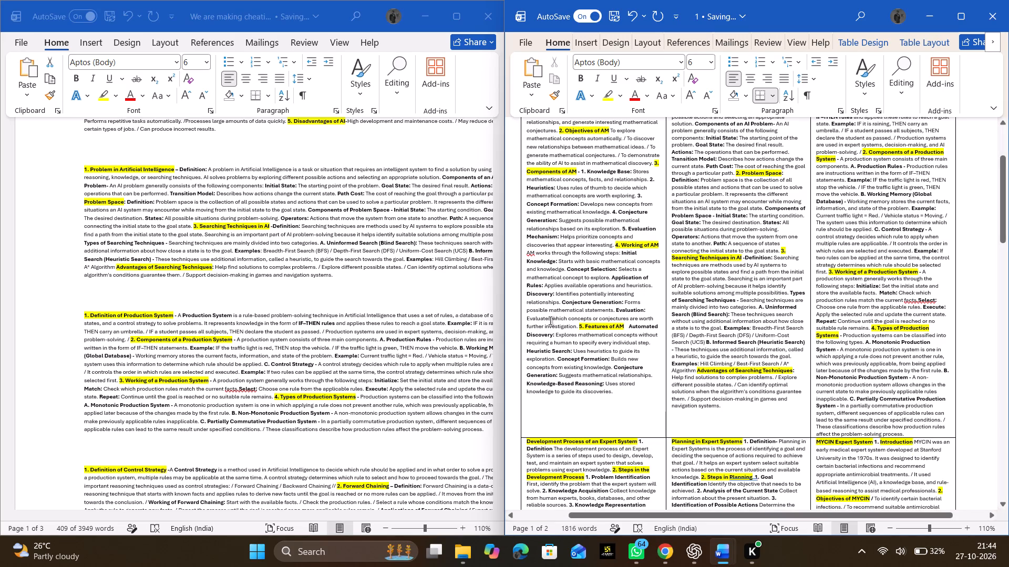
Copy the Control Strategy section, from its definition through the applications of backward chaining, in the source document.
scroll(752, 322, up, 1)
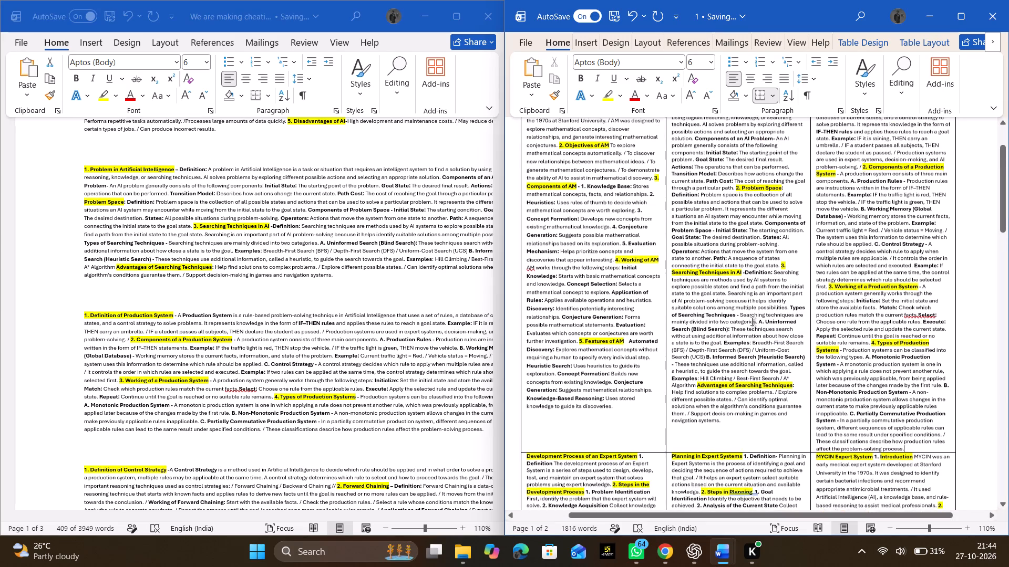
scroll(752, 322, up, 2)
scroll(339, 392, down, 1)
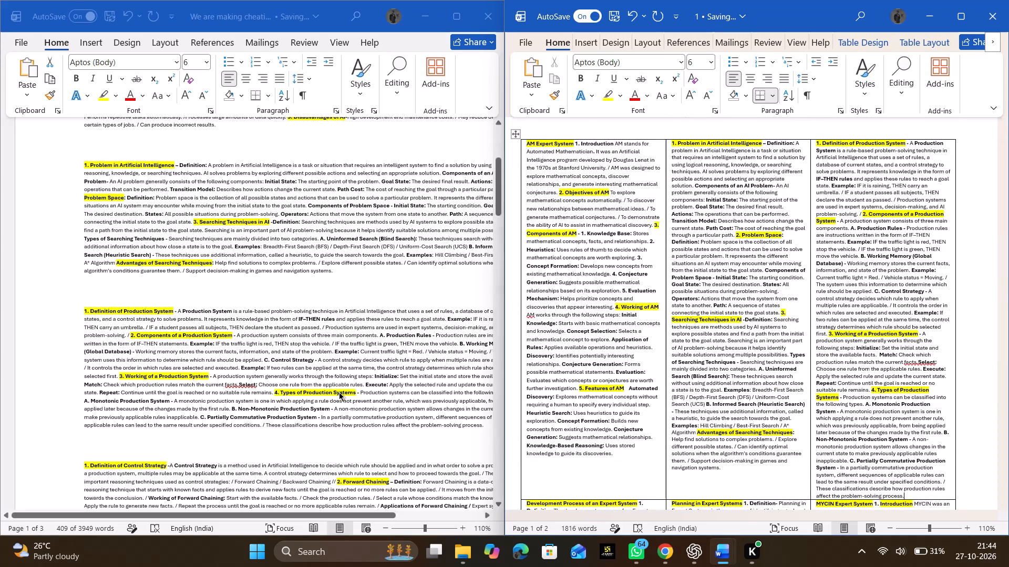
scroll(339, 392, down, 3)
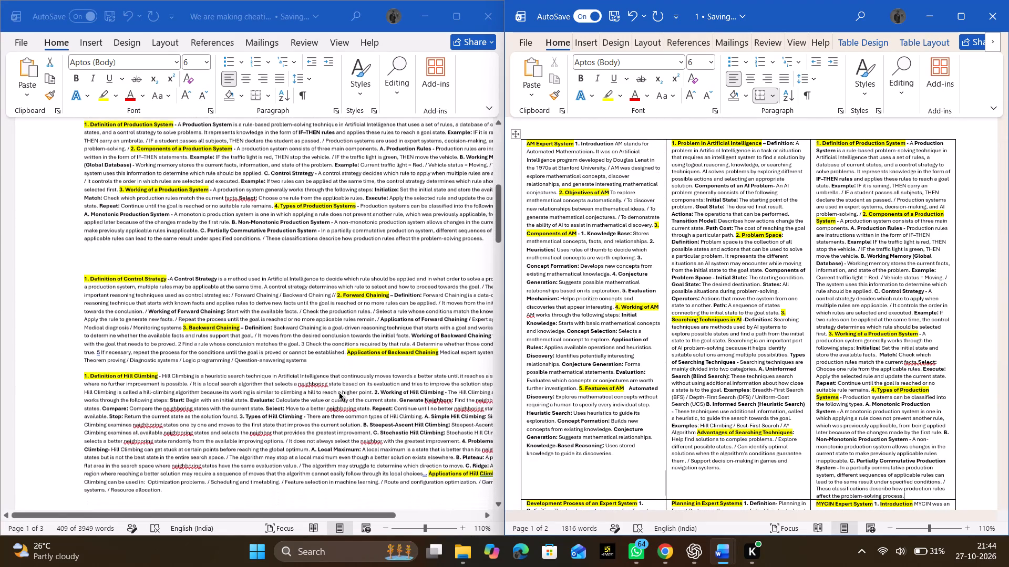
scroll(339, 392, down, 1)
scroll(339, 392, left, 2)
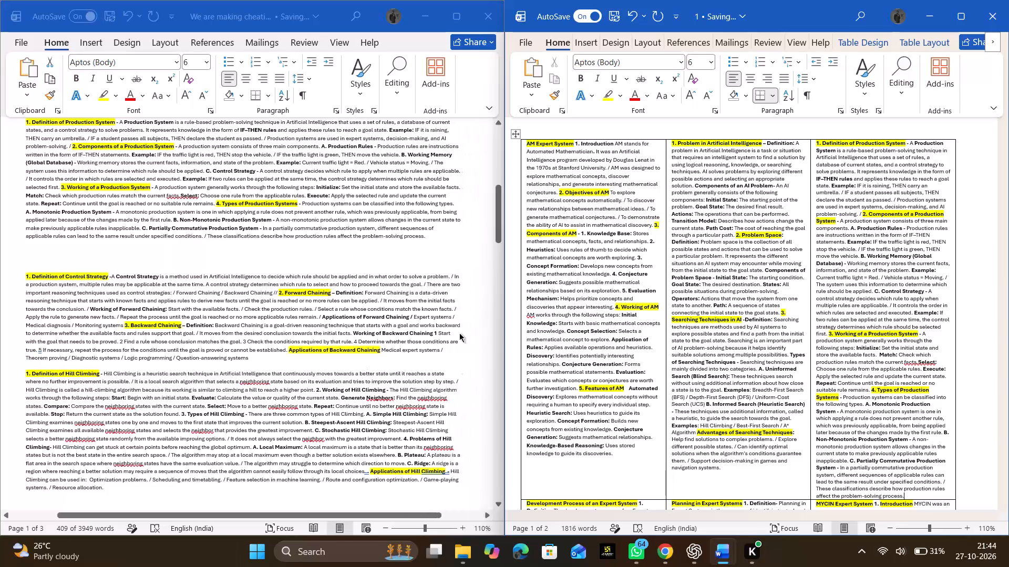
click(257, 362)
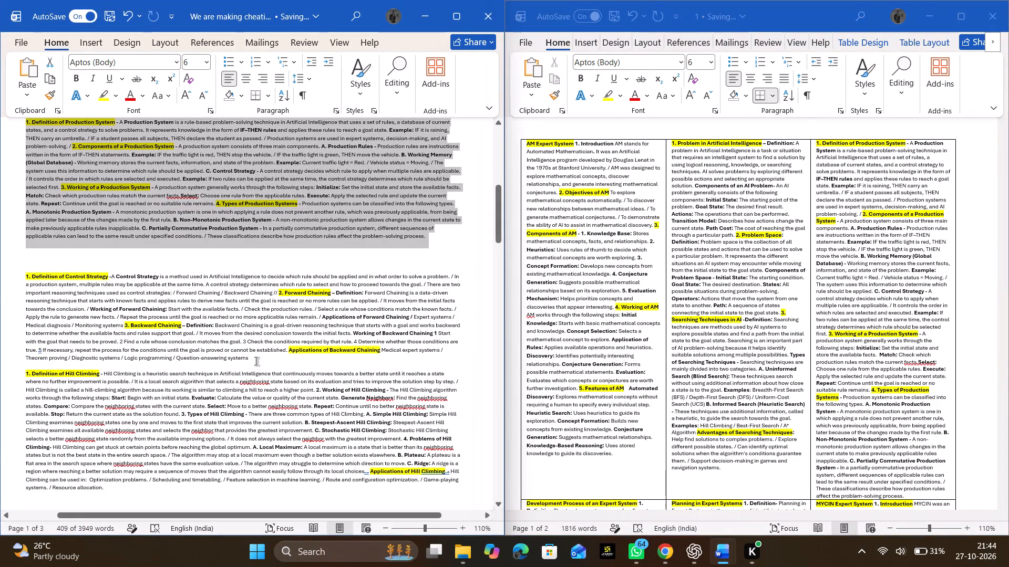
drag(256, 361, 24, 273)
key(ctrl+c)
Replace the Development Process and Learning in Expert Systems text in the second row's first cell with the copied Control Strategy section.
scroll(662, 244, down, 1)
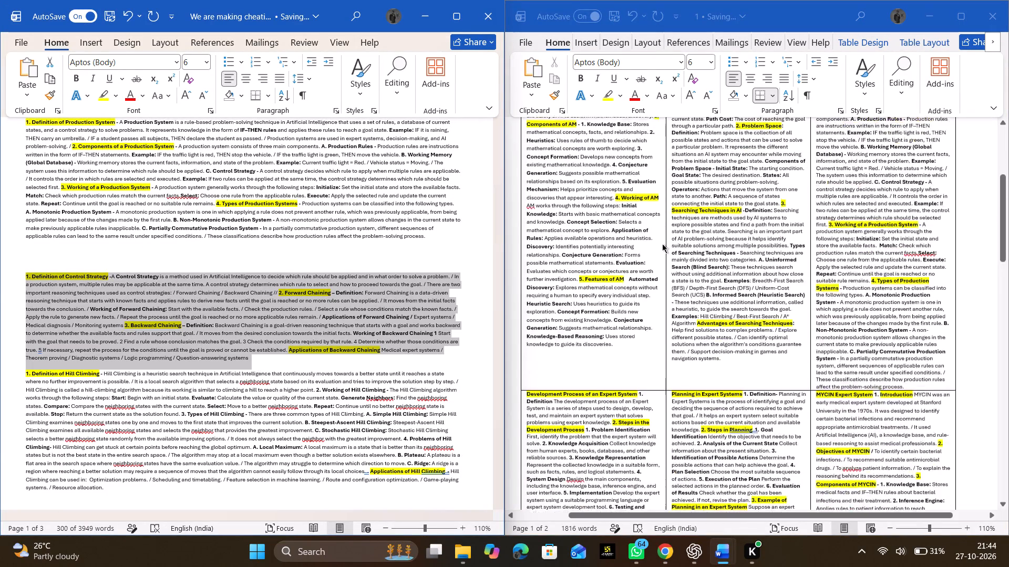
scroll(662, 244, down, 2)
click(583, 477)
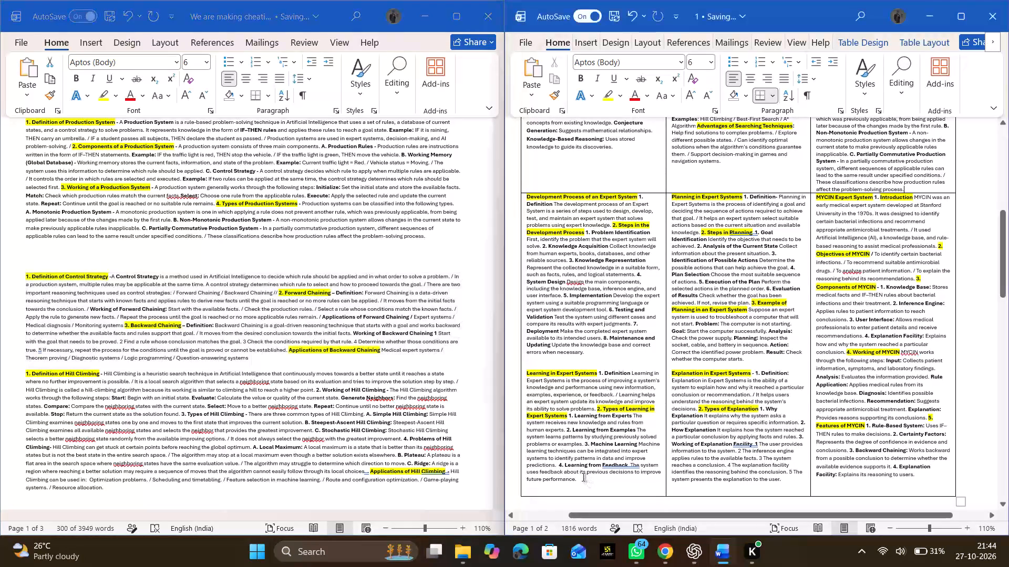
drag(579, 481, 523, 203)
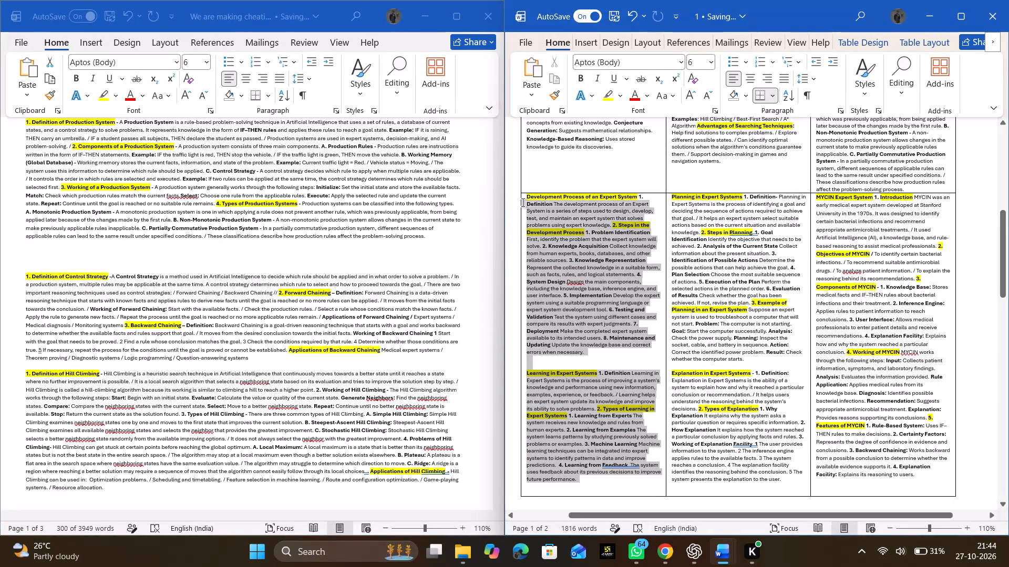
drag(523, 203, 530, 196)
key(BackSpace)
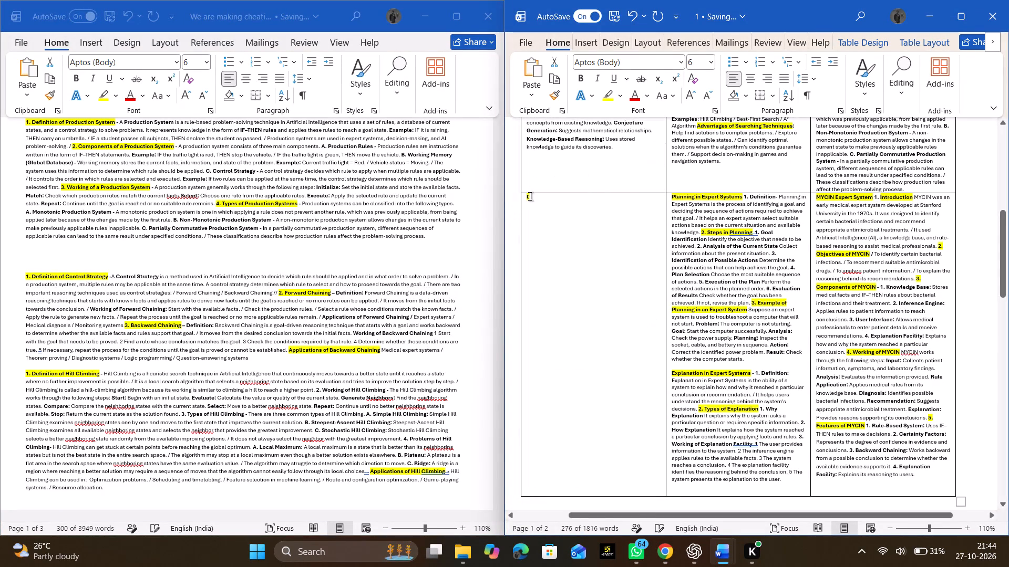
key(BackSpace)
key(BackSpace)
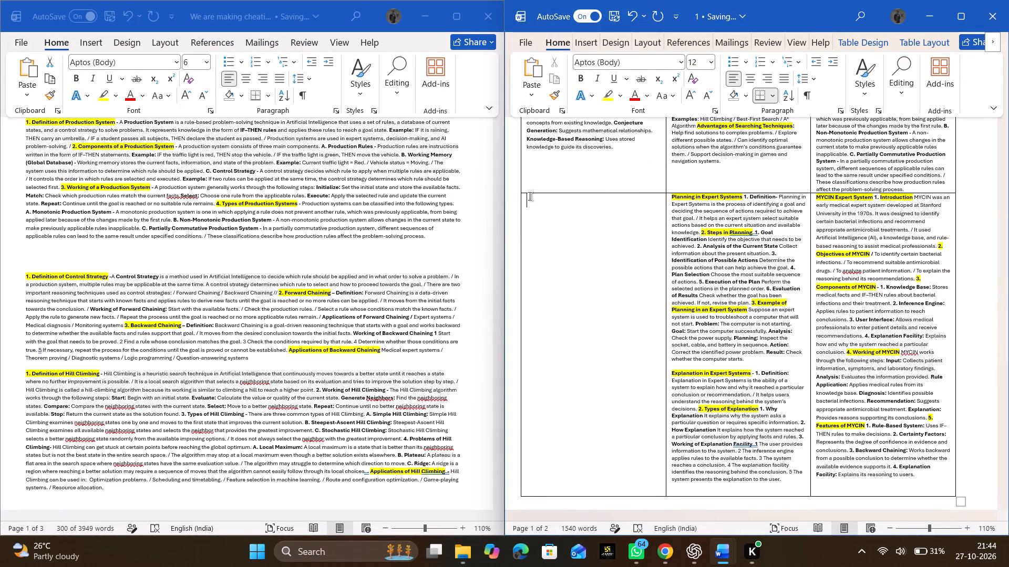
key(ctrl+v)
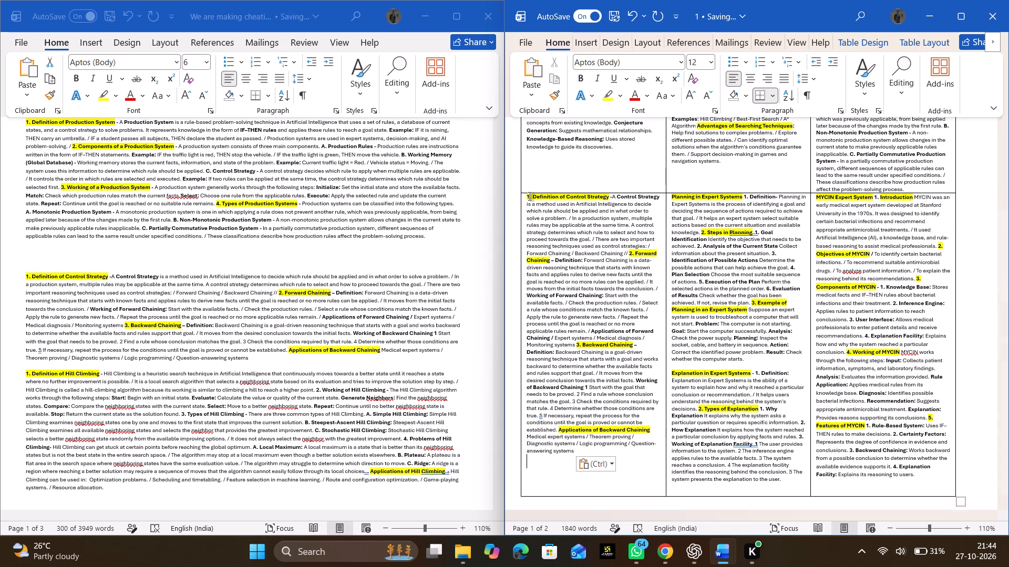
Copy the Hill Climbing section, from its definition through the applications of Hill Climbing, in the source document.
scroll(315, 331, down, 1)
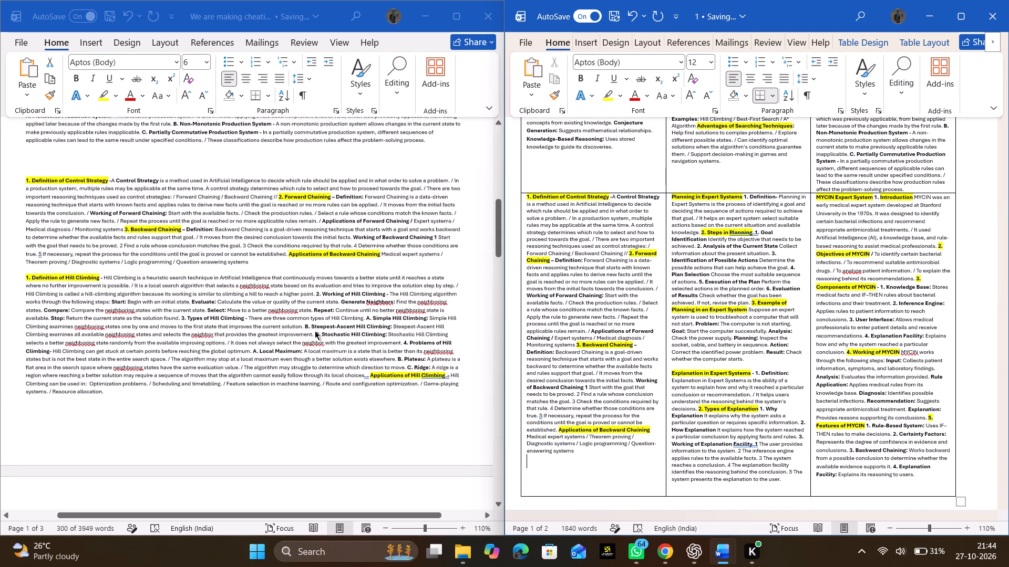
scroll(315, 331, down, 1)
click(120, 391)
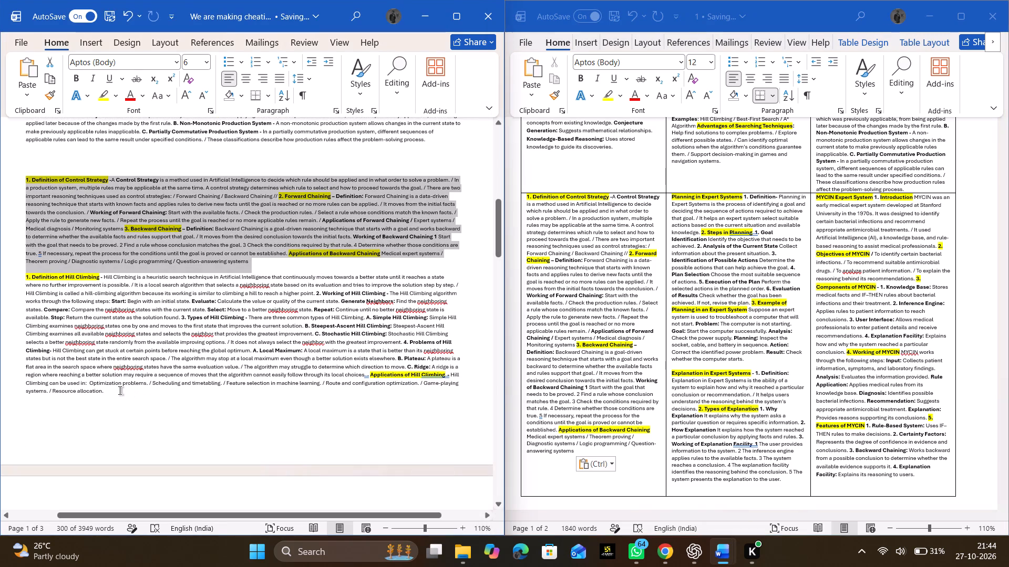
drag(111, 392, 29, 277)
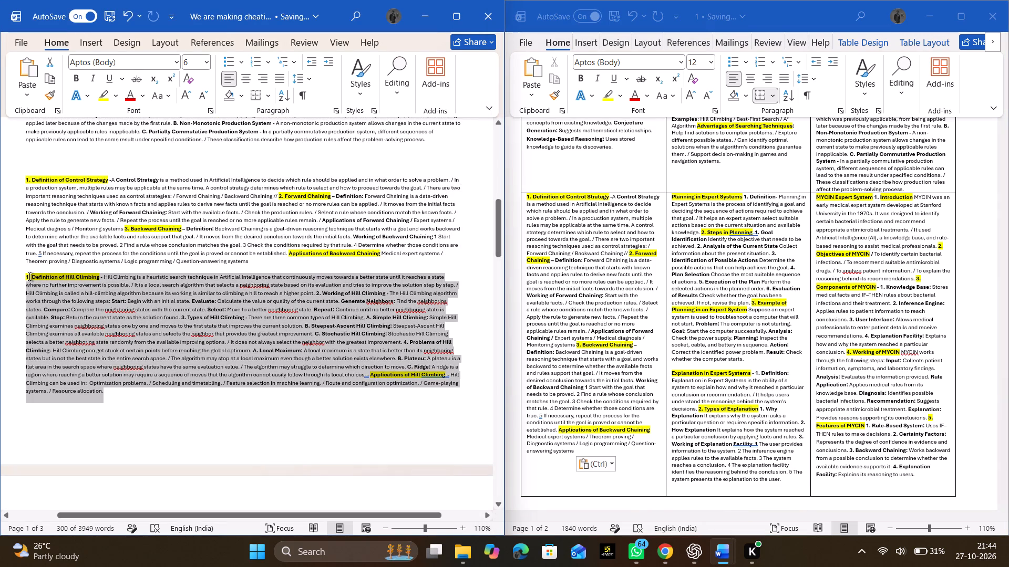
drag(29, 277, 25, 276)
key(ctrl+c)
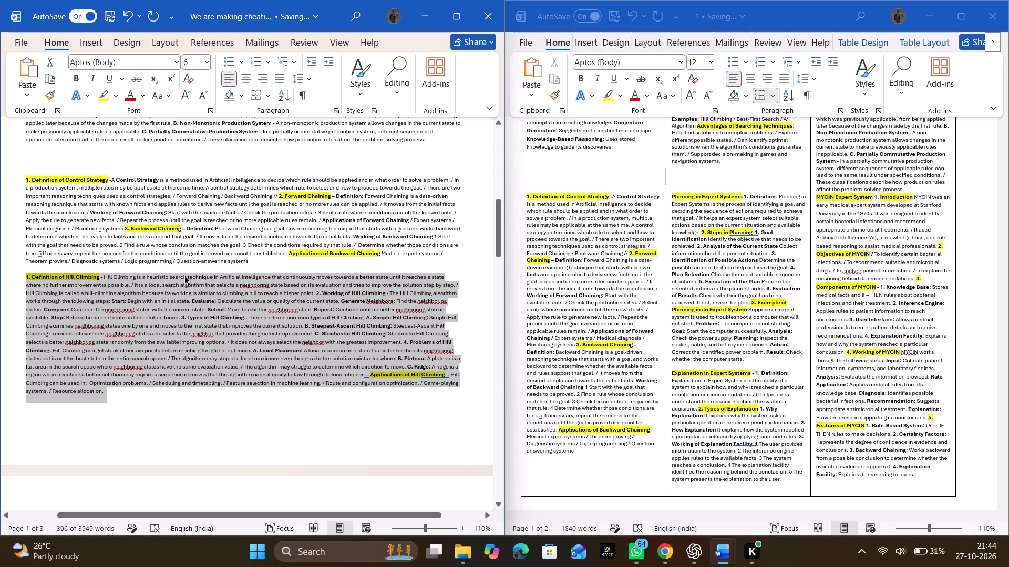
Replace the Planning and Explanation in Expert Systems text in the second row's second cell with the copied Hill Climbing section.
click(675, 383)
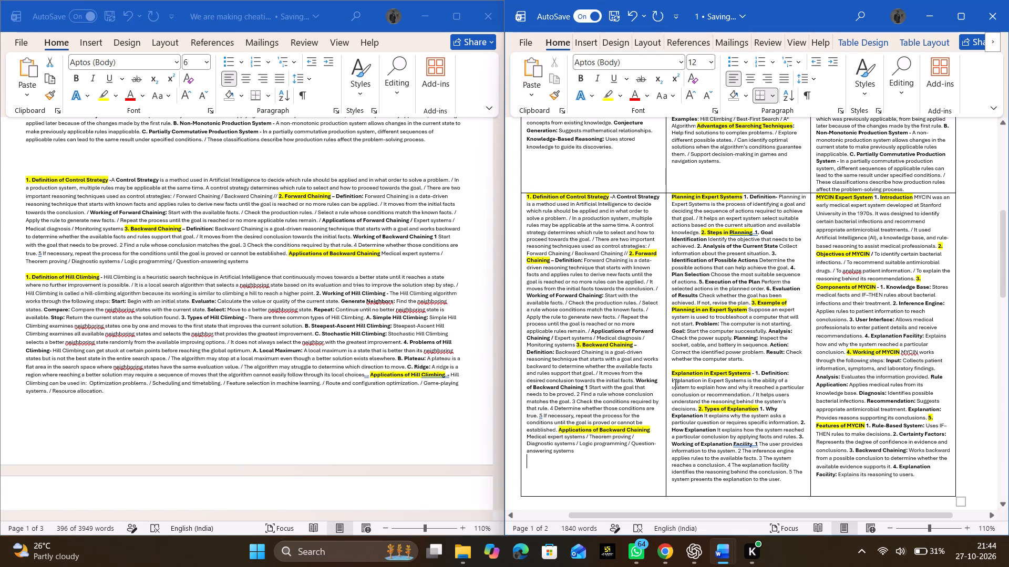
drag(790, 487, 750, 435)
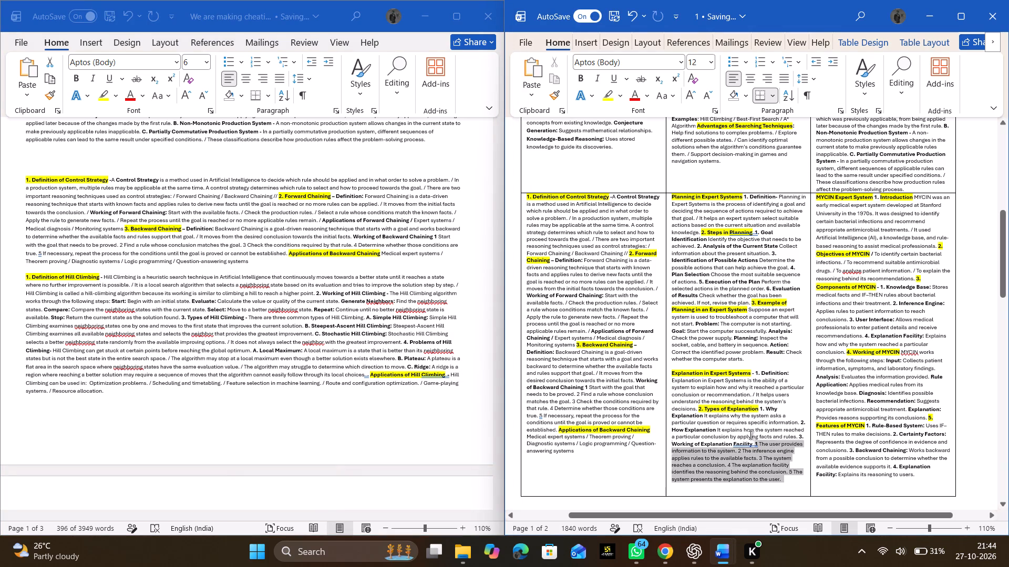
drag(750, 435, 686, 205)
click(686, 205)
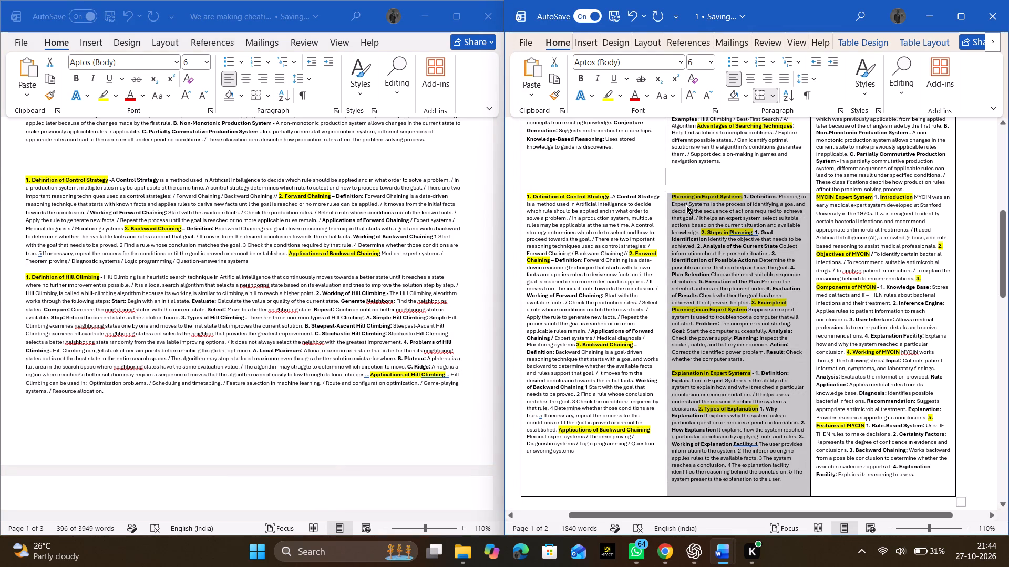
drag(791, 485, 715, 334)
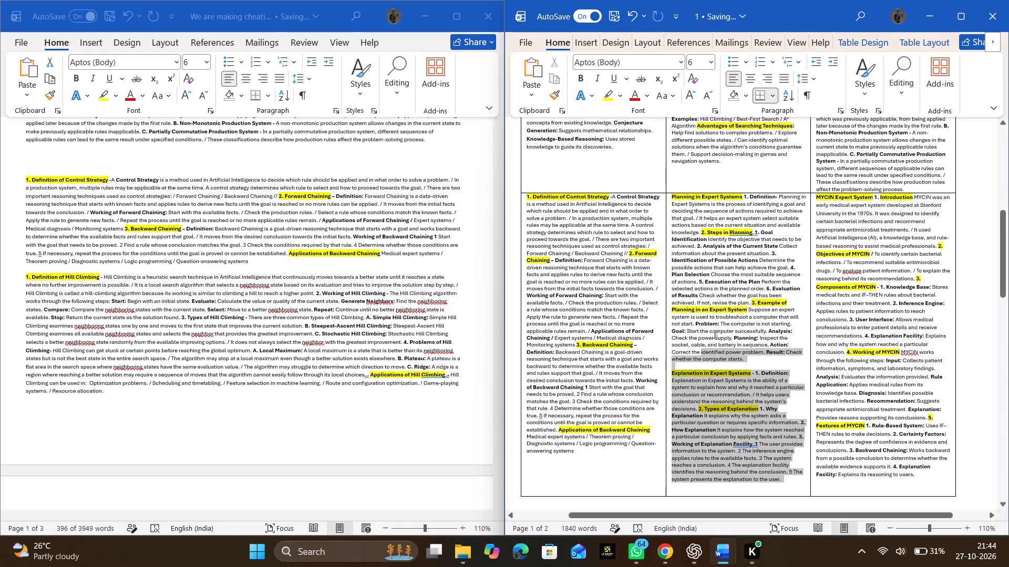
drag(715, 334, 693, 176)
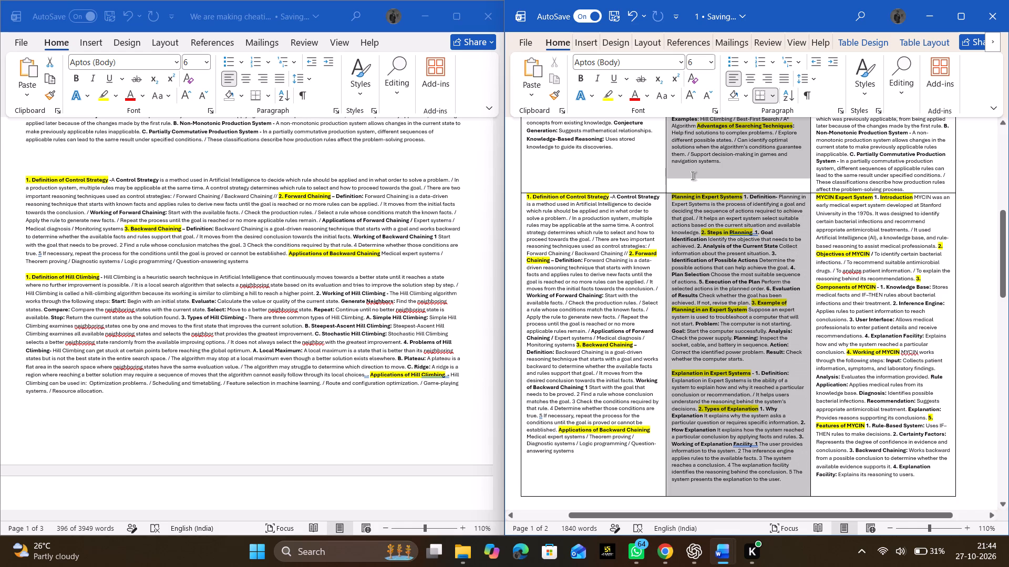
drag(693, 176, 693, 182)
click(693, 182)
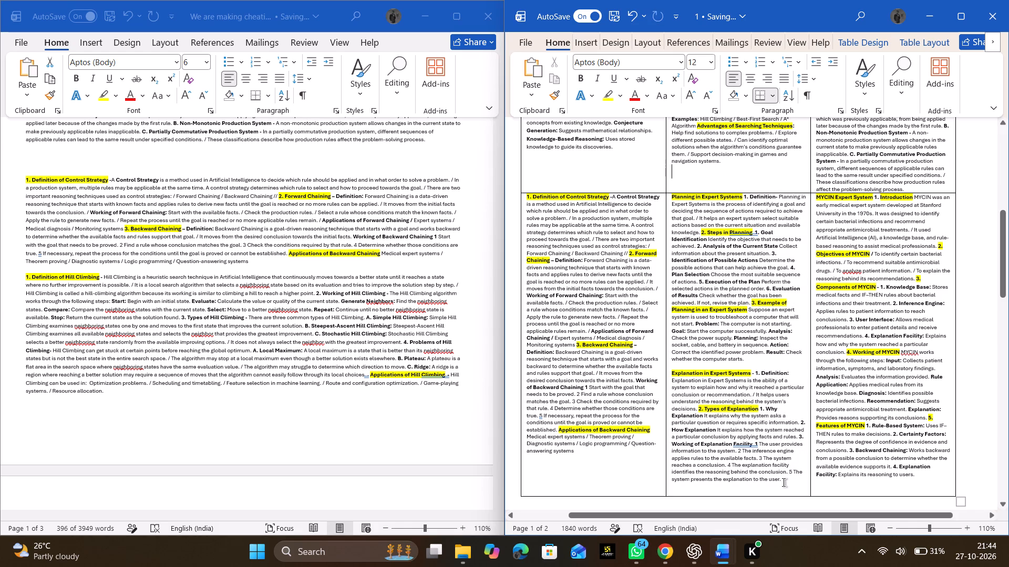
drag(784, 482, 699, 206)
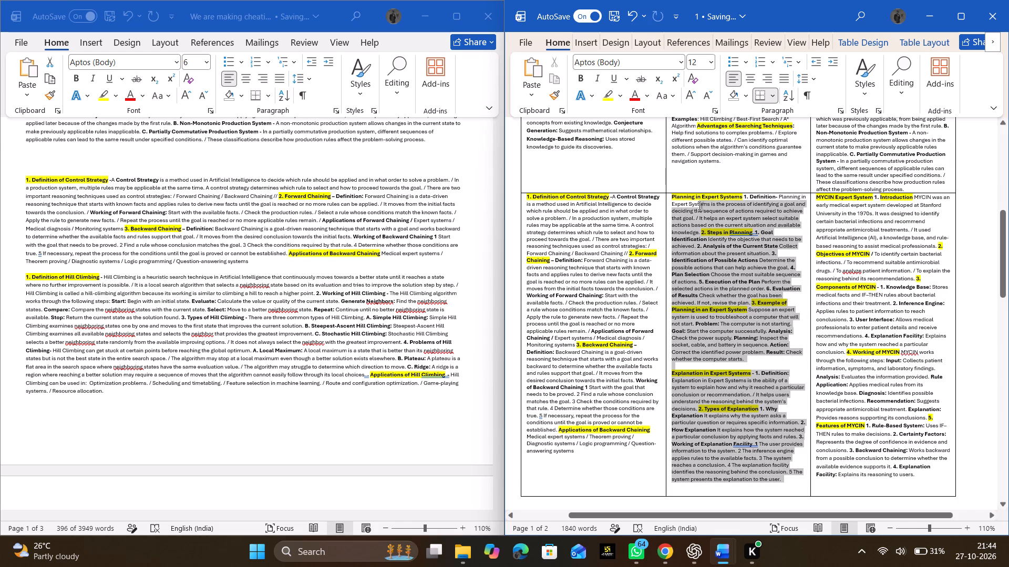
drag(699, 206, 685, 199)
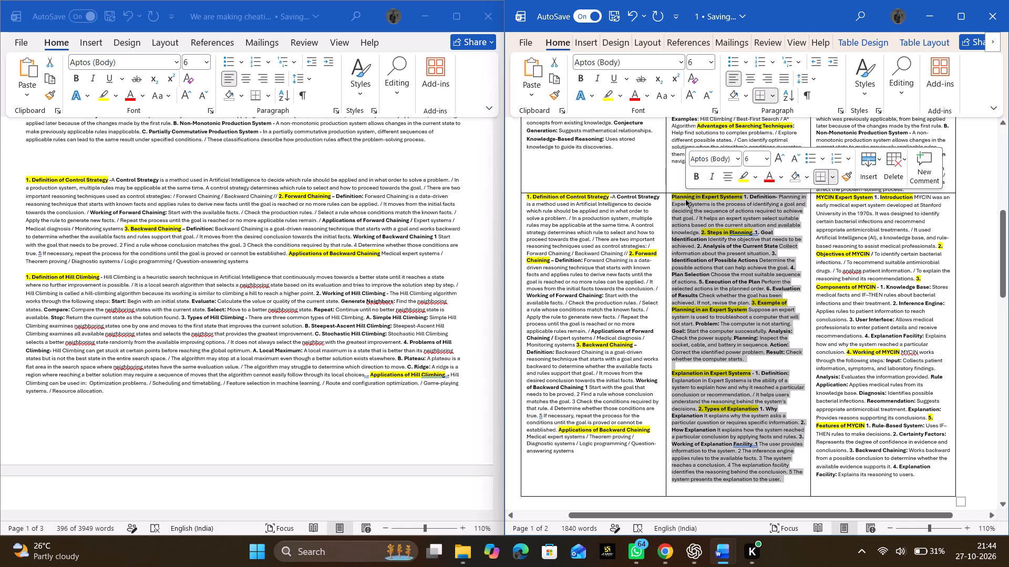
key(BackSpace)
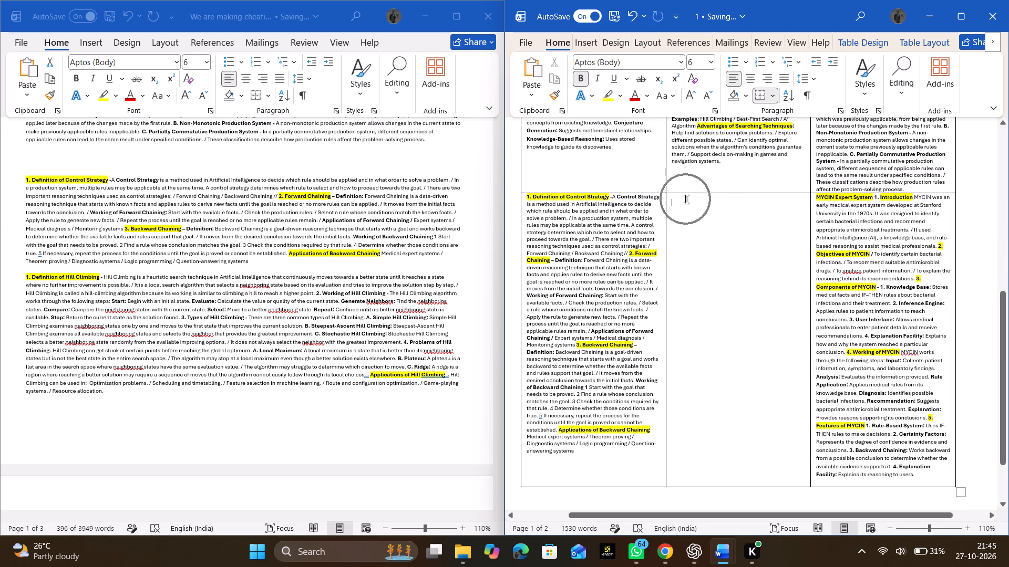
key(BackSpace)
key(BackSpace)
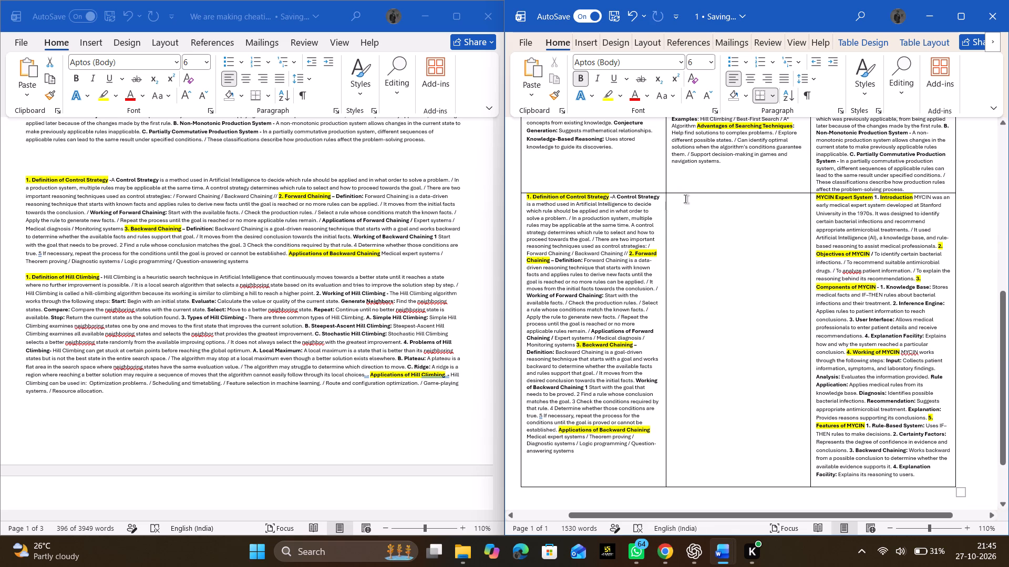
key(ctrl+v)
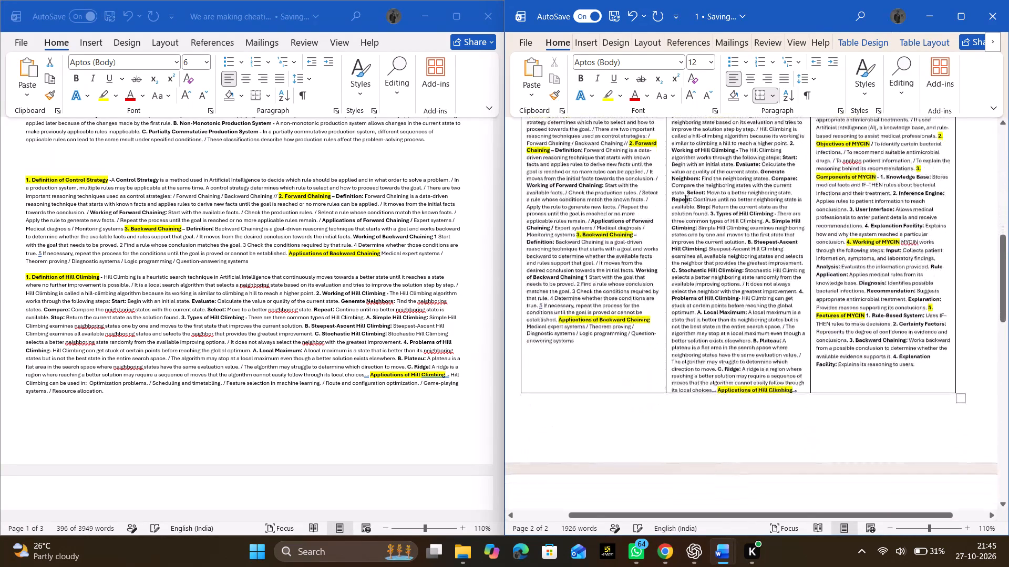
Review the table's cells in document "1" against the sections in the source document, through the AM Expert System section.
scroll(685, 199, down, 2)
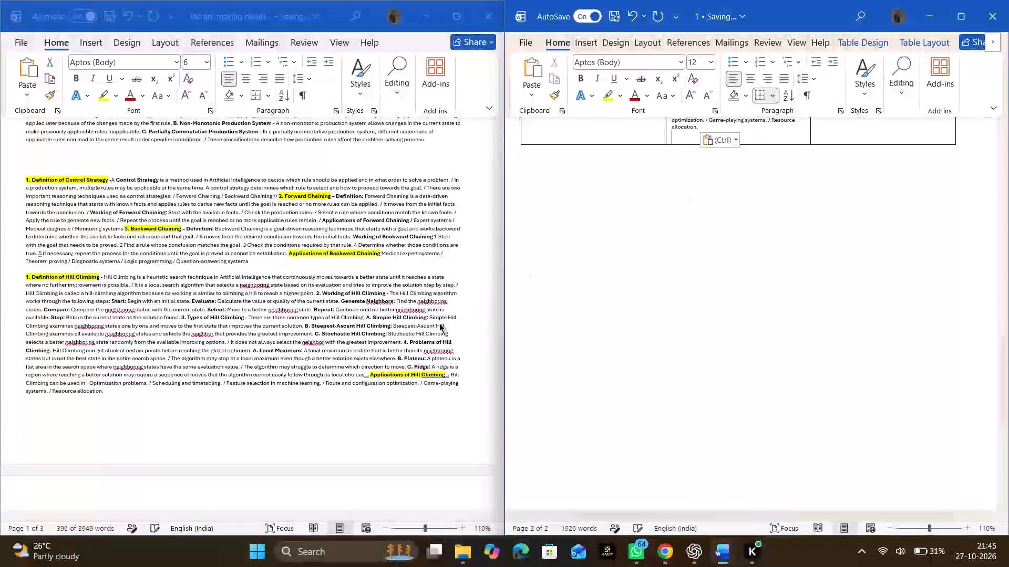
scroll(439, 323, up, 2)
scroll(643, 319, up, 1)
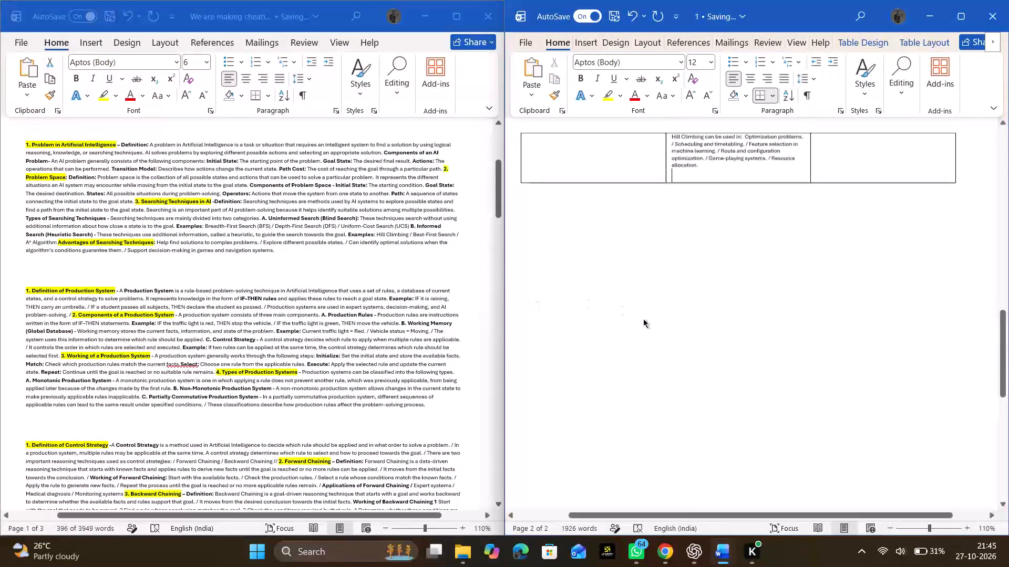
scroll(643, 319, up, 4)
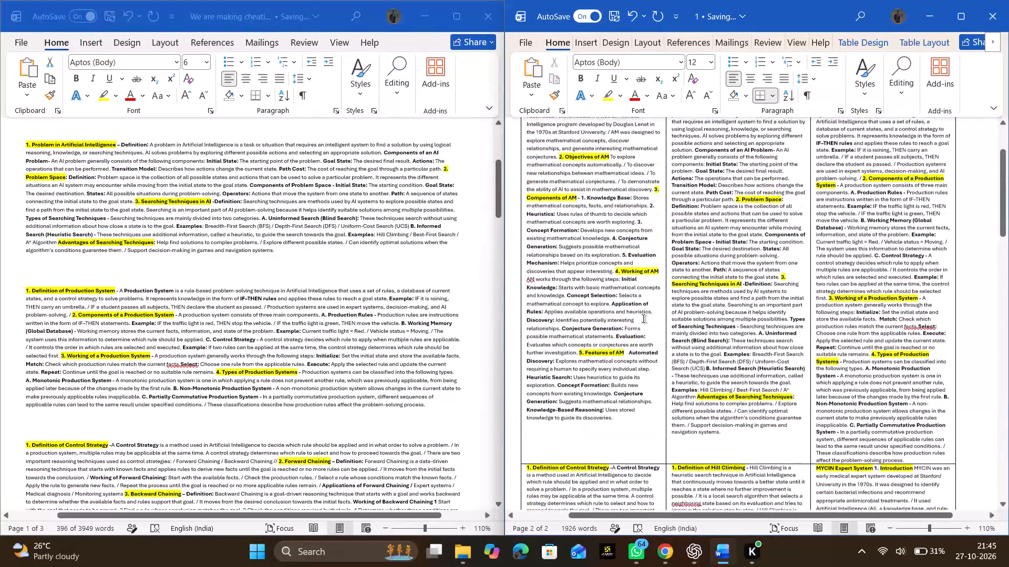
scroll(643, 319, up, 3)
scroll(643, 319, down, 1)
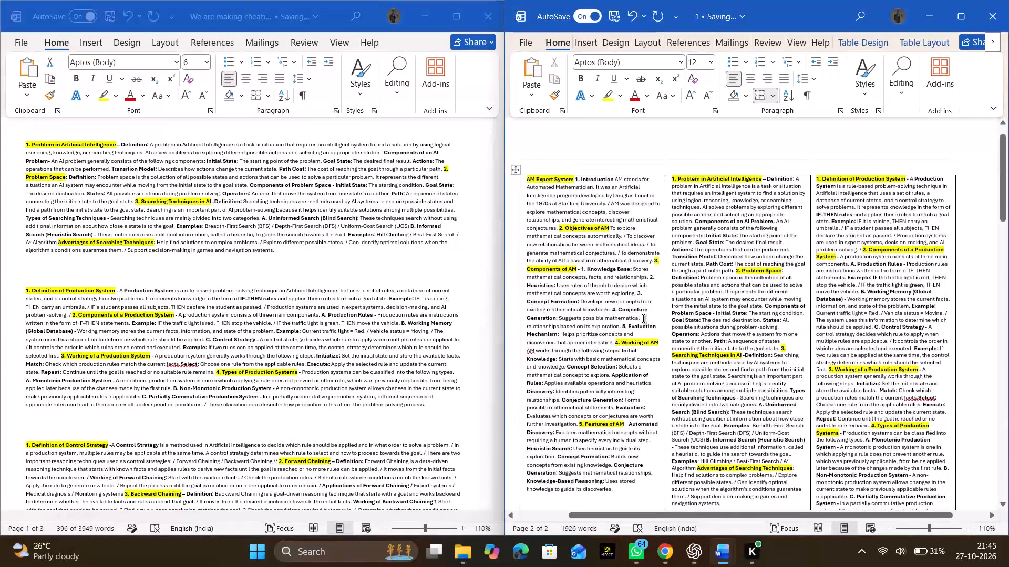
scroll(643, 319, down, 2)
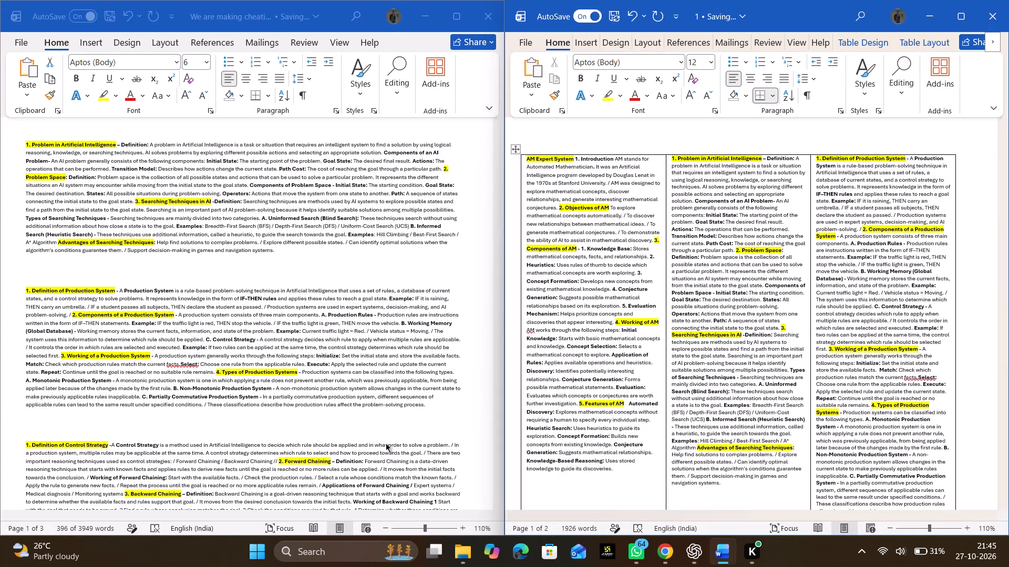
scroll(382, 444, up, 2)
scroll(382, 444, down, 3)
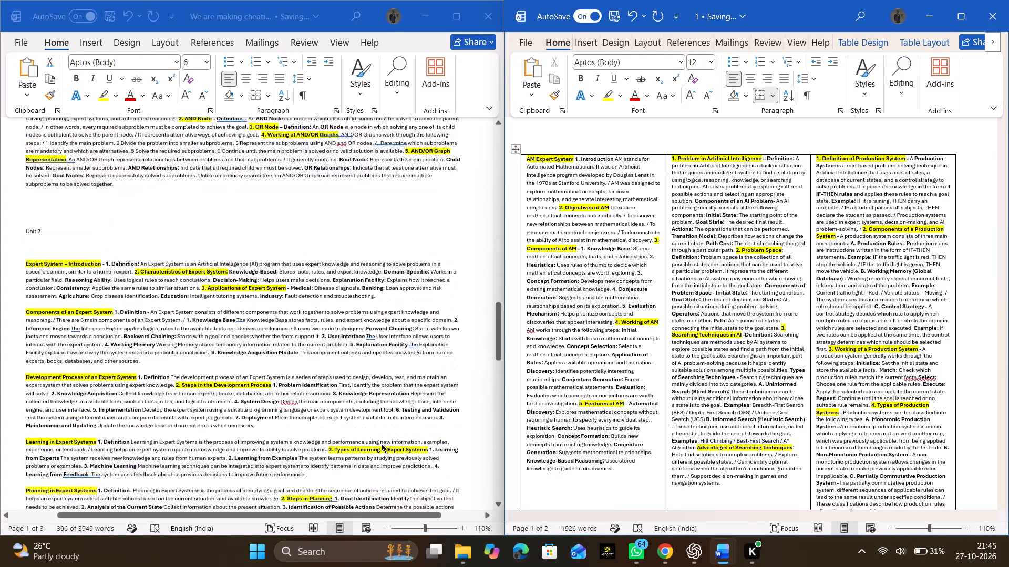
scroll(382, 444, down, 6)
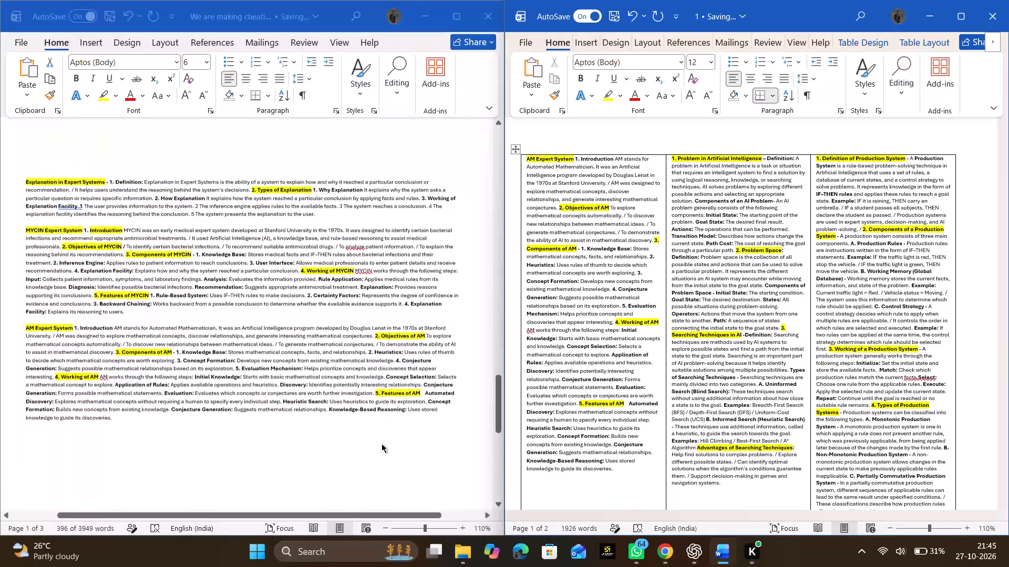
scroll(382, 444, down, 1)
scroll(678, 377, down, 1)
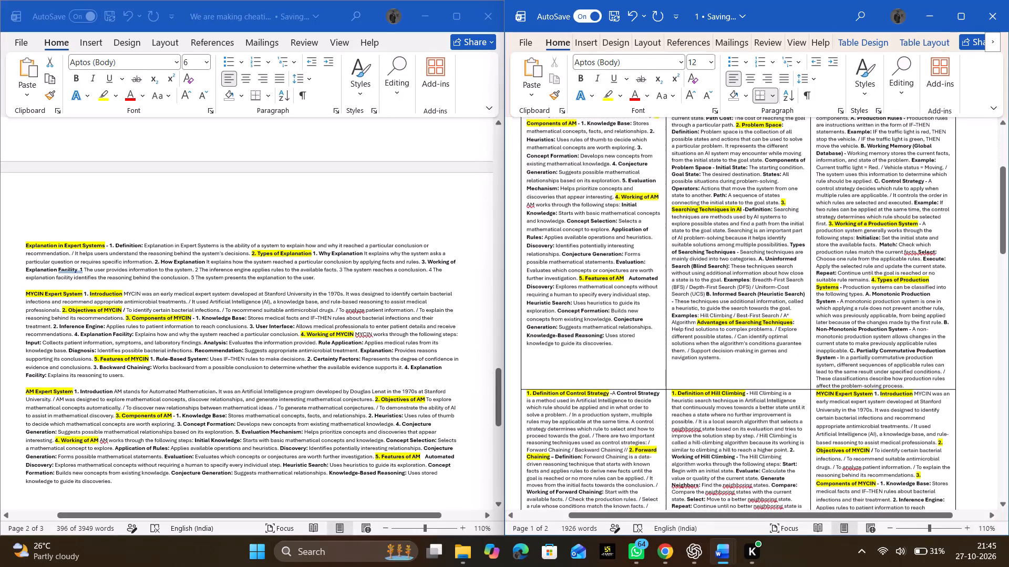
Copy the whole AM Expert System text from the table's first row, first cell, and dismiss the battery notification.
drag(621, 350, 526, 195)
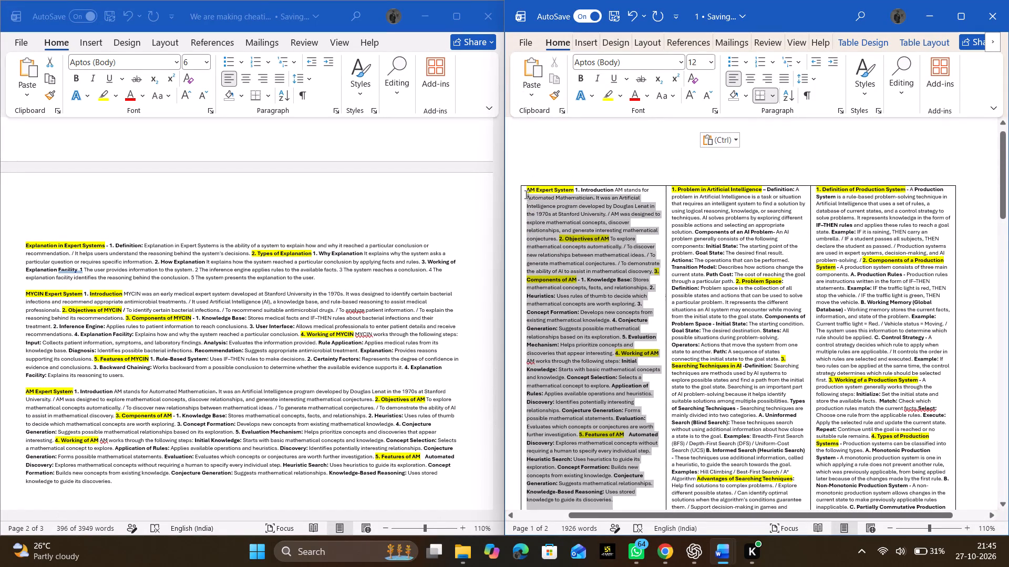
drag(526, 195, 526, 190)
key(ctrl+c)
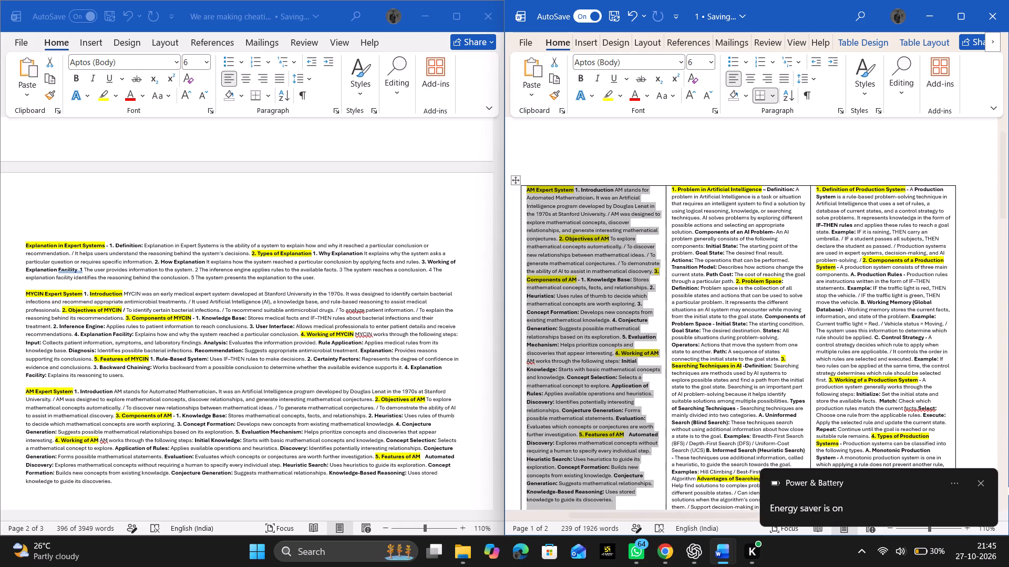
click(990, 489)
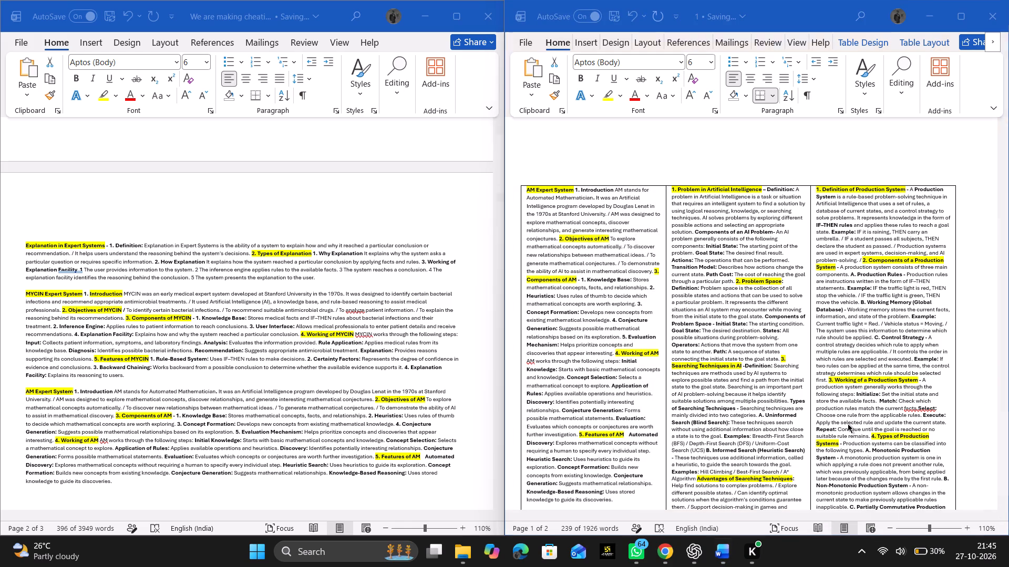
scroll(848, 424, down, 3)
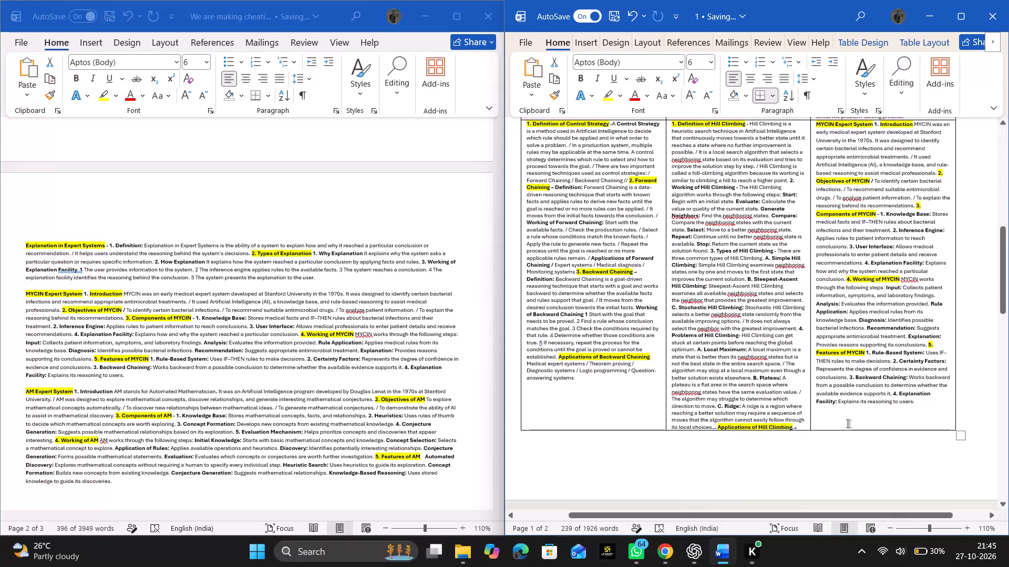
key(ctrl+c)
Replace the MYCIN Expert System text in the second row's third cell with the copied AM Expert System section.
click(910, 412)
drag(919, 406, 827, 136)
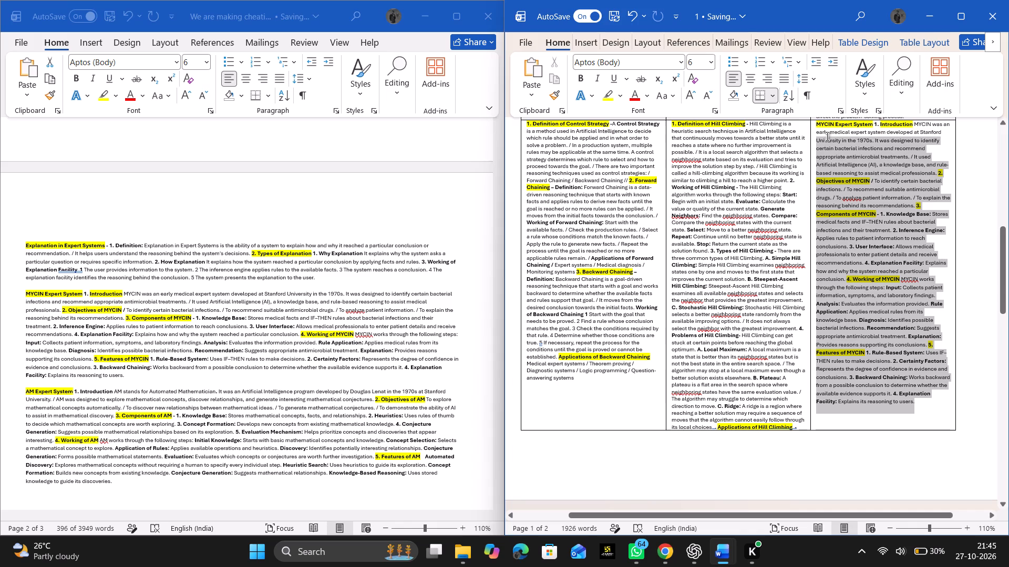
drag(827, 136, 827, 127)
key(BackSpace)
key(BackSpace)
key(BackSpace)
key(BackSpace)
key(BackSpace)
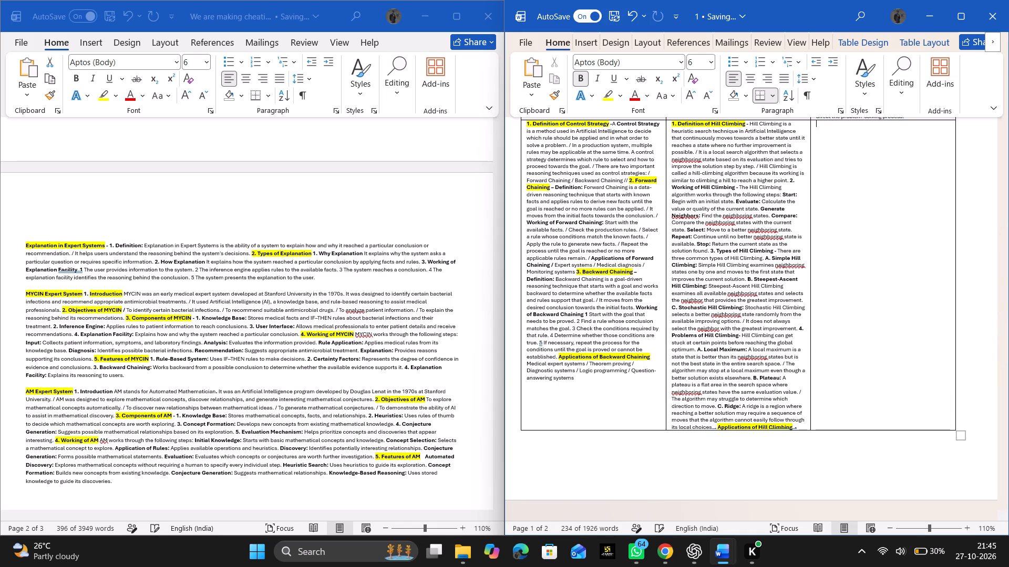
key(ctrl+v)
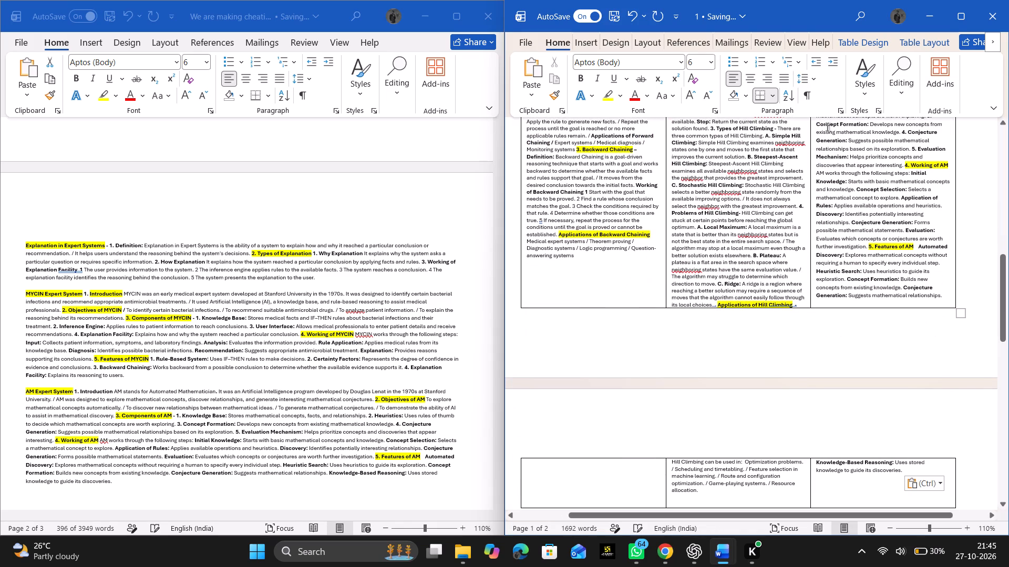
Set the line spacing of the AM Expert System text in the second row's third cell to 1.0.
scroll(886, 228, up, 1)
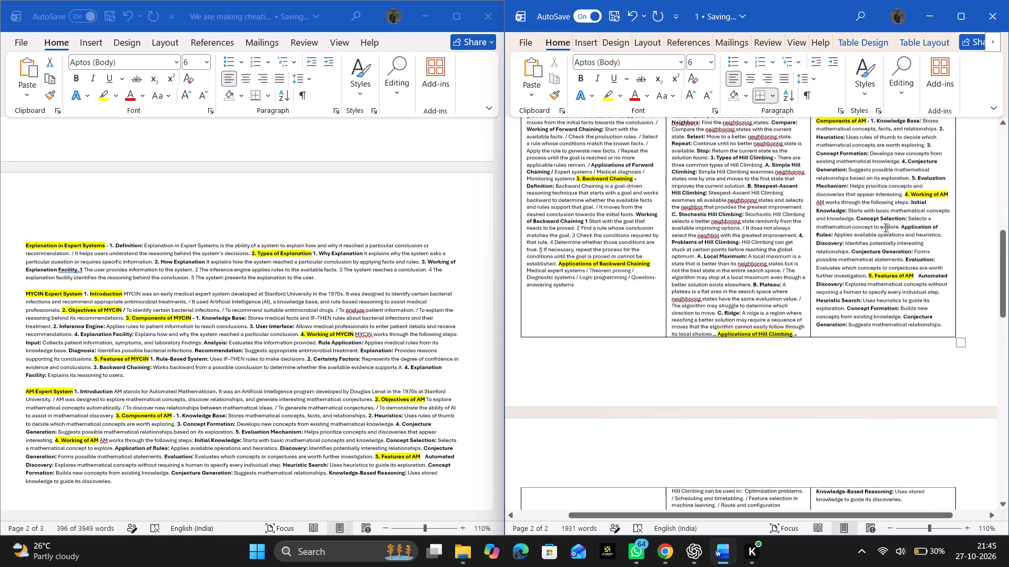
scroll(886, 228, up, 3)
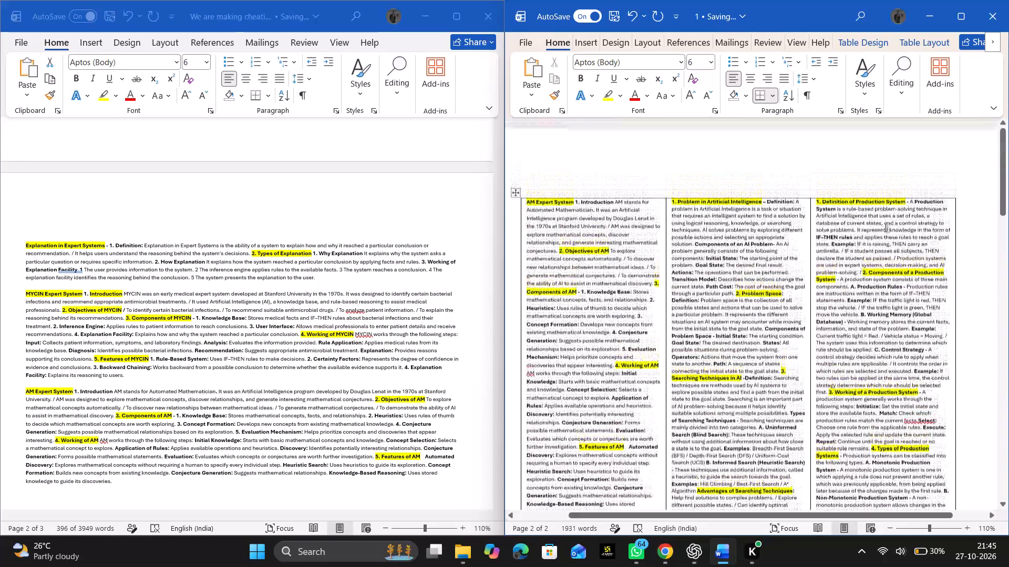
scroll(886, 228, up, 1)
scroll(886, 228, down, 4)
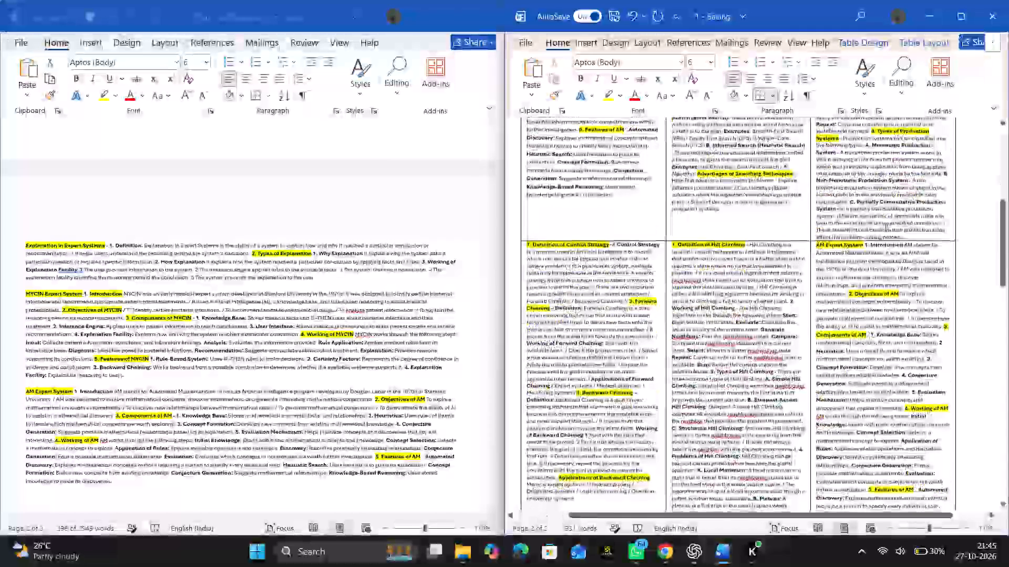
scroll(886, 228, down, 2)
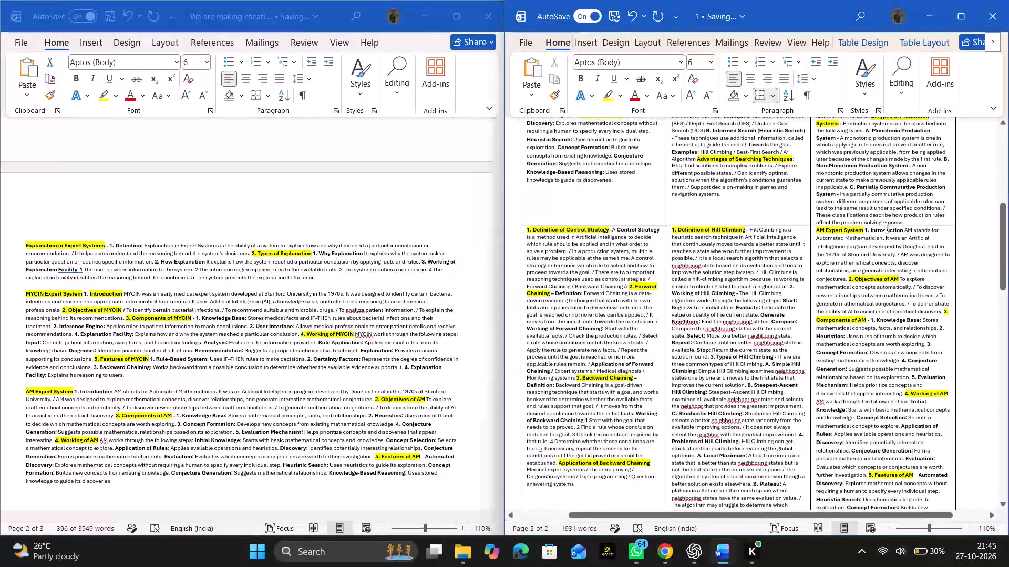
scroll(886, 228, down, 1)
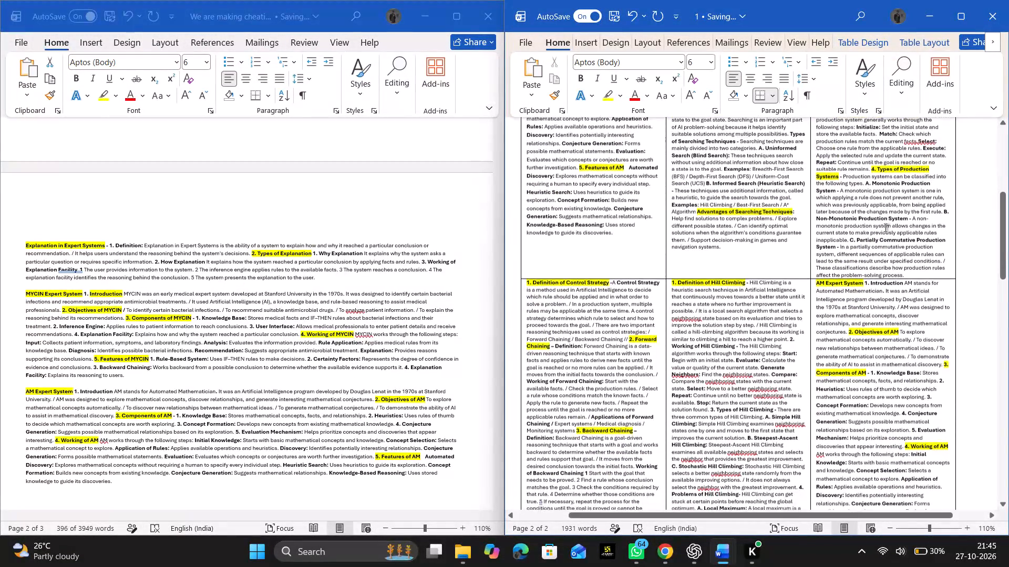
scroll(886, 228, down, 2)
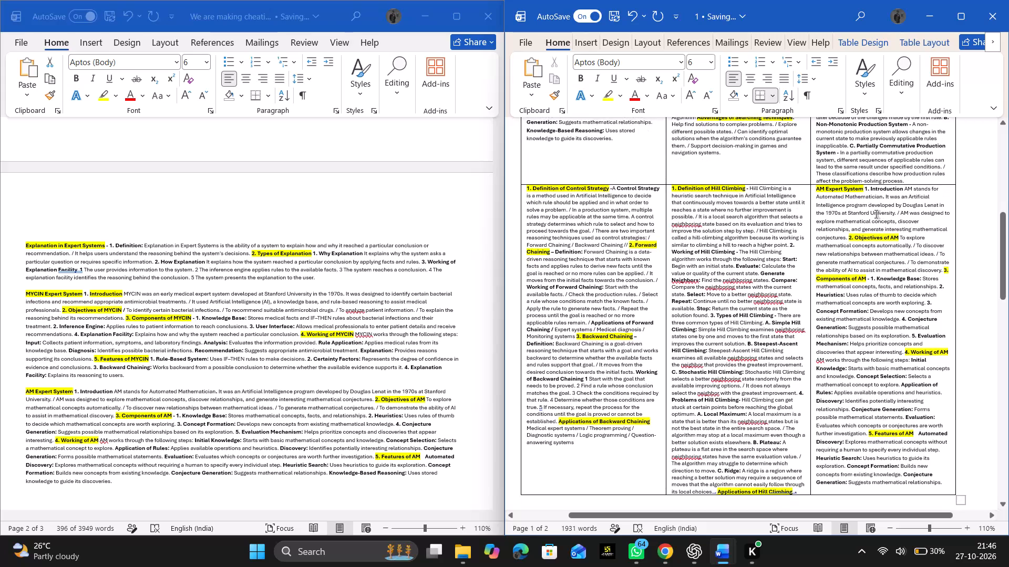
drag(818, 191, 827, 234)
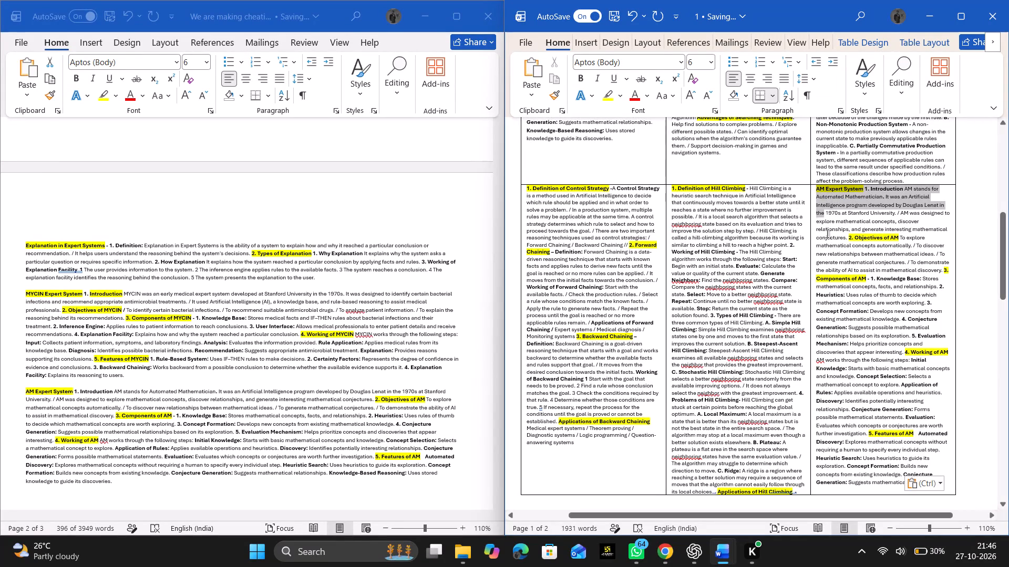
drag(827, 234, 871, 517)
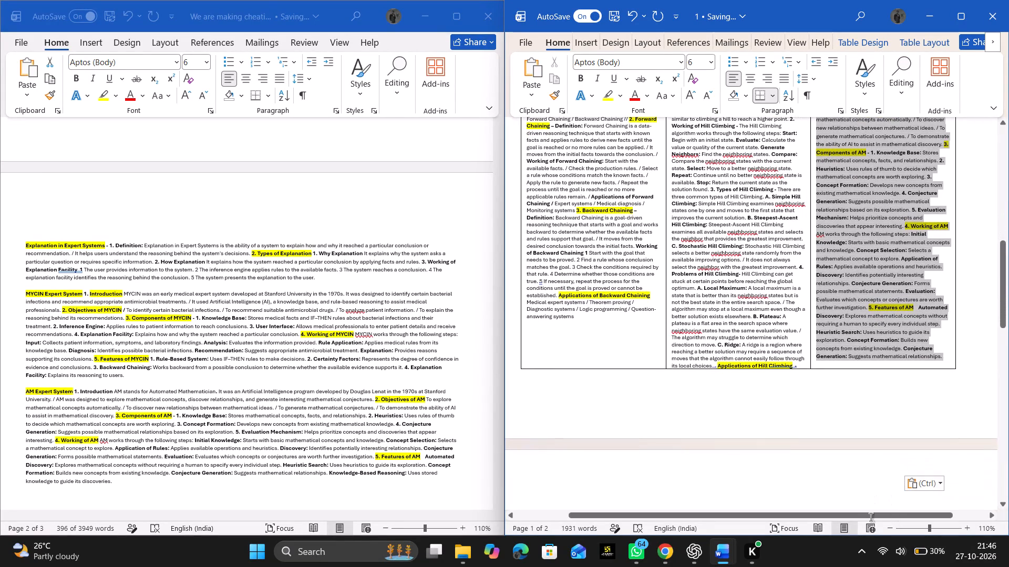
drag(871, 517, 886, 445)
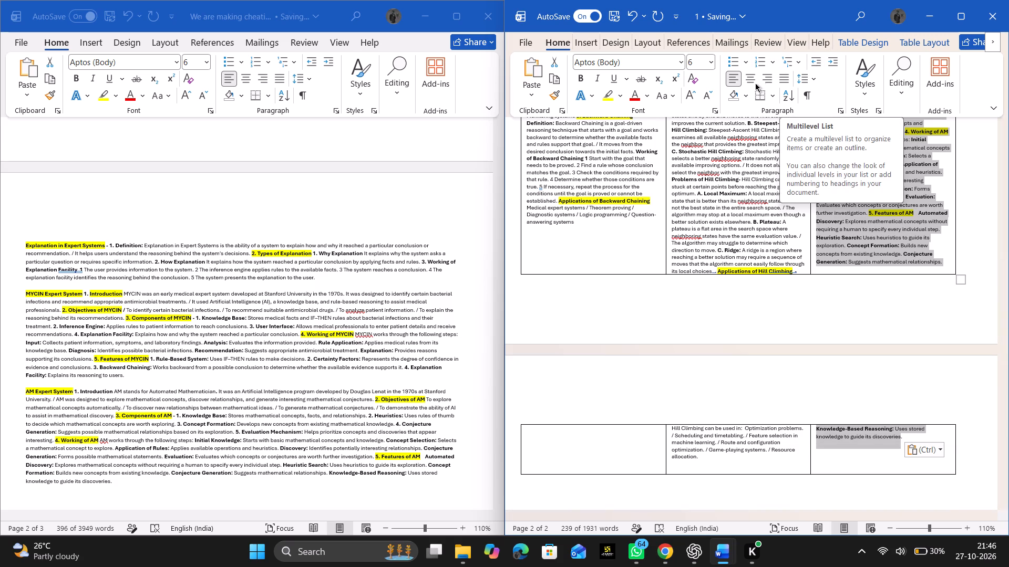
click(815, 74)
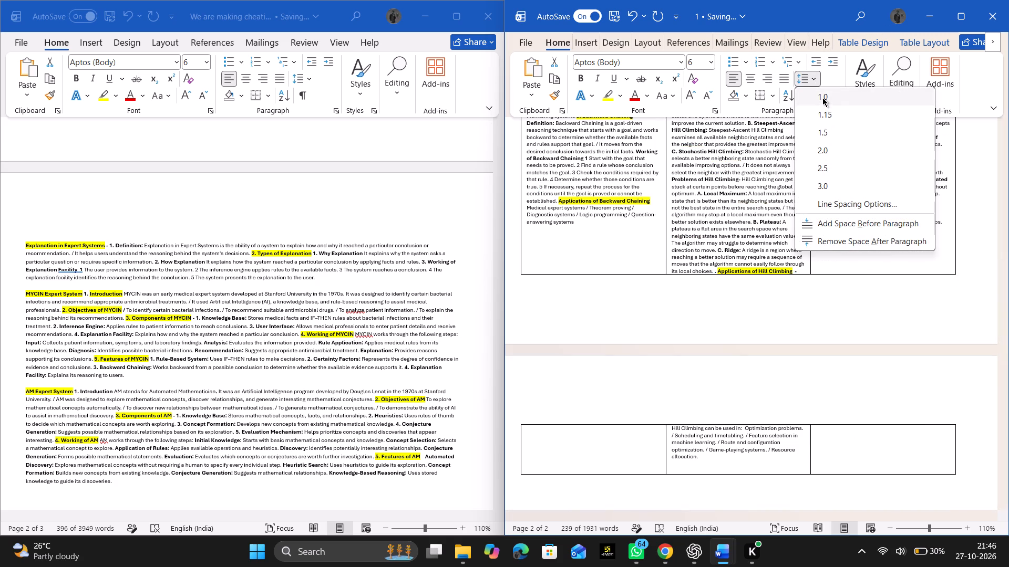
click(822, 98)
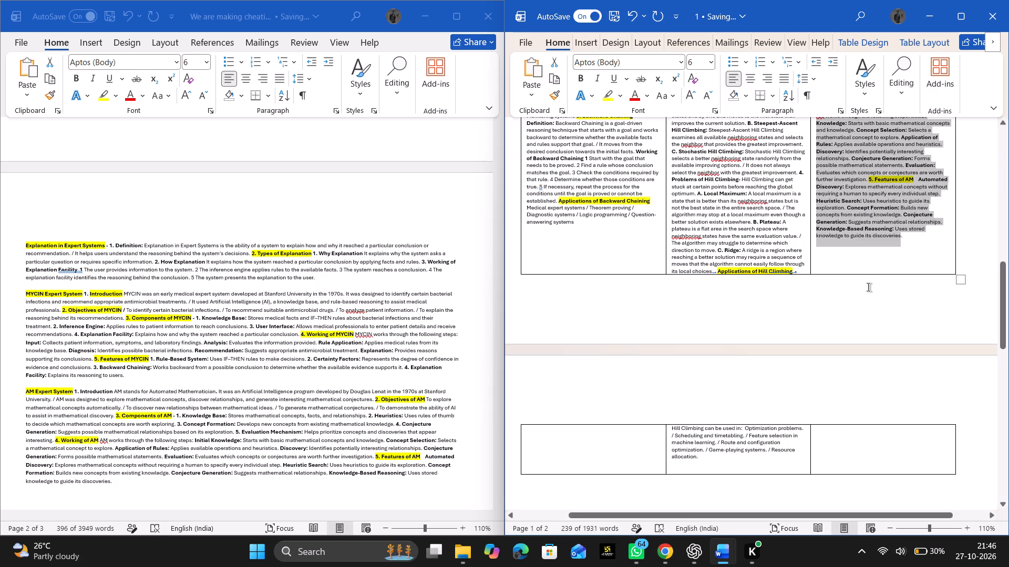
click(868, 287)
Cut the whole Hill Climbing section, including its applications, from the second row's second cell.
scroll(868, 287, up, 2)
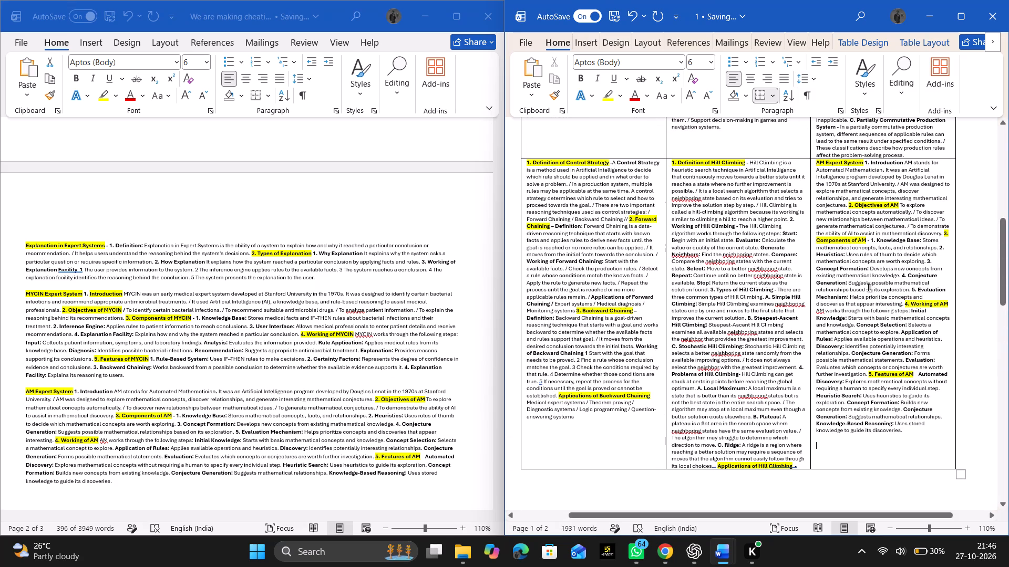
scroll(868, 287, up, 1)
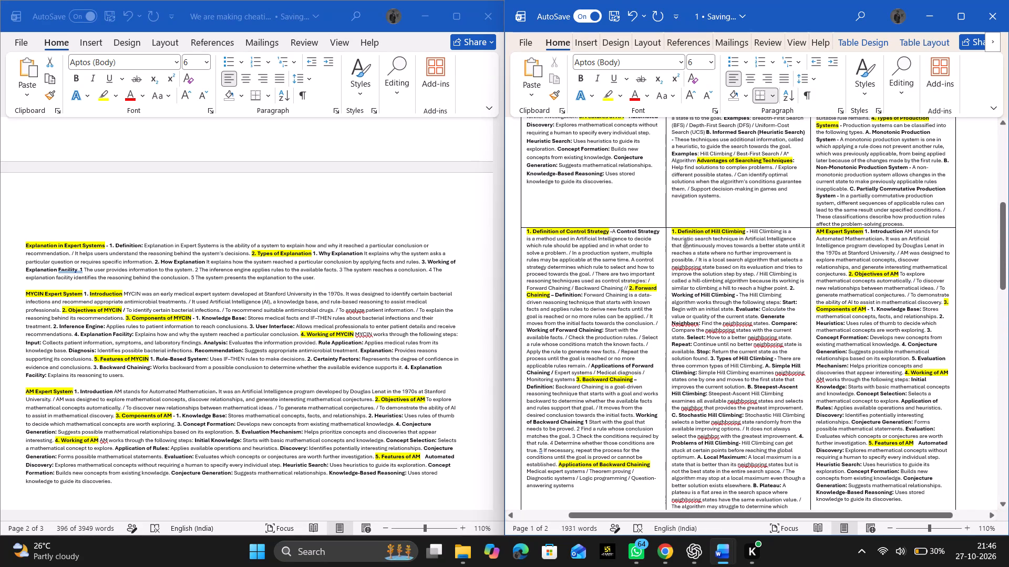
drag(672, 232, 743, 521)
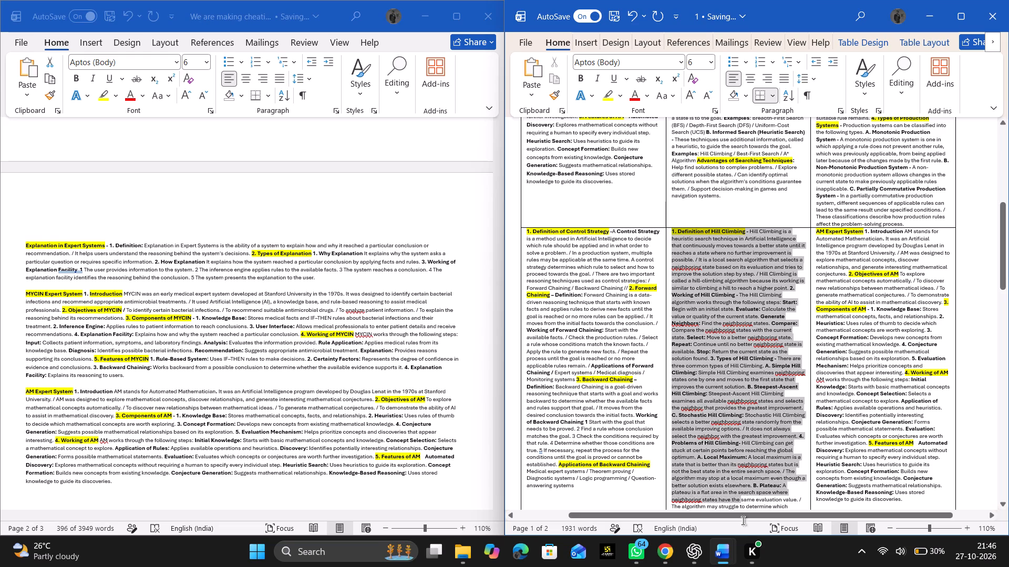
drag(743, 521, 706, 352)
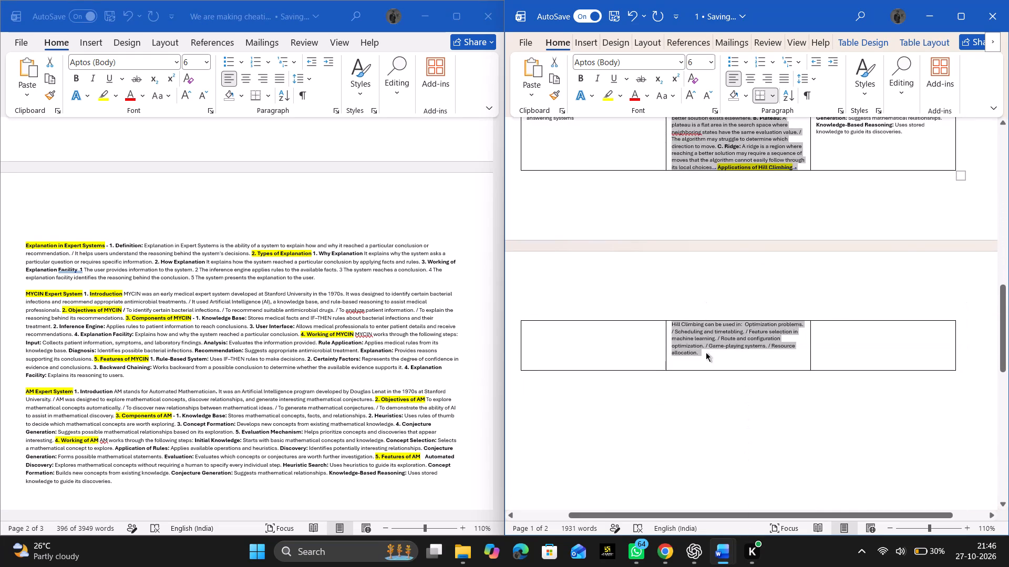
key(ctrl+x)
Replace the AM Expert System text in the first row's first cell with the cut Hill Climbing section, without a trailing blank line.
scroll(706, 352, up, 3)
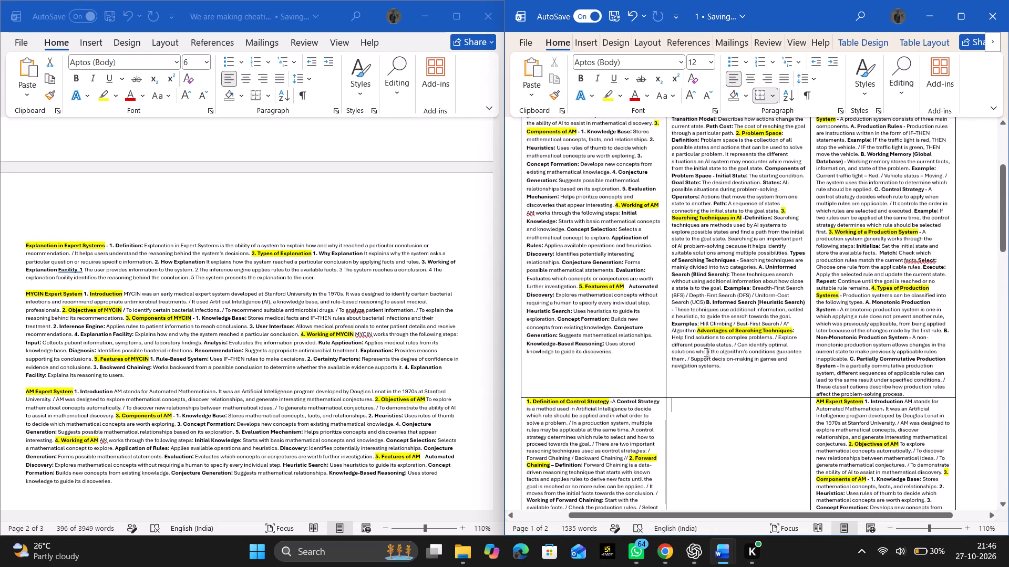
drag(612, 359, 519, 121)
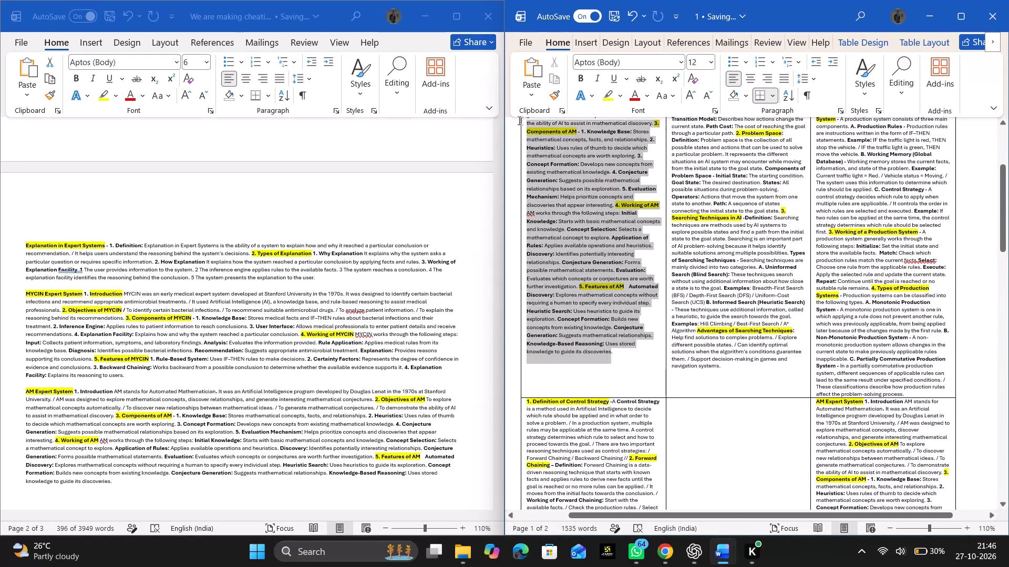
drag(519, 121, 529, 206)
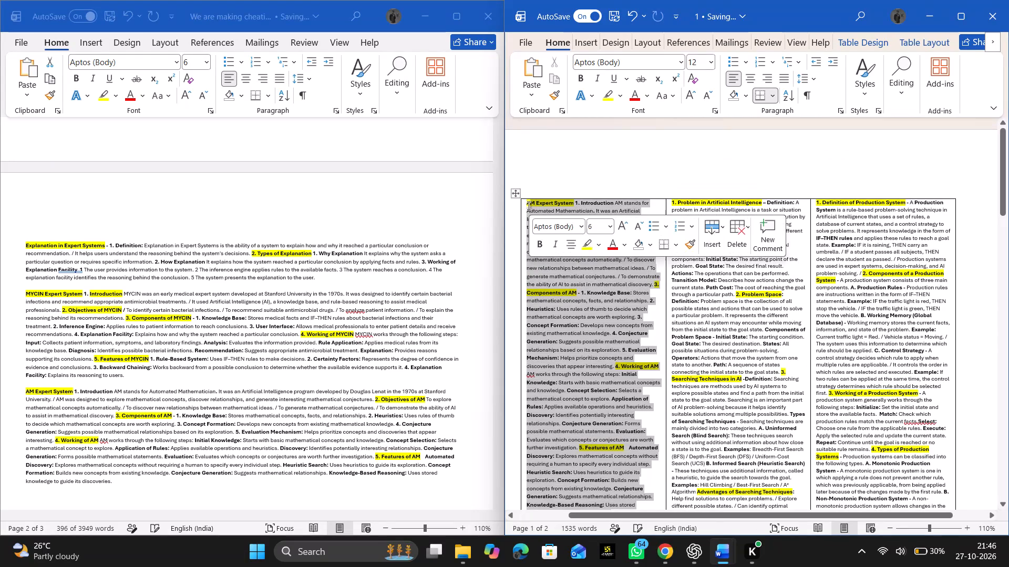
key(BackSpace)
key(BackSpace)
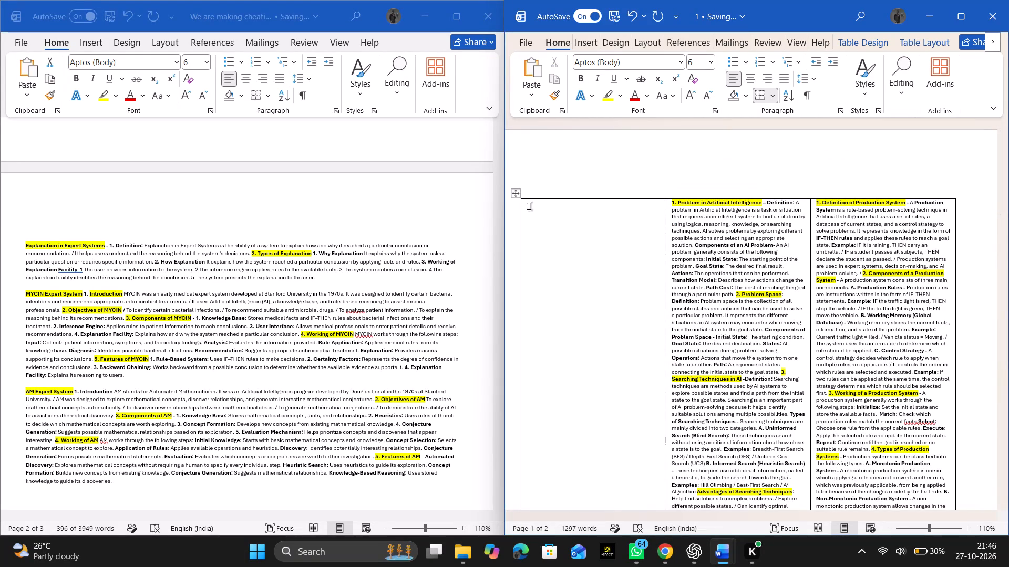
key(ctrl+v)
scroll(529, 206, down, 2)
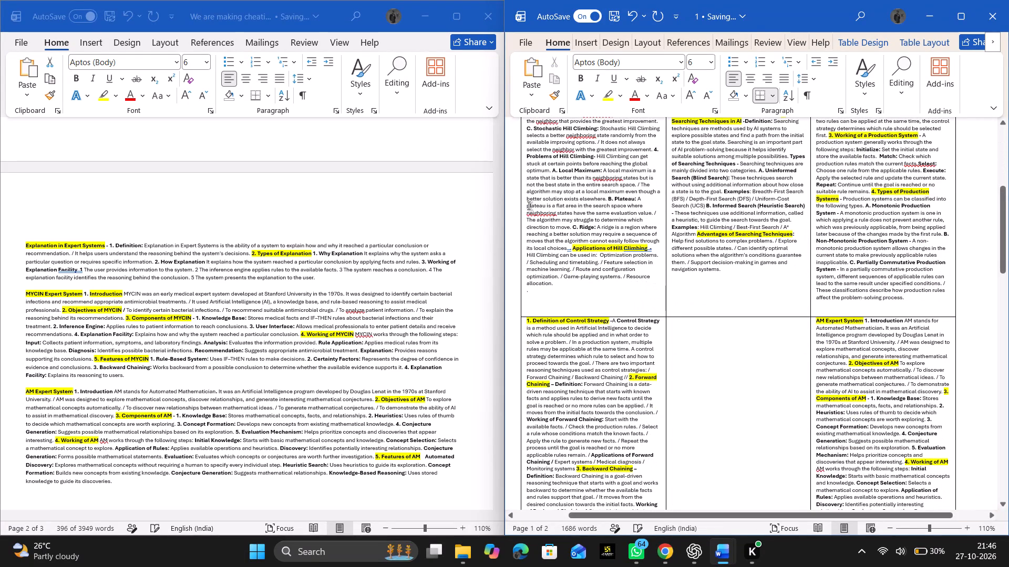
key(BackSpace)
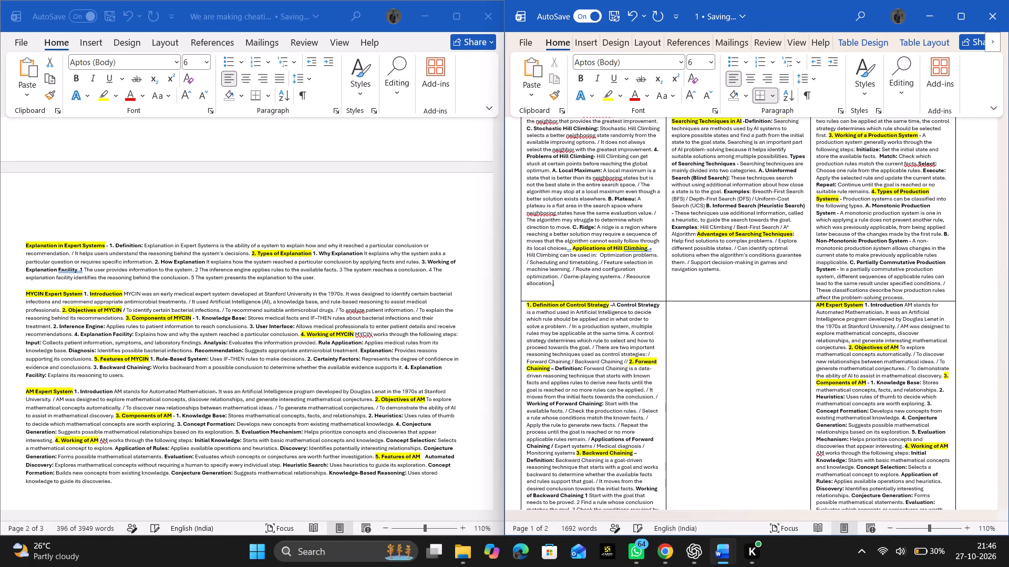
Compare the rearranged cells in document "1" with the source document's sections, from the AI overview through Hill Climbing.
scroll(529, 206, down, 5)
scroll(529, 206, up, 4)
scroll(529, 206, down, 7)
scroll(529, 206, up, 2)
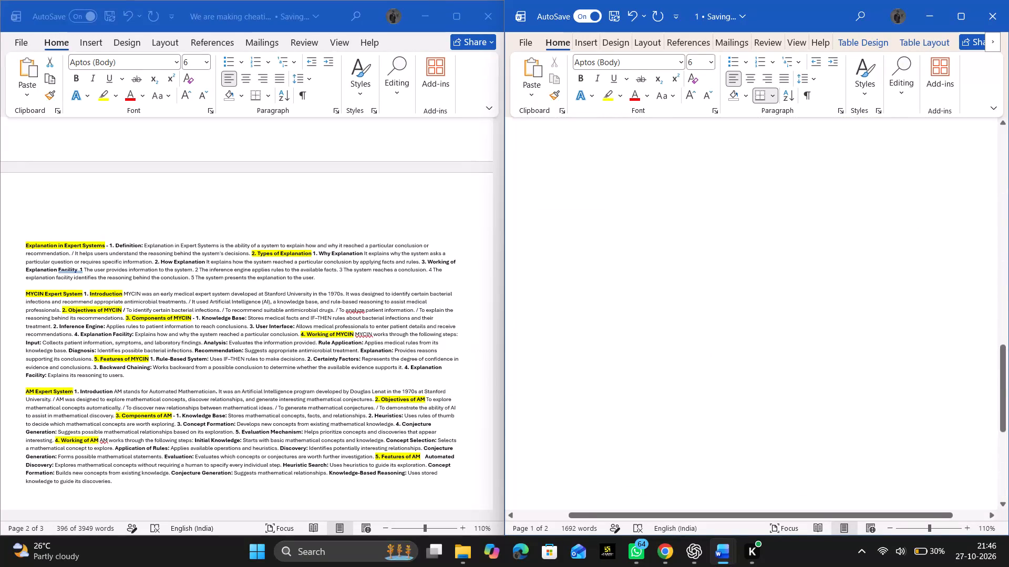
scroll(529, 206, up, 6)
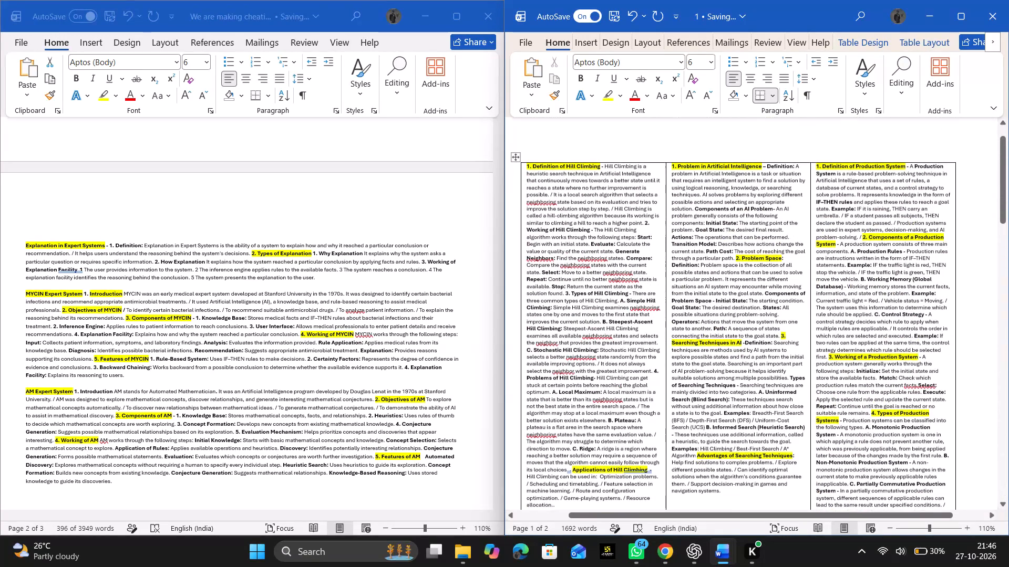
scroll(529, 206, up, 1)
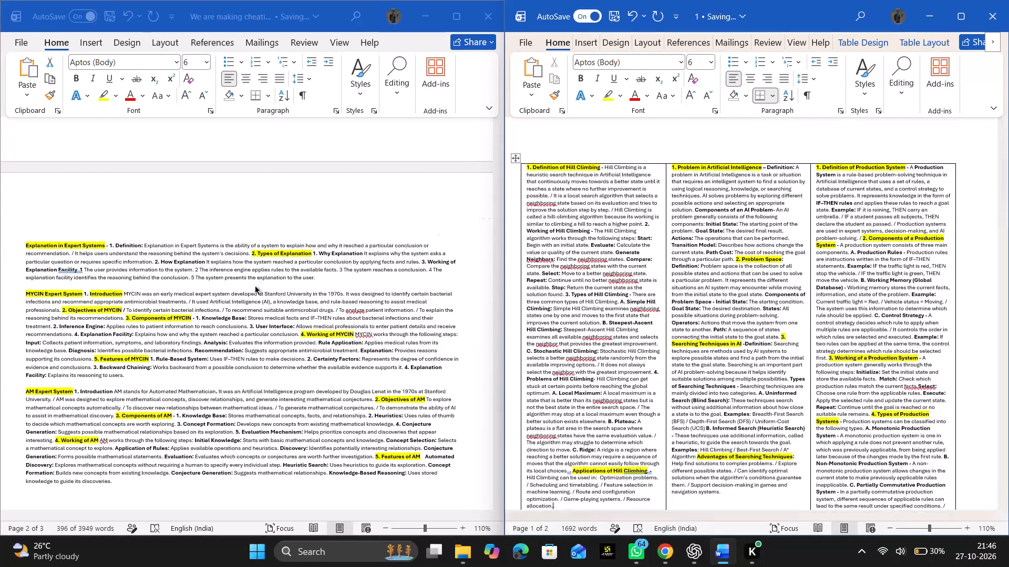
scroll(255, 286, up, 14)
scroll(255, 286, down, 1)
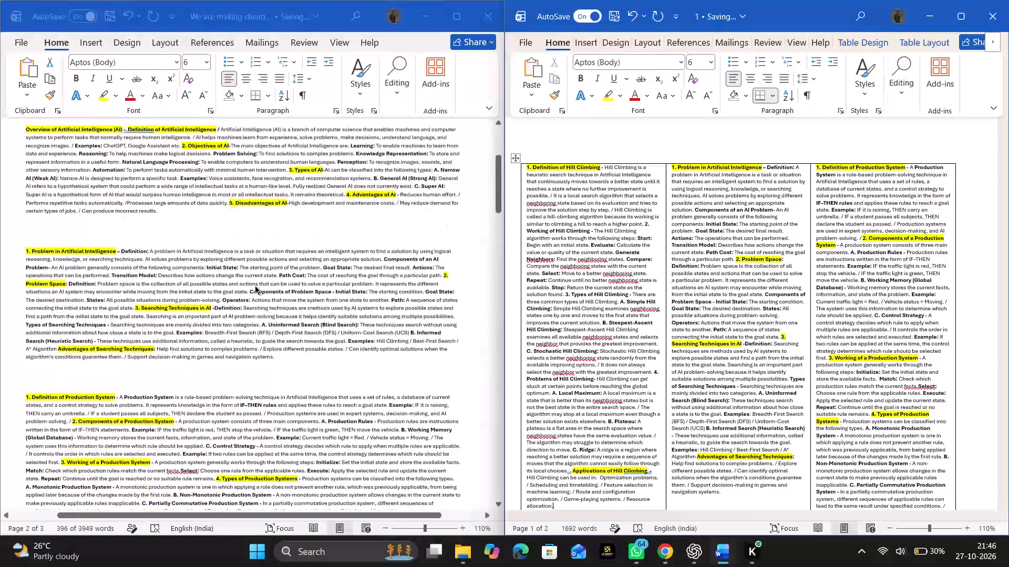
scroll(255, 286, down, 1)
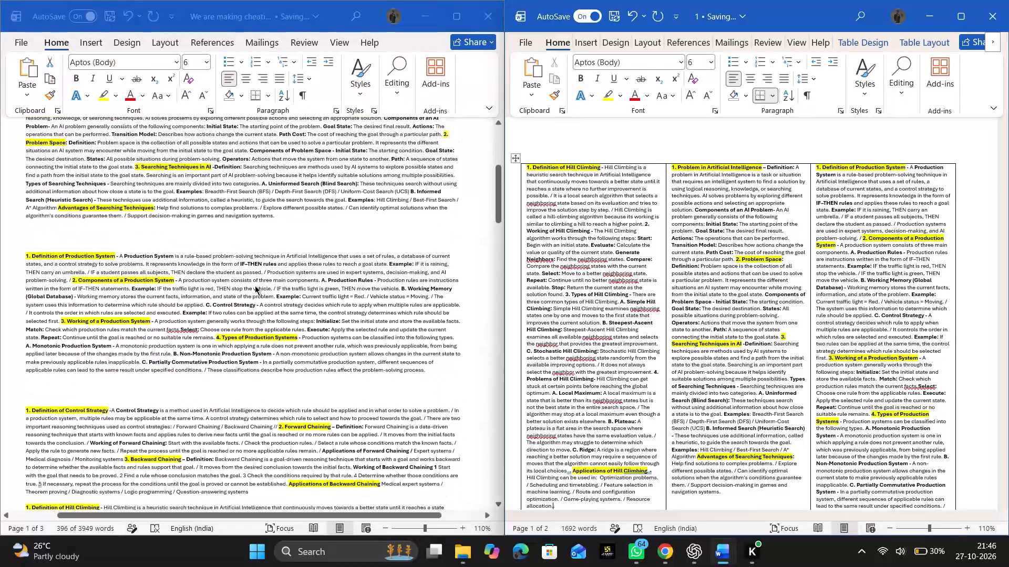
scroll(255, 286, down, 2)
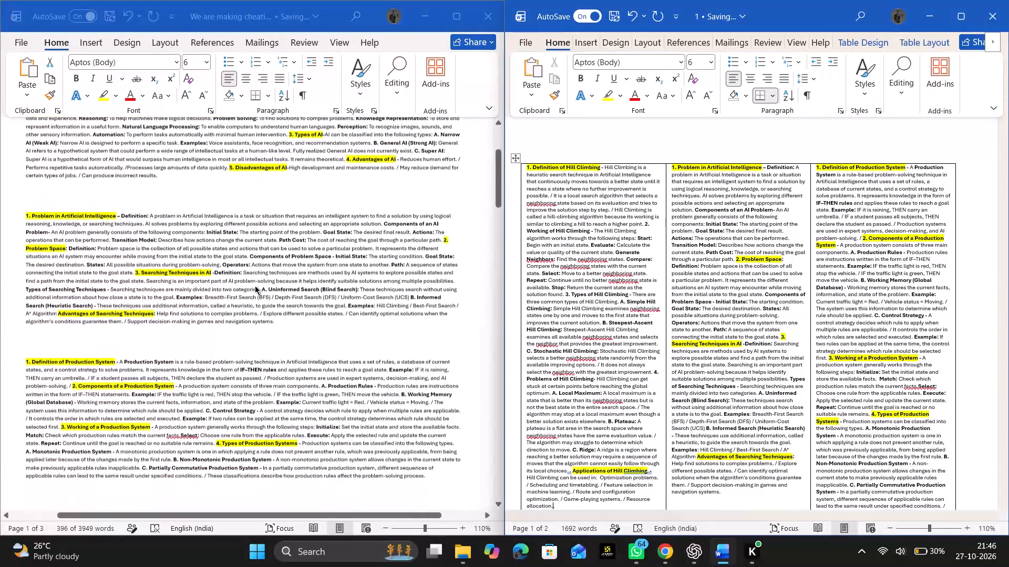
scroll(255, 286, down, 1)
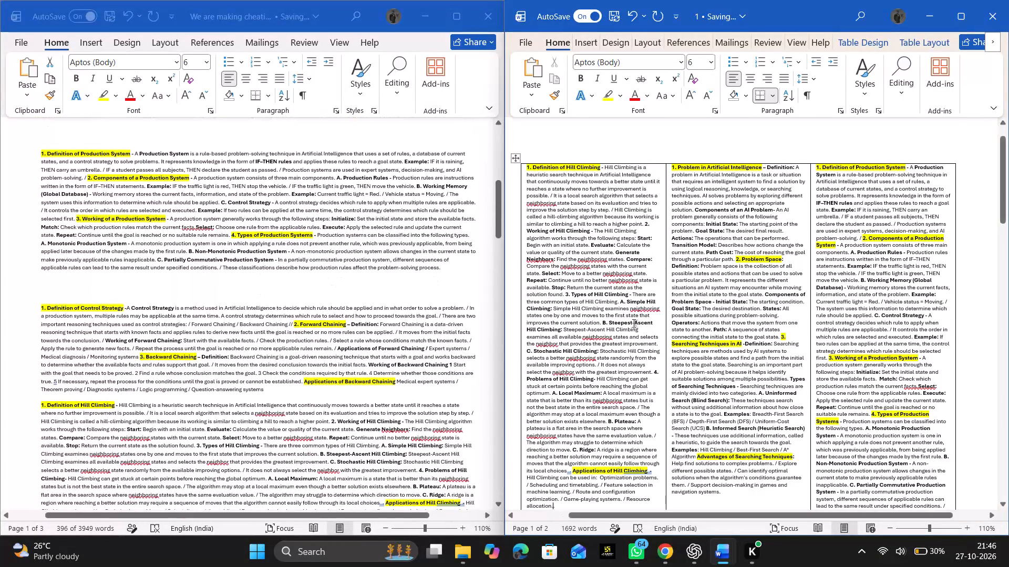
scroll(634, 323, down, 2)
scroll(262, 414, down, 1)
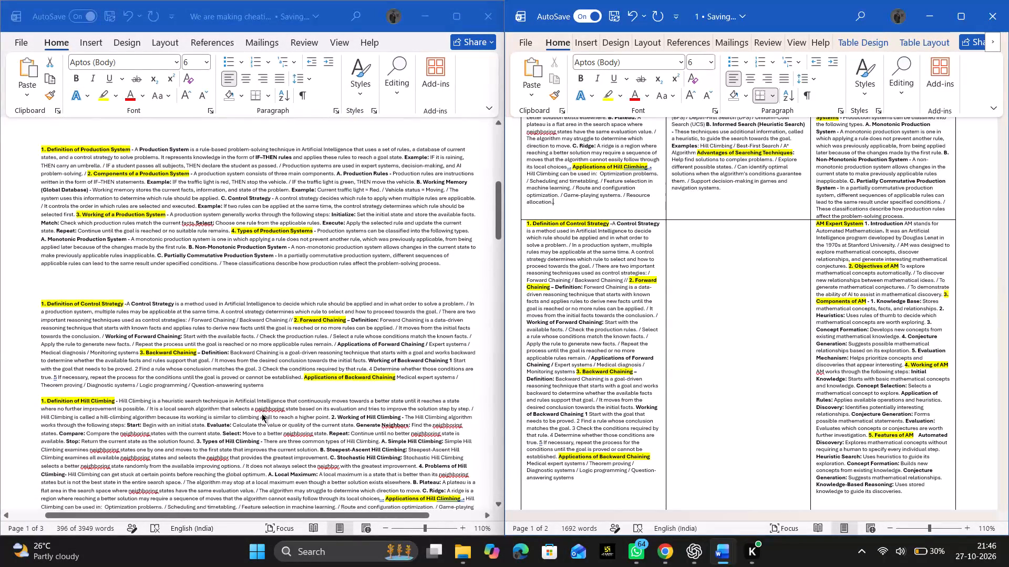
scroll(262, 414, down, 2)
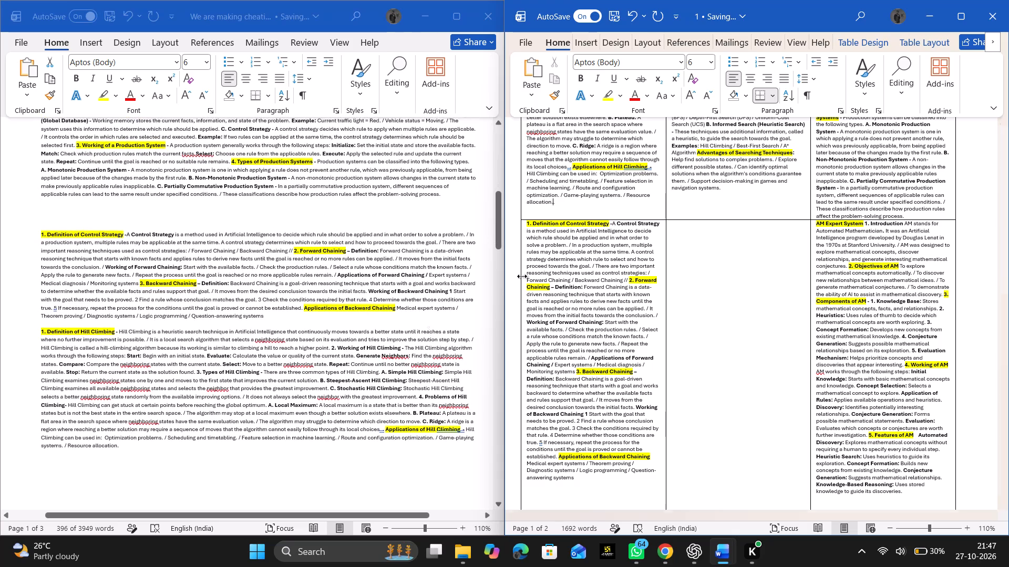
scroll(658, 230, down, 2)
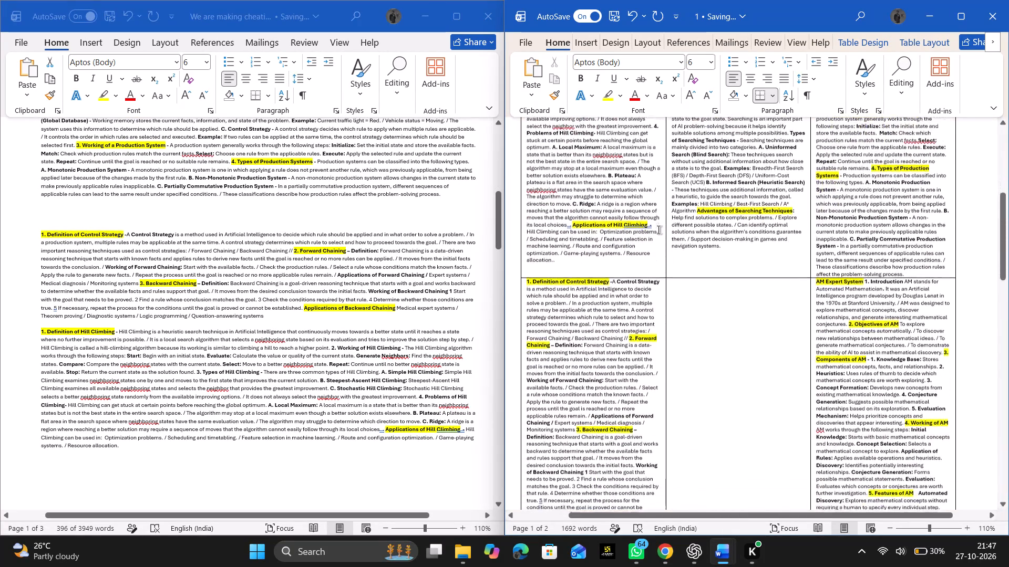
scroll(658, 230, down, 1)
scroll(361, 379, down, 1)
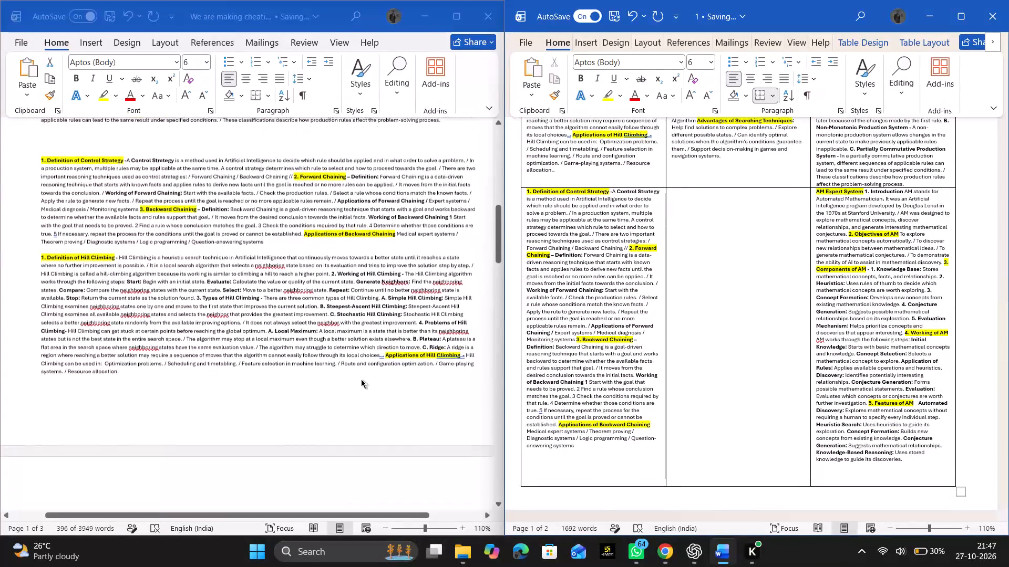
Copy the whole Best-First Search section from "We are making cheating paper" into the empty second cell of document "1"'s second row.
scroll(361, 379, down, 3)
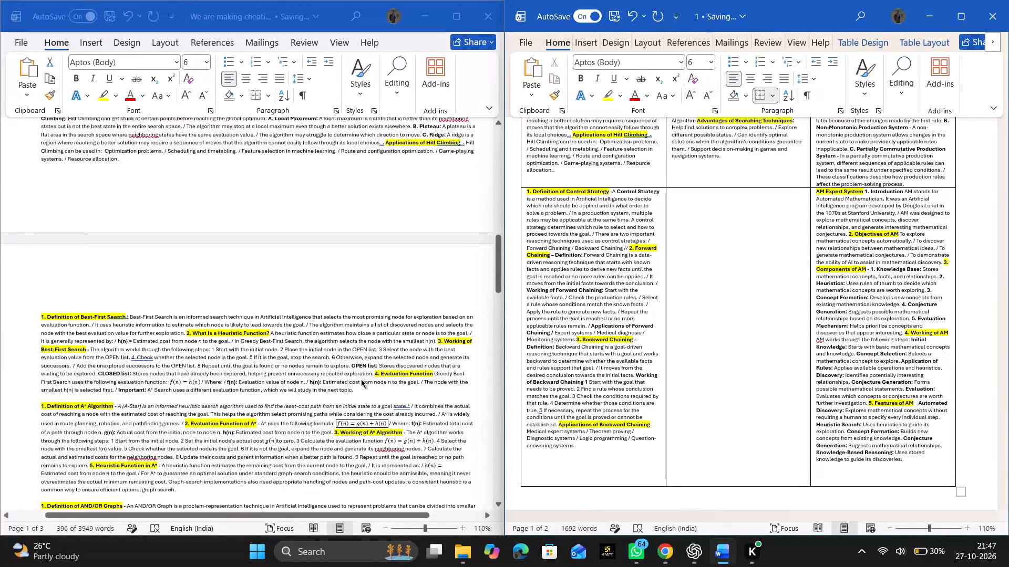
scroll(361, 379, down, 2)
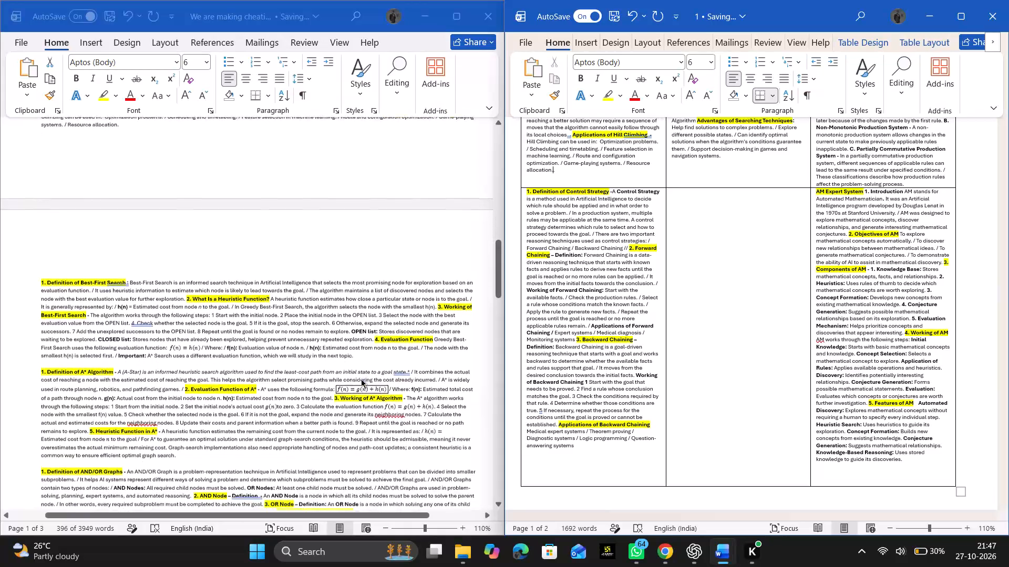
scroll(361, 379, down, 1)
click(353, 281)
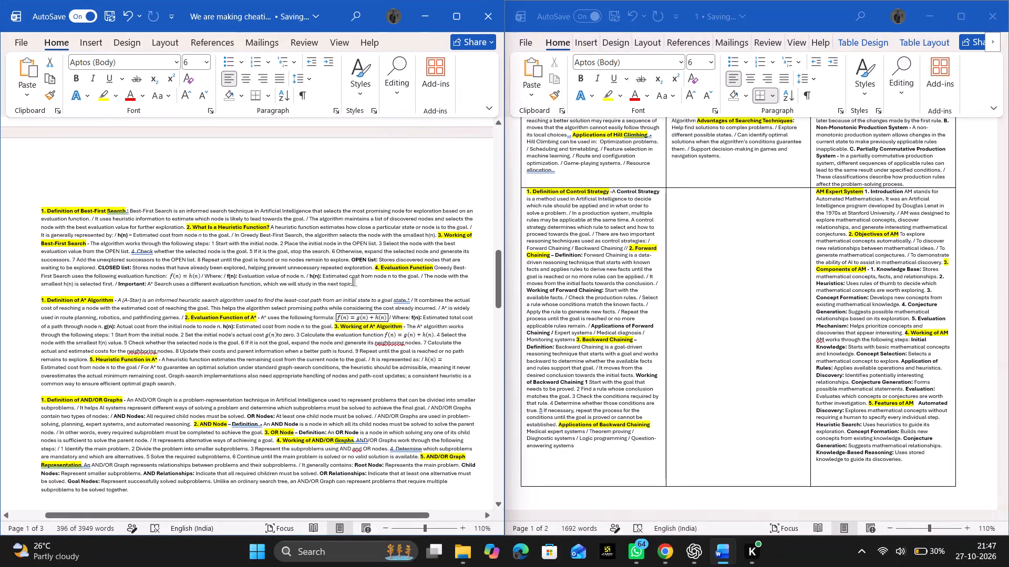
click(354, 285)
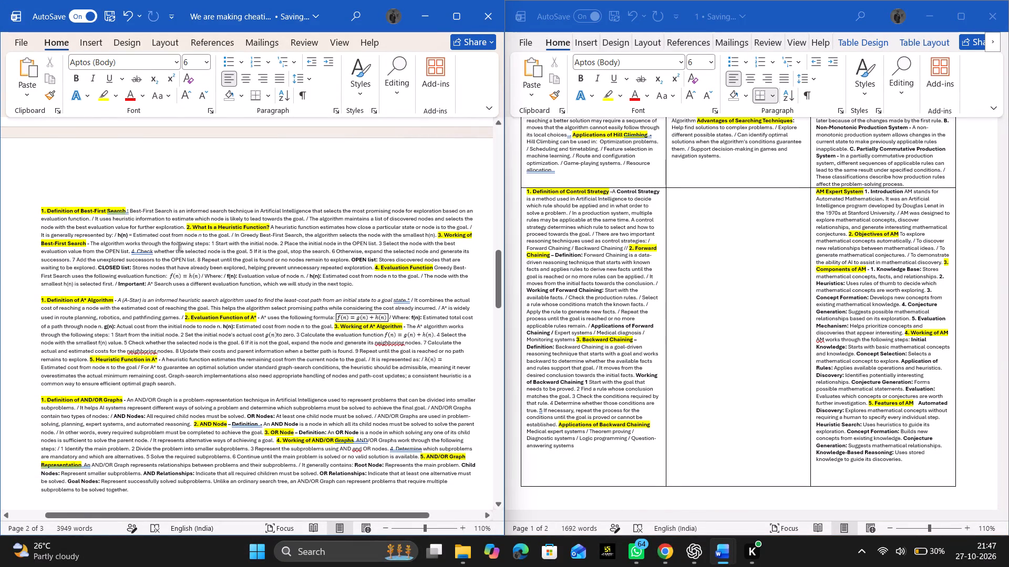
drag(37, 208, 61, 209)
drag(61, 209, 355, 289)
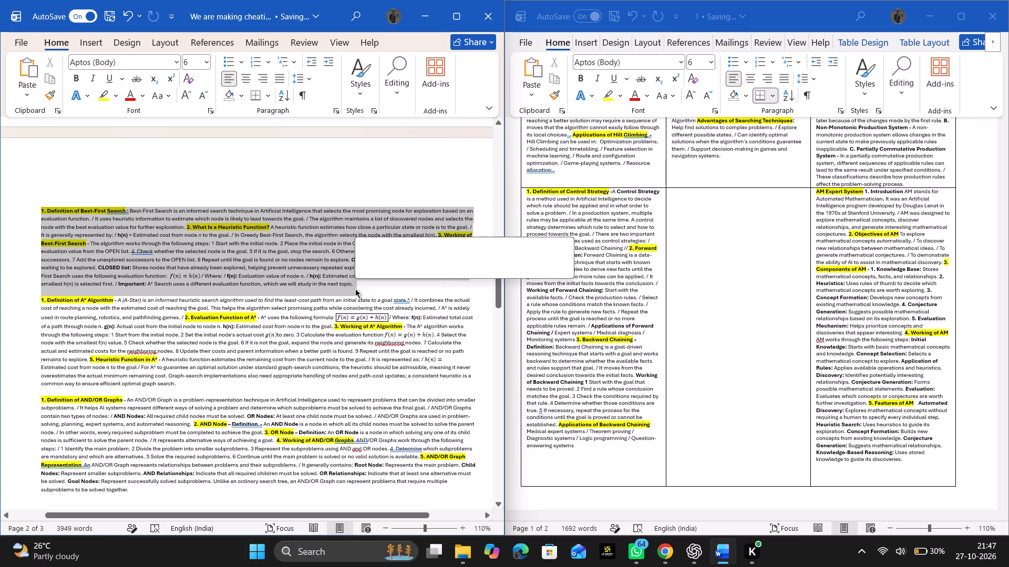
key(ctrl+c)
click(739, 246)
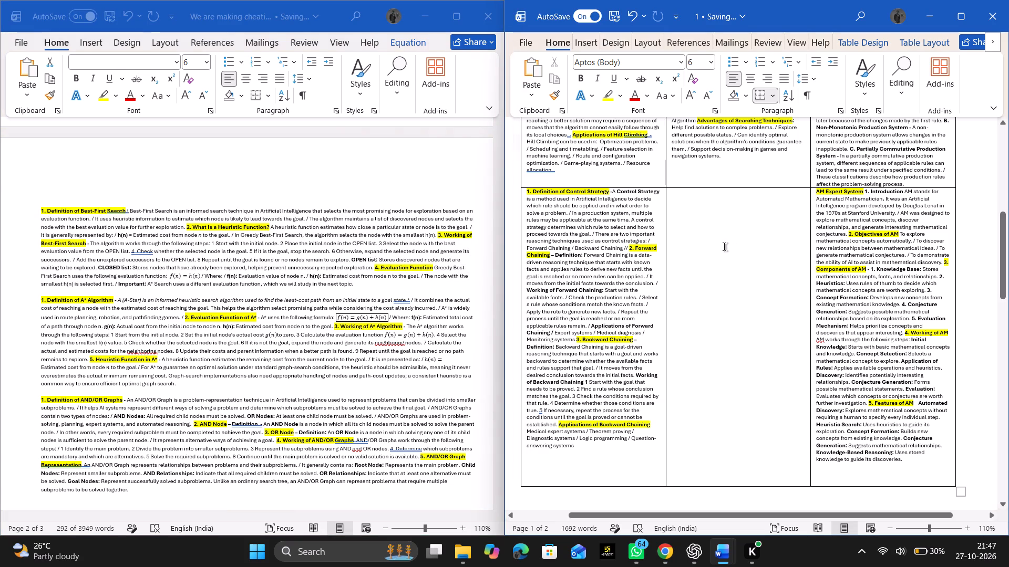
click(724, 247)
key(ctrl+v)
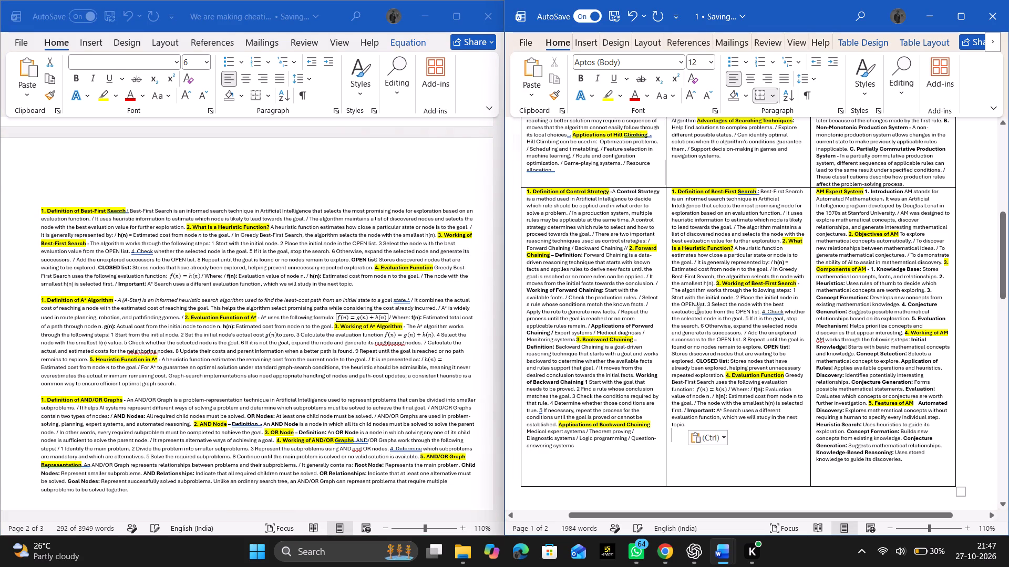
Remove the trailing blank line below the AM Expert System text in the second row's third cell.
click(884, 478)
key(BackSpace)
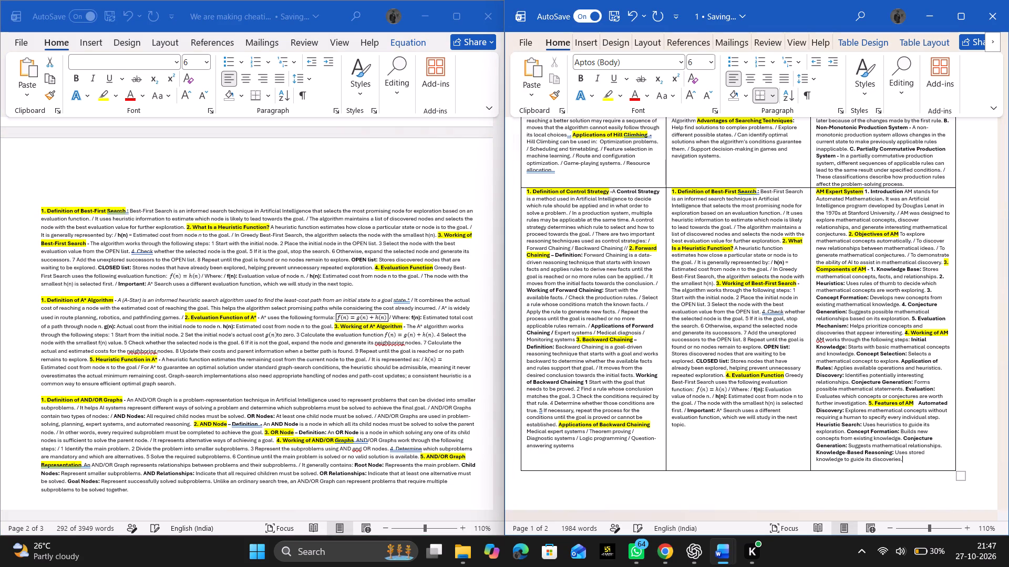
Maximize document "1" and review both rows of its table, from the Hill Climbing cell through the AM Expert System cell.
scroll(884, 478, down, 3)
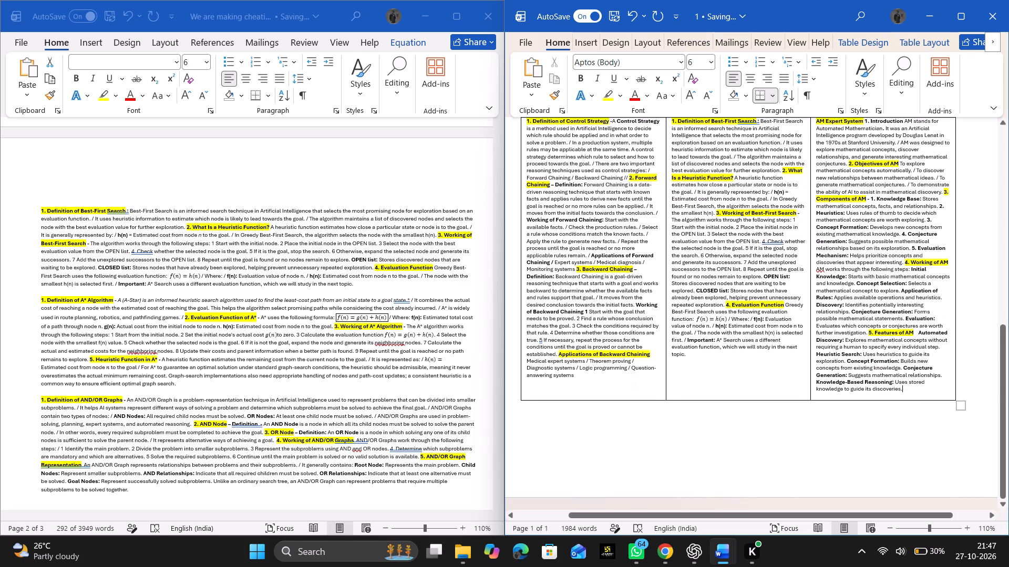
click(963, 13)
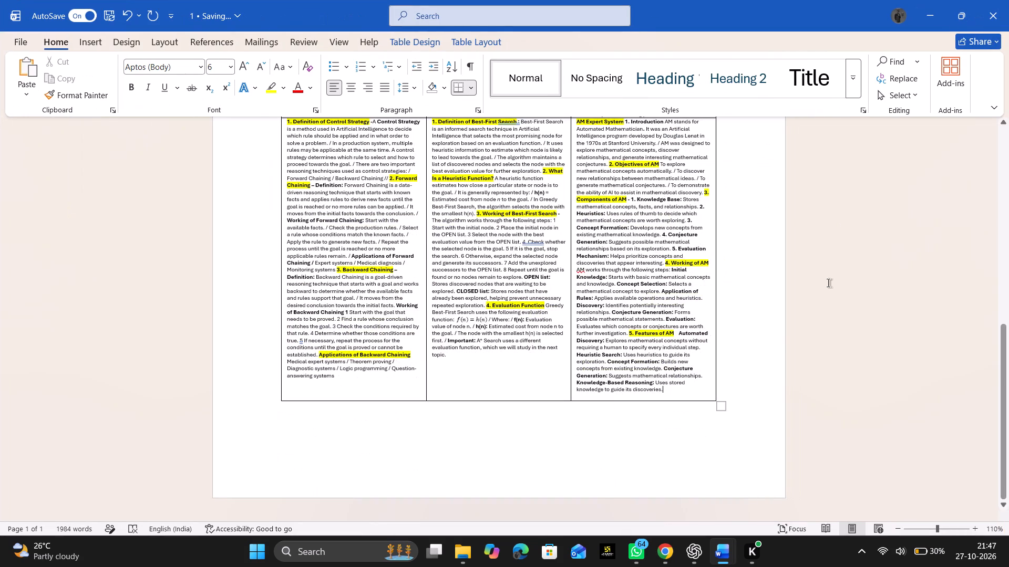
scroll(827, 315, up, 5)
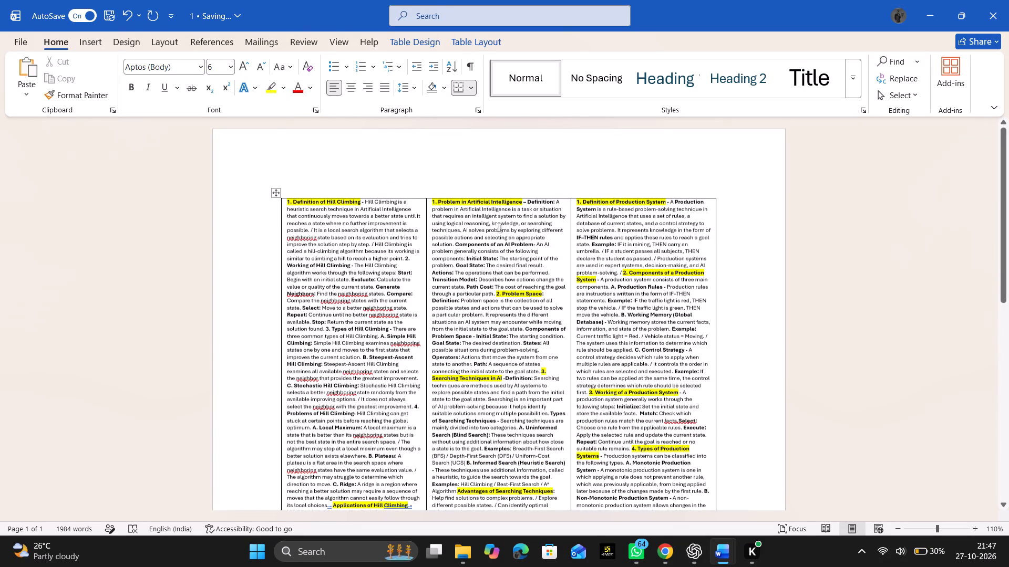
scroll(532, 388, down, 1)
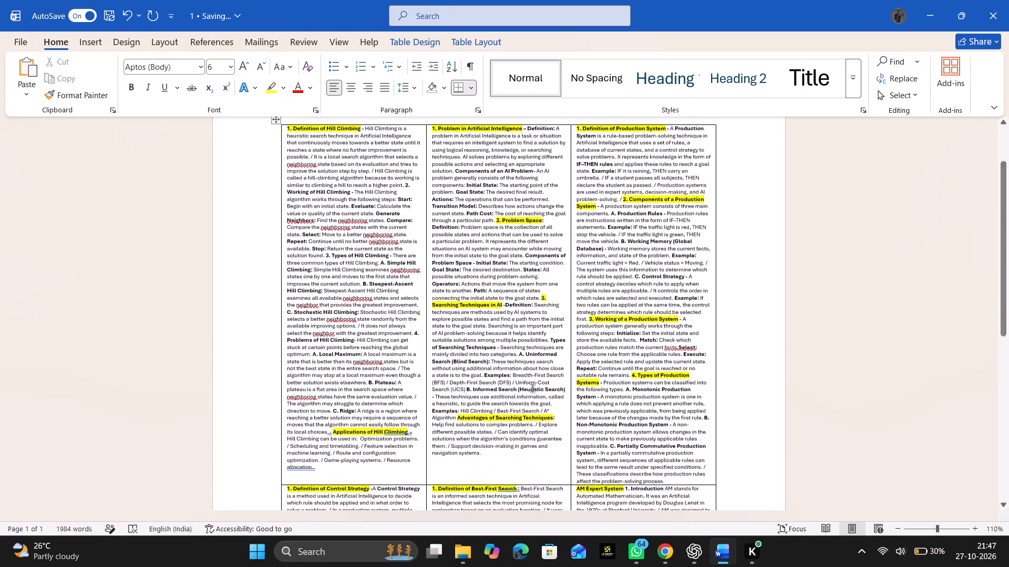
scroll(532, 388, down, 2)
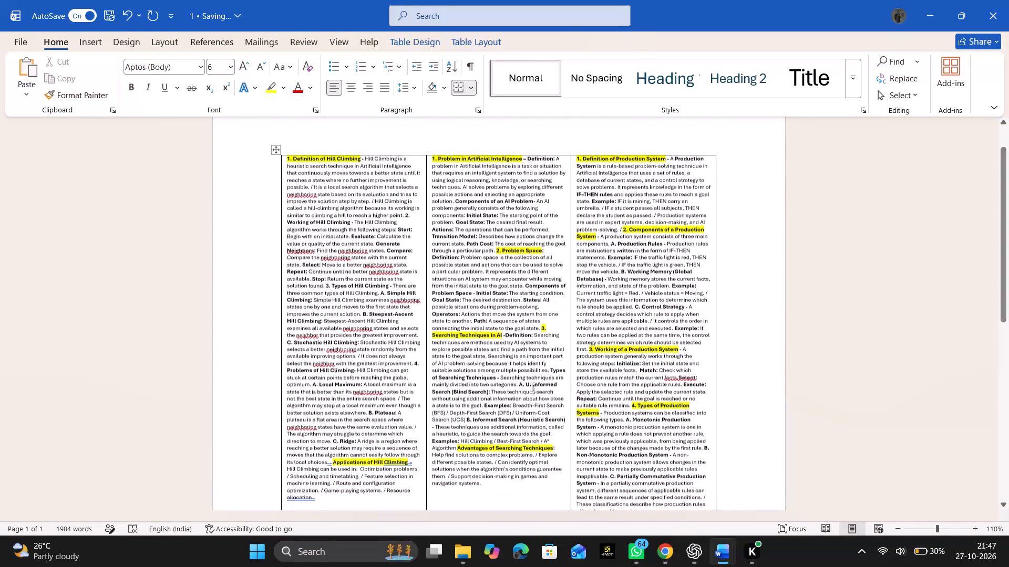
scroll(532, 388, down, 3)
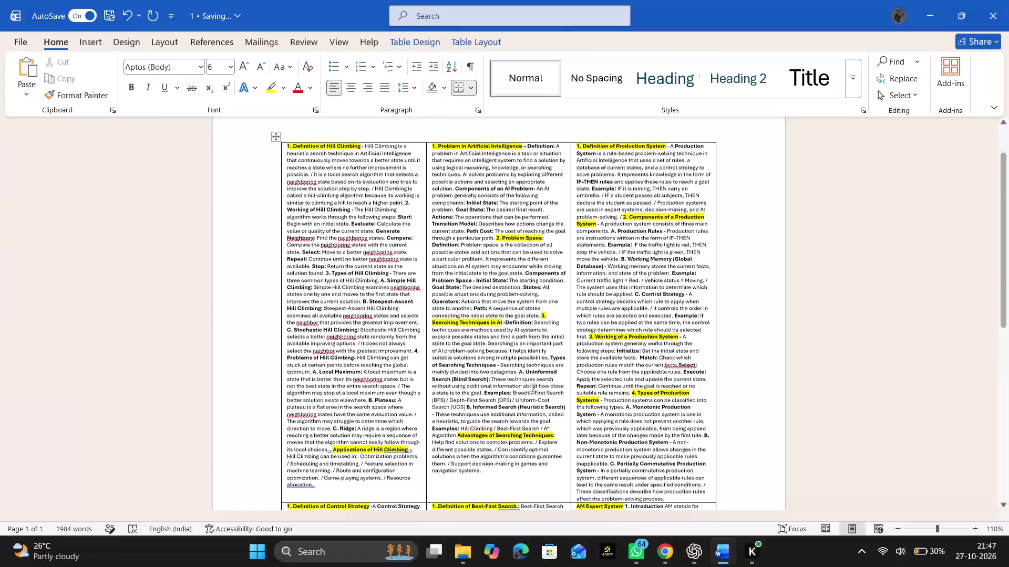
scroll(532, 388, down, 2)
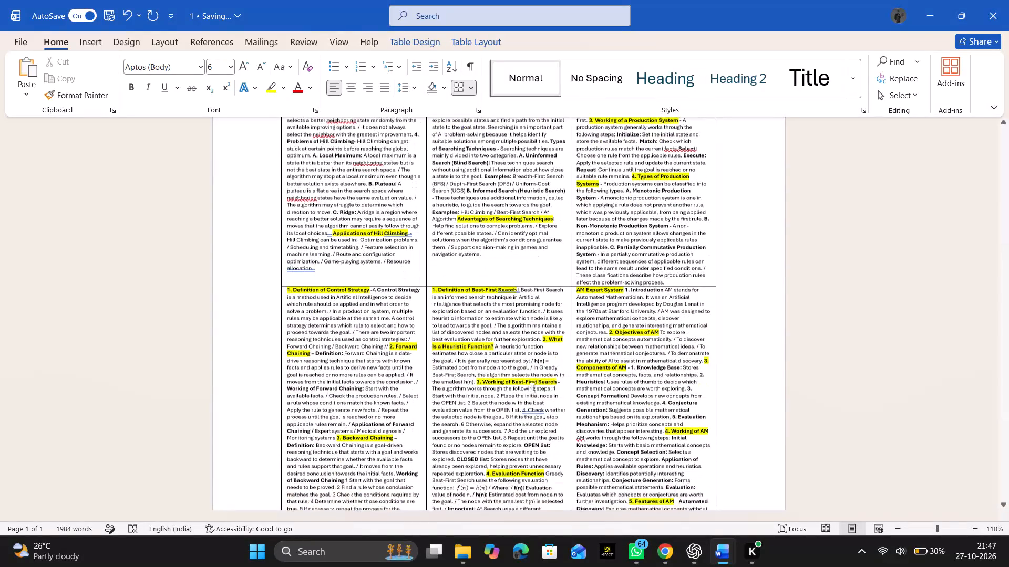
scroll(532, 388, down, 1)
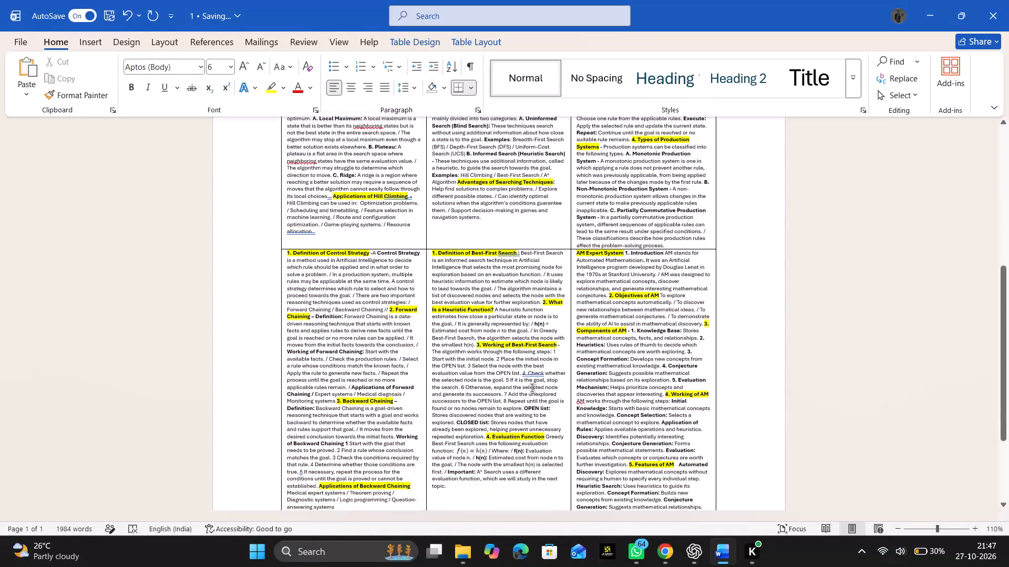
scroll(532, 388, down, 1)
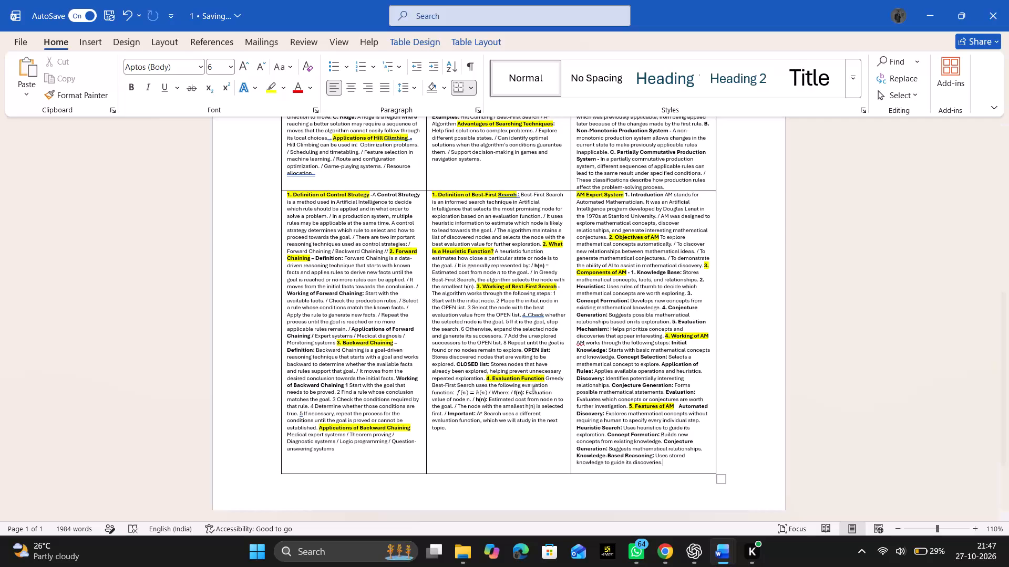
Save document "1" as a PDF named 1 in the Desktop folder.
key(F12)
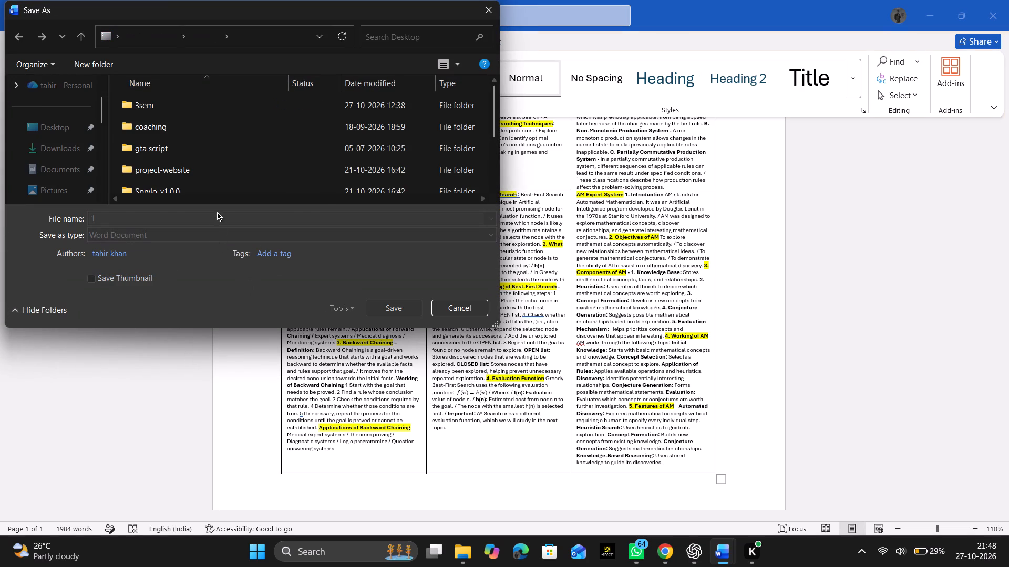
click(60, 136)
click(129, 240)
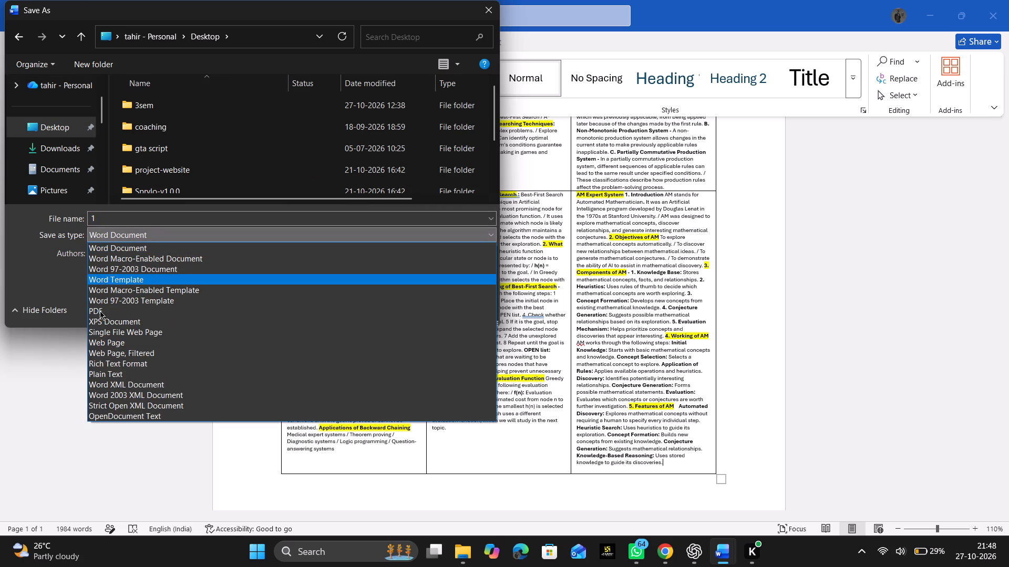
click(106, 312)
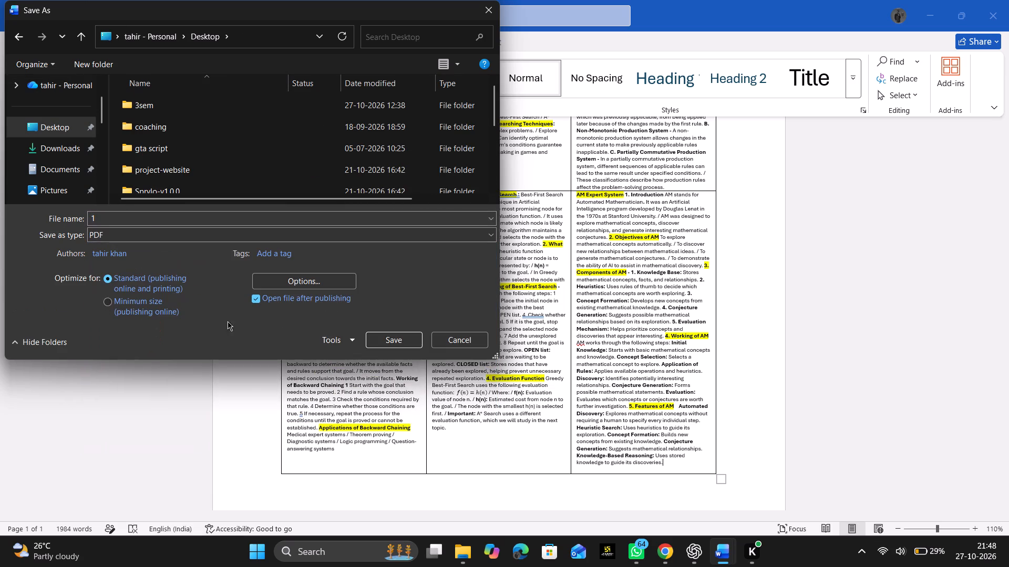
click(383, 340)
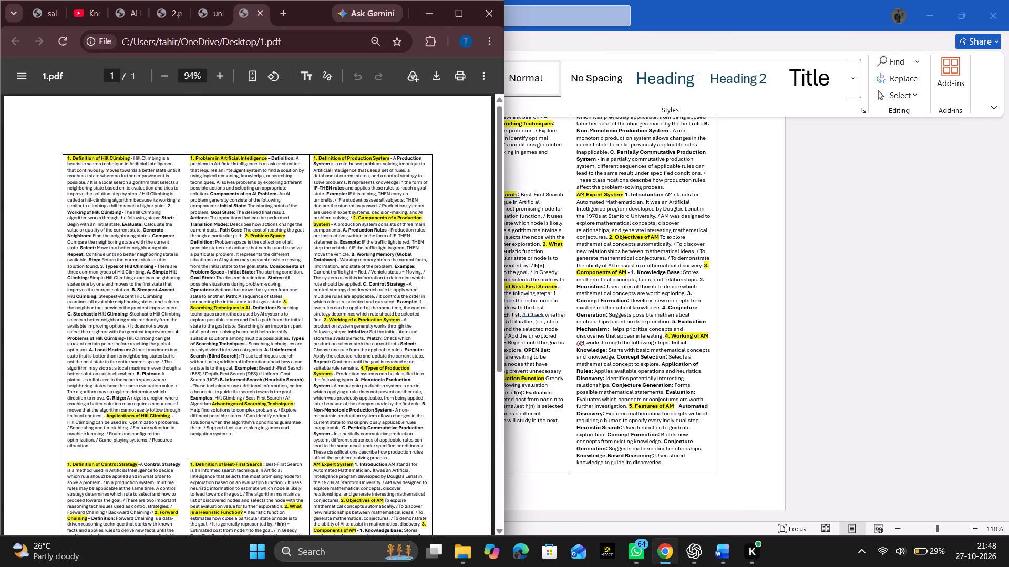
Check the page layout of the exported 1.pdf in the browser, close the browser window and return to document "1".
scroll(397, 328, down, 5)
scroll(397, 328, up, 6)
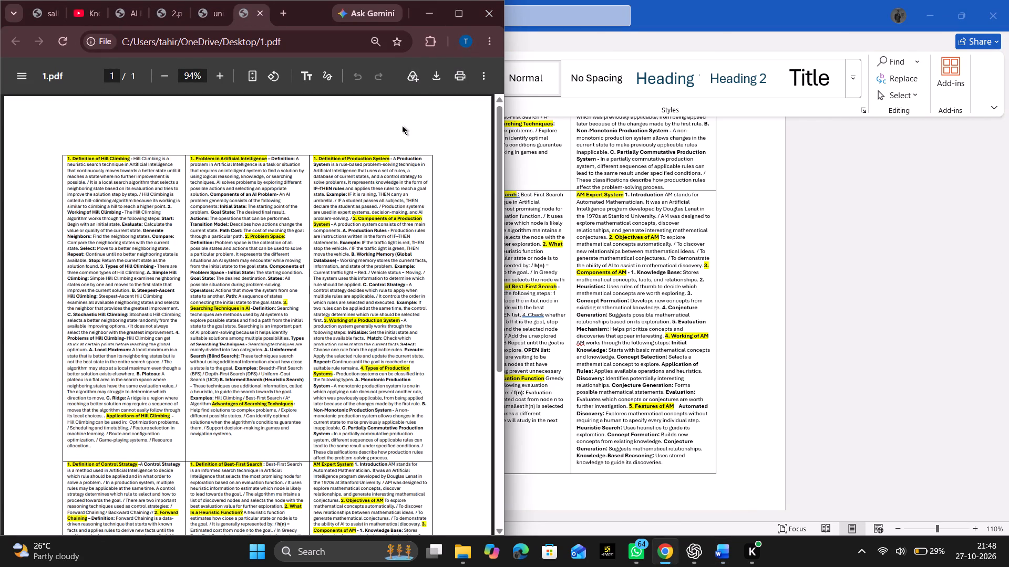
click(487, 15)
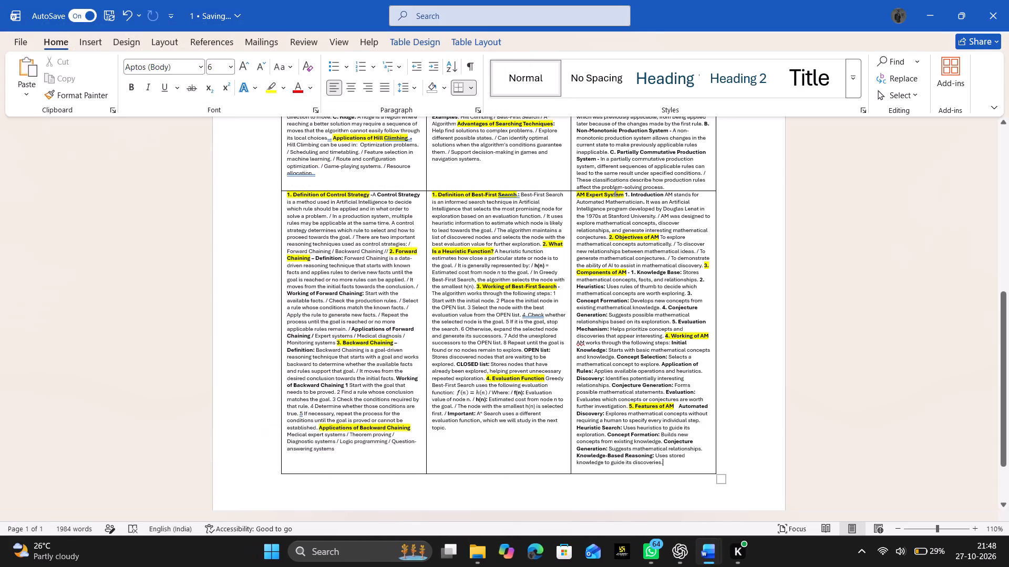
scroll(620, 196, up, 1)
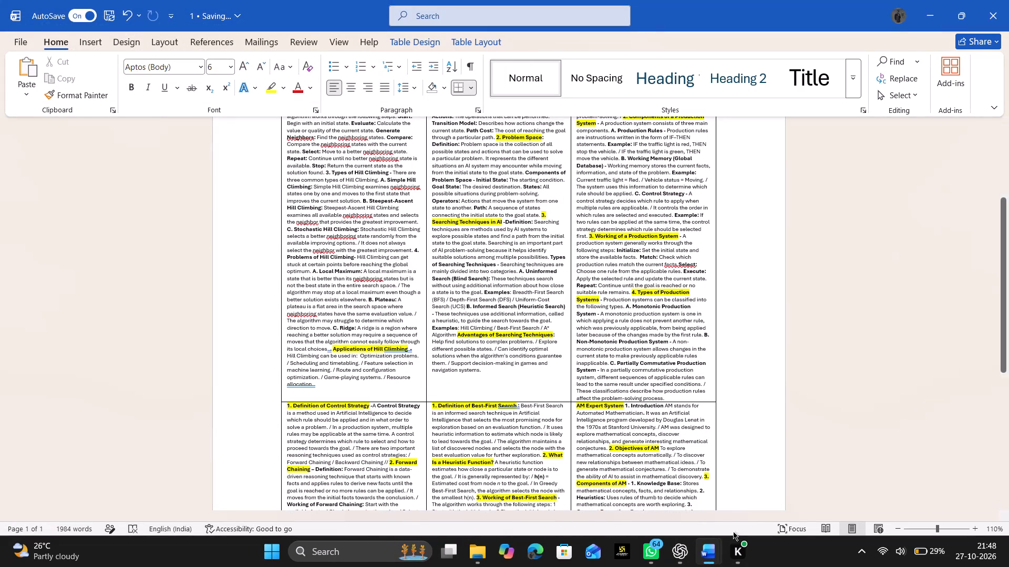